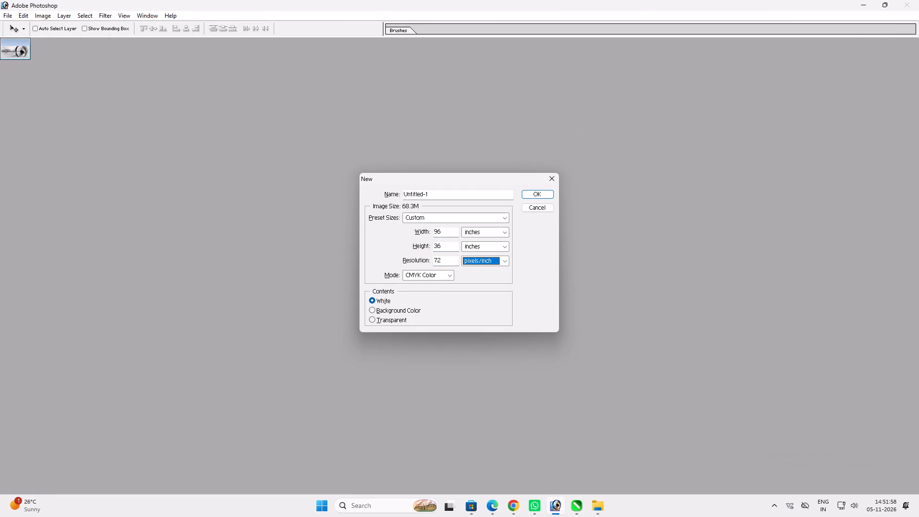
key(Return)
Paste the copied banner and scale it proportionally to about 335% to fill the canvas, extending its right side to the canvas edge.
key(ctrl+v)
ctrl+double_click(519, 47)
key(ctrl+t)
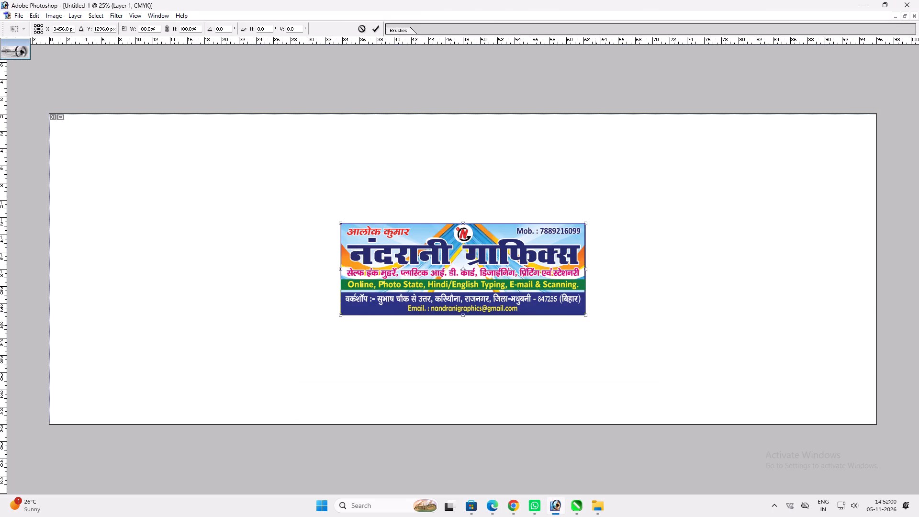
alt+shift+click(586, 320)
alt+shift+drag(584, 312, 810, 338)
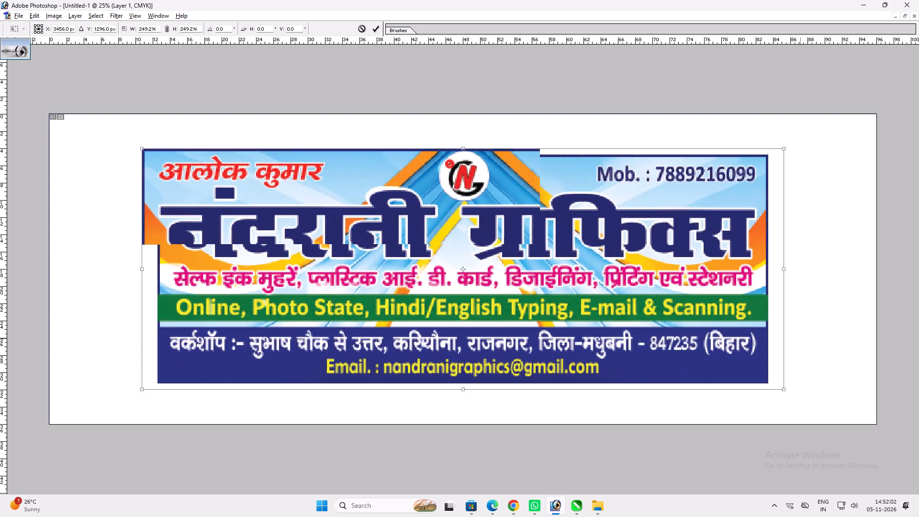
alt+shift+drag(810, 338, 911, 323)
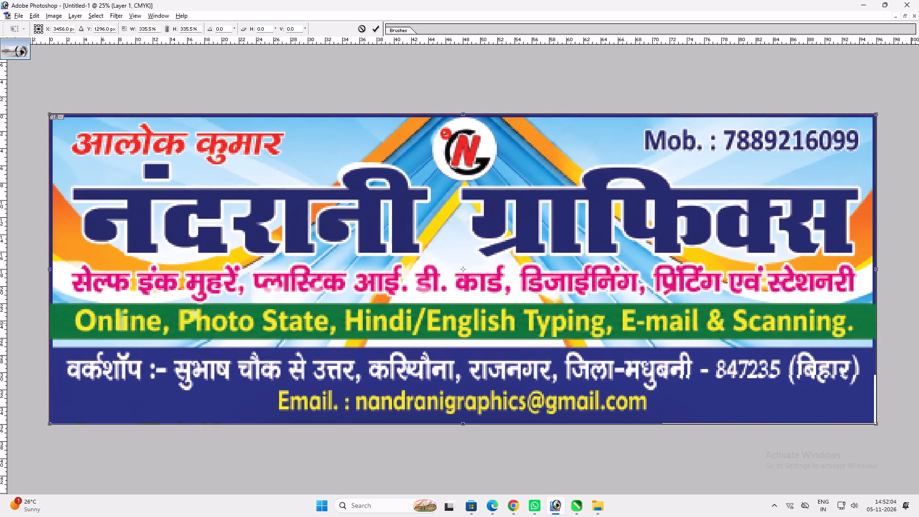
alt+shift+drag(911, 323, 910, 321)
key(Return)
key(v)
key(ctrl+t)
shift+click(876, 234)
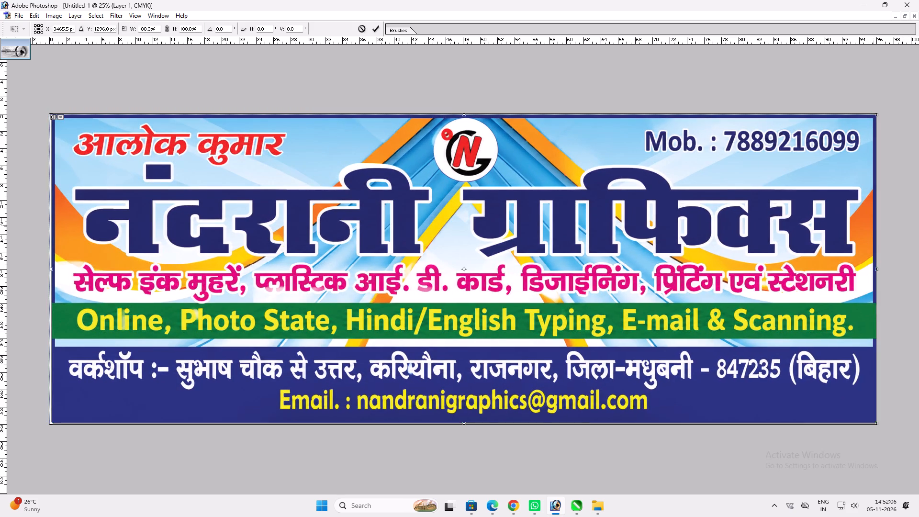
key(Return)
key(v)
Adjust the banner's Levels on the CMYK channel, with the shadow input at about 54 and the highlight input at 239.
key(ctrl+l)
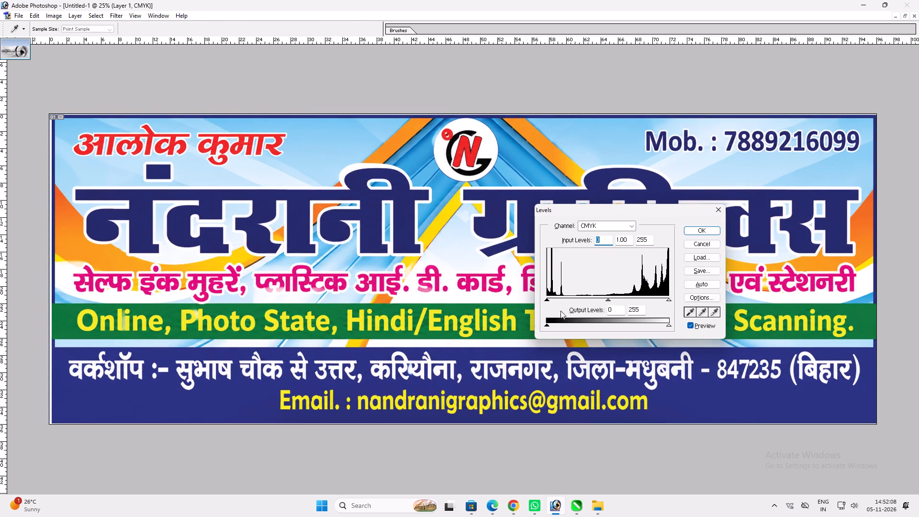
drag(550, 299, 572, 297)
click(663, 298)
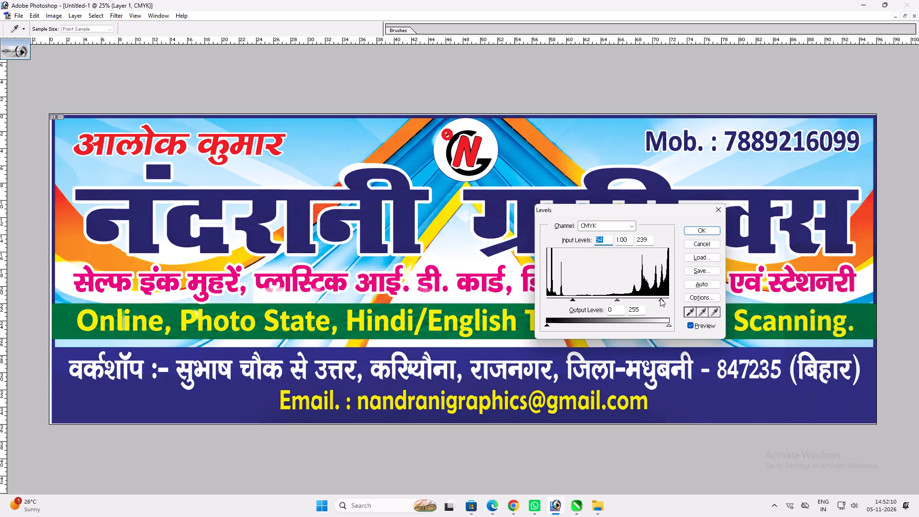
key(Return)
key(v)
Stretch the banner layer's left edge out to the canvas border to close the white gap.
key(ctrl+plus)
key(space)
key(space)
key(space)
key(space)
key(space)
key(space)
right_drag(334, 196, 343, 196)
drag(350, 198, 362, 202)
key(v)
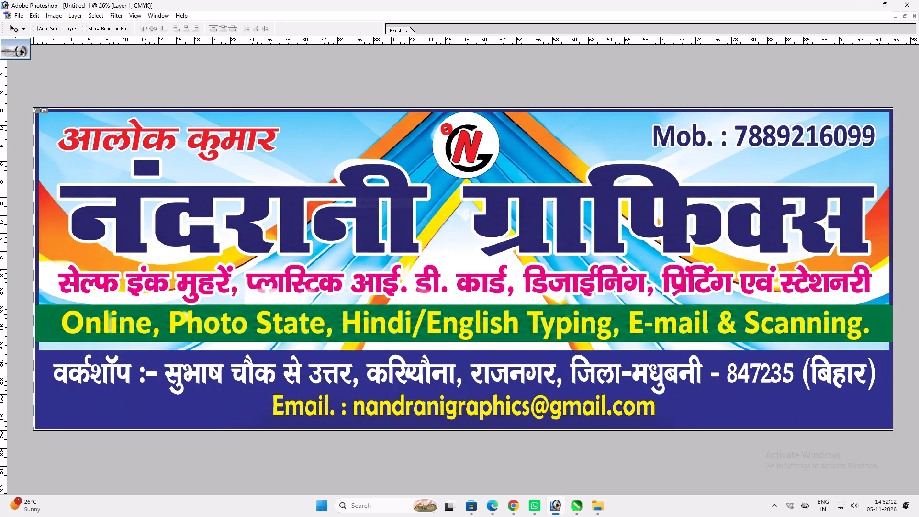
key(ctrl+t)
shift+click(33, 220)
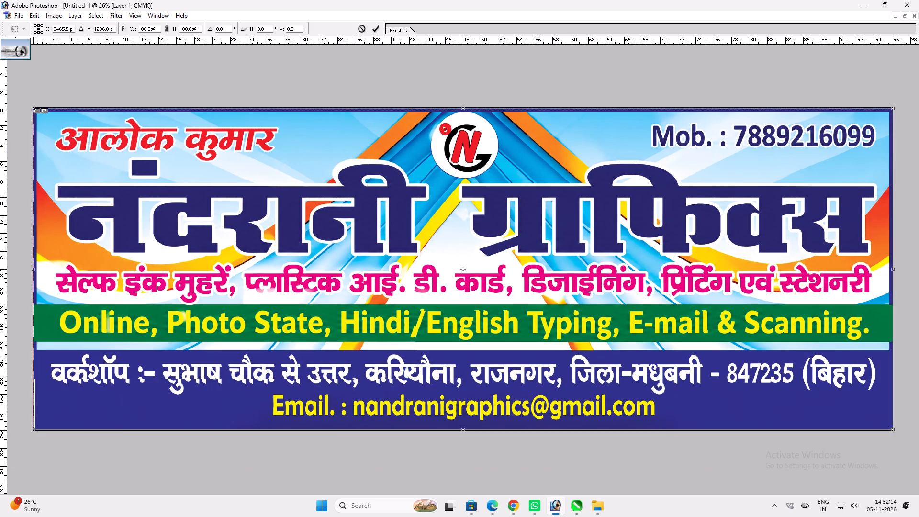
key(Return)
key(v)
Stretch the banner layer's top edge slightly, to about 100.3% height, so it reaches the canvas border.
key(ctrl+t)
key(Return)
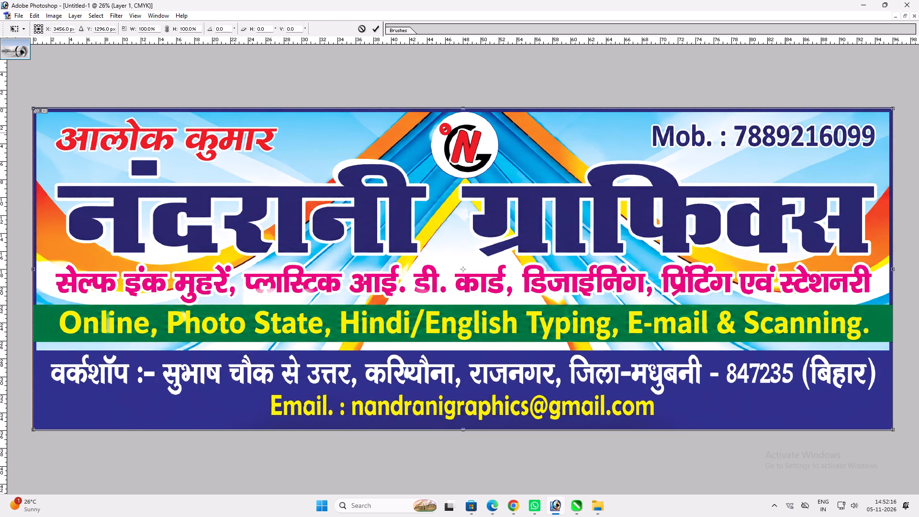
key(v)
key(ctrl+t)
drag(539, 112, 544, 110)
key(Return)
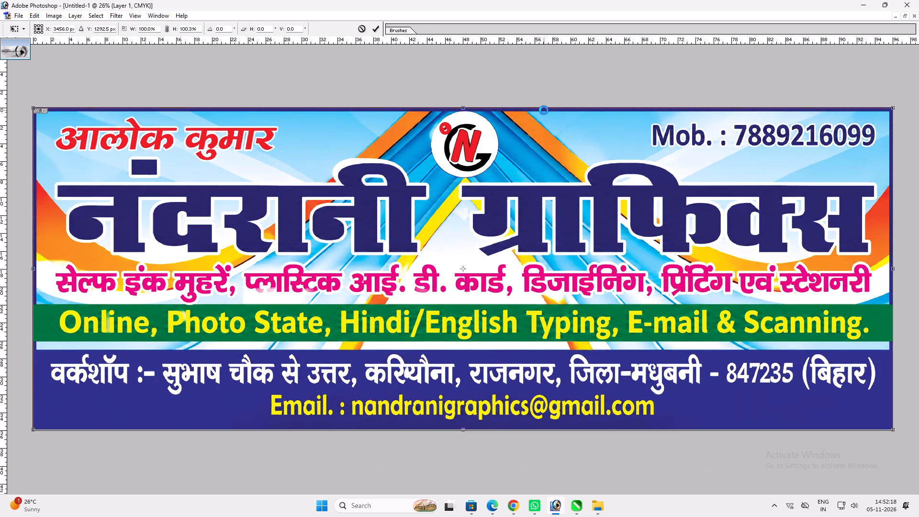
text(vv)
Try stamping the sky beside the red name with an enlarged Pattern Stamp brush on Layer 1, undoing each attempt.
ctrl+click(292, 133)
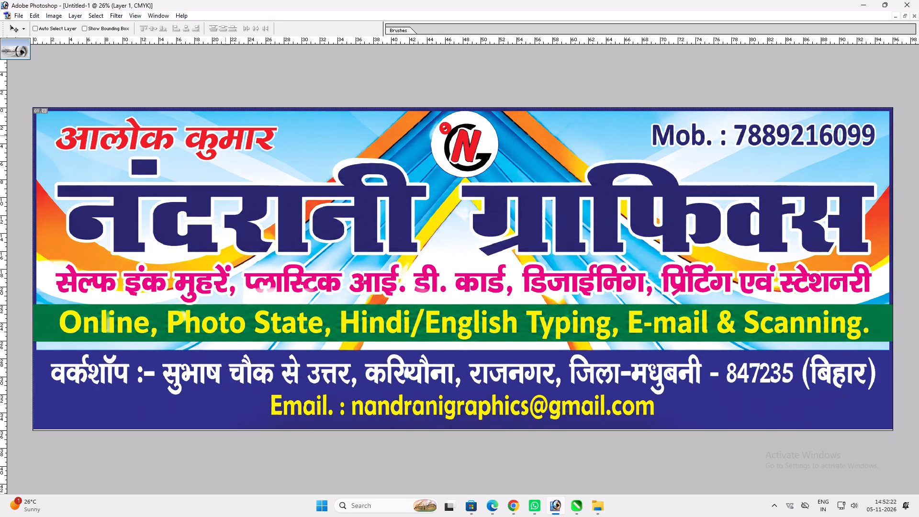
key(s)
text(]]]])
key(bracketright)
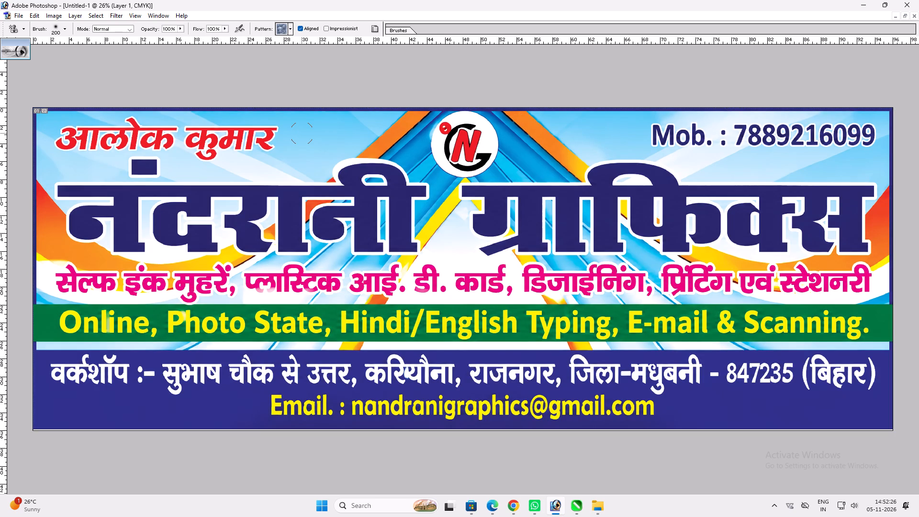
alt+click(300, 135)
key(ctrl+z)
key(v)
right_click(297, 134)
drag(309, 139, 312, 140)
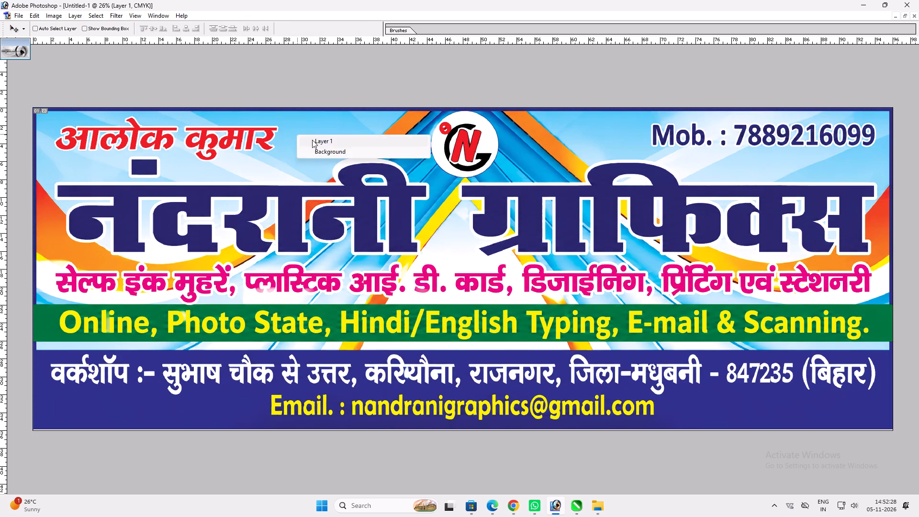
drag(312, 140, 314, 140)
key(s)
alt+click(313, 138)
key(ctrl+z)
Clone the nearby sky over the last letter of the red name using the Clone Stamp with a 250-size brush.
key(s)
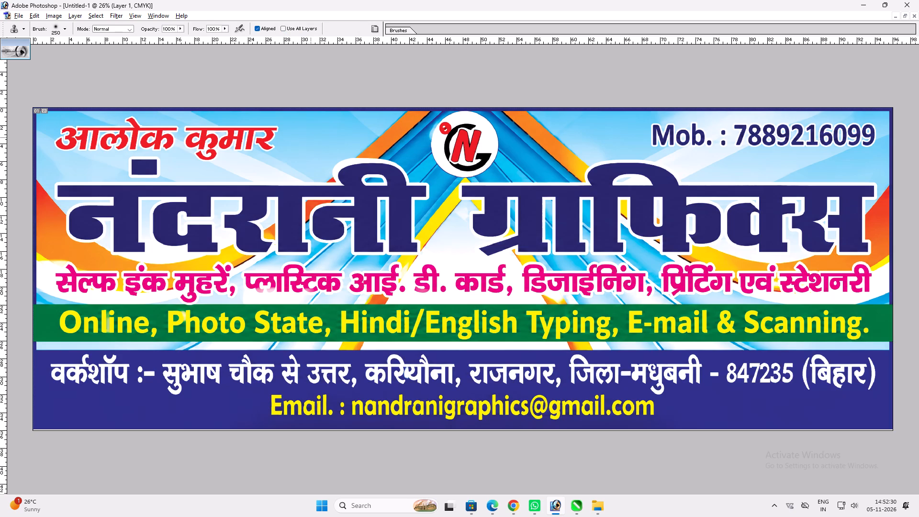
alt+click(311, 137)
drag(299, 135, 280, 138)
click(280, 138)
click(275, 136)
click(270, 133)
alt+click(287, 155)
drag(280, 158, 270, 148)
click(269, 145)
click(271, 168)
click(264, 161)
click(261, 158)
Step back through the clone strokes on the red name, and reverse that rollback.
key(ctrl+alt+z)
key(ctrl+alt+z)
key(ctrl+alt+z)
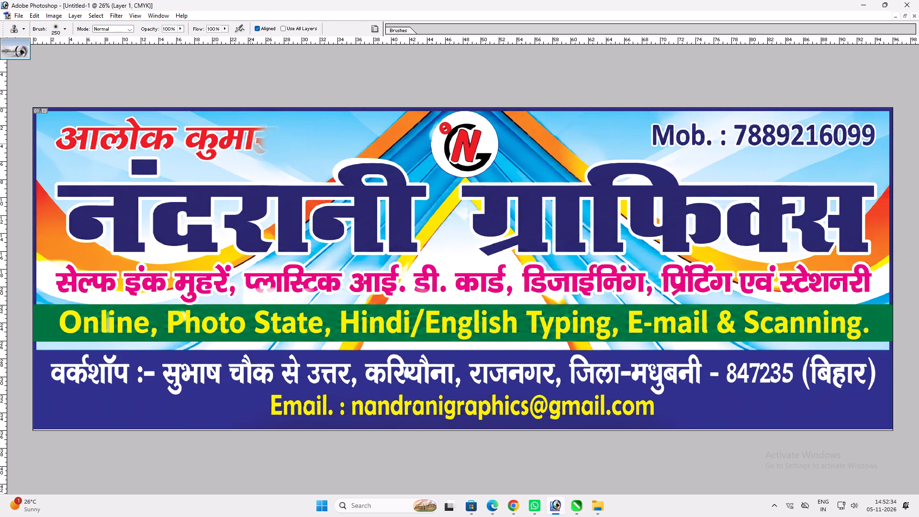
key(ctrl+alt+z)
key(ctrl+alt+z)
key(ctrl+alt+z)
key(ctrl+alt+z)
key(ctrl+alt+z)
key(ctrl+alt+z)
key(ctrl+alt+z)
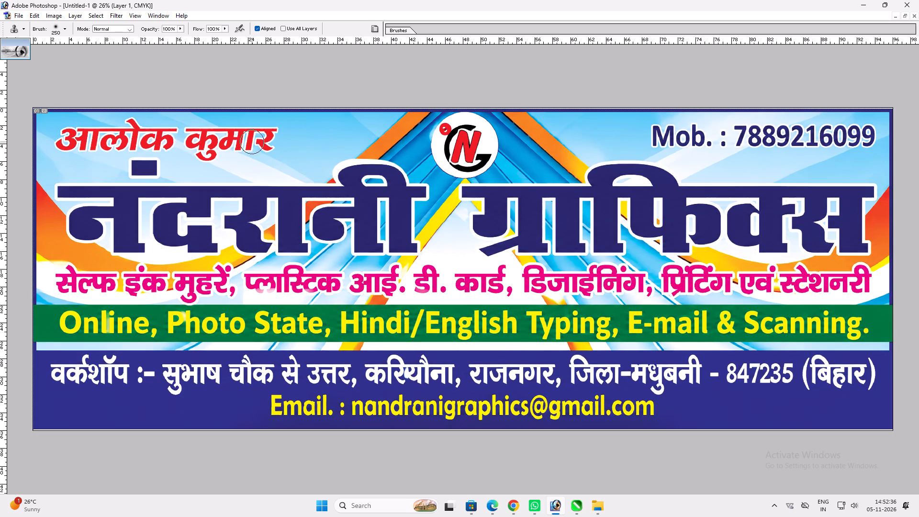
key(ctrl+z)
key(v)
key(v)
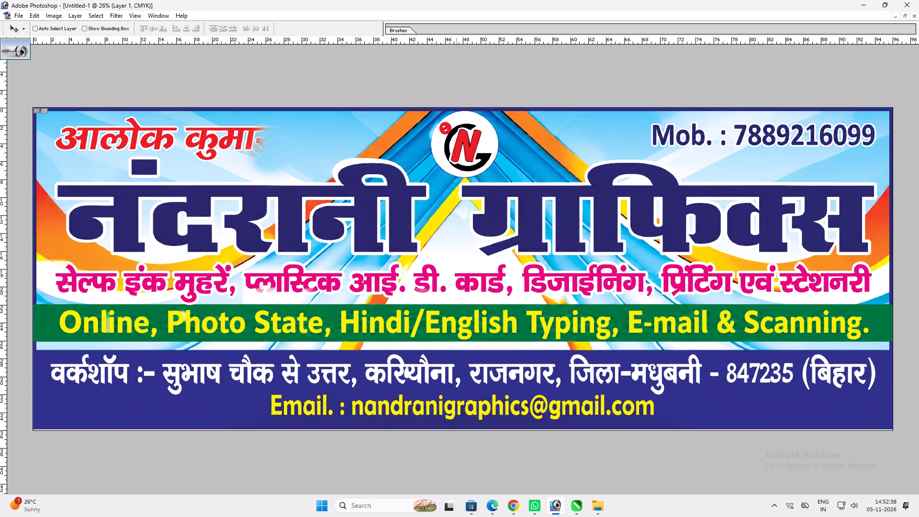
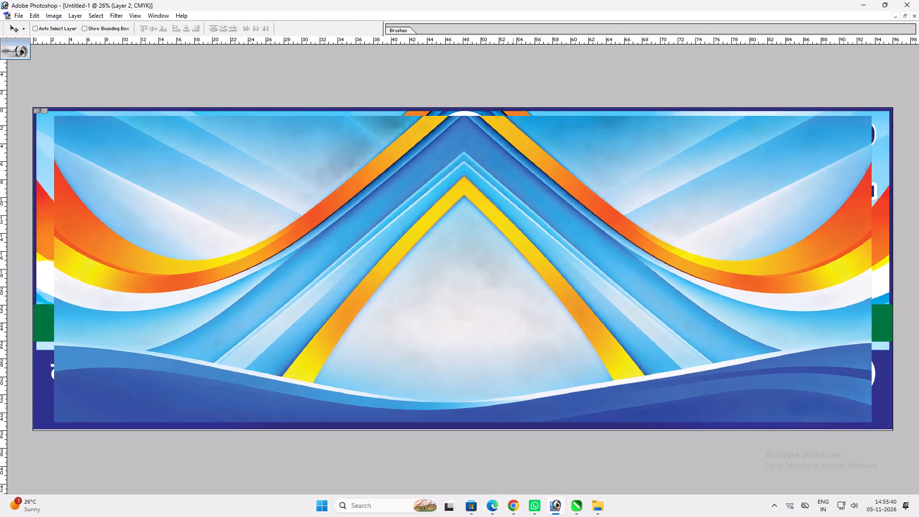
Align the pasted background with the canvas's top-left corner and scale it from the opposite corner to cover the whole canvas.
scroll(513, 201, up, 2)
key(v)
drag(504, 227, 487, 223)
scroll(456, 217, up, 4)
key(ctrl+t)
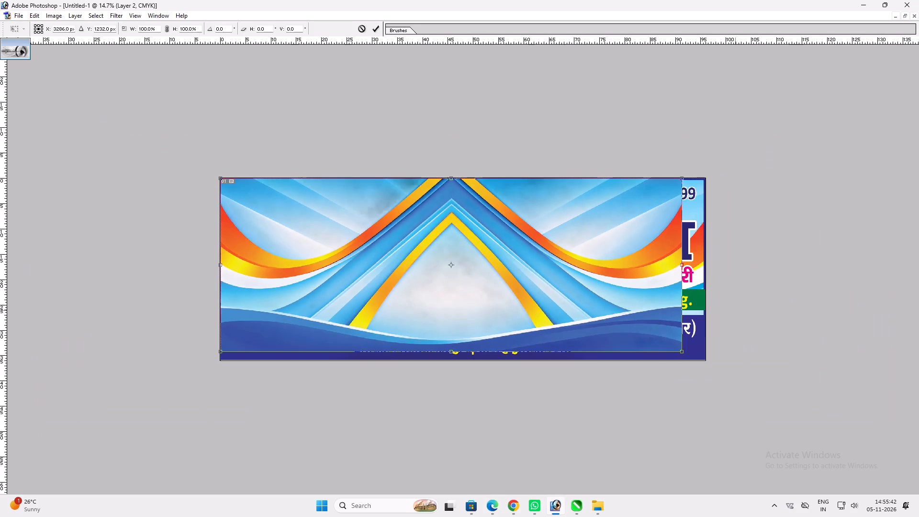
shift+drag(684, 353, 707, 363)
key(shift+Return)
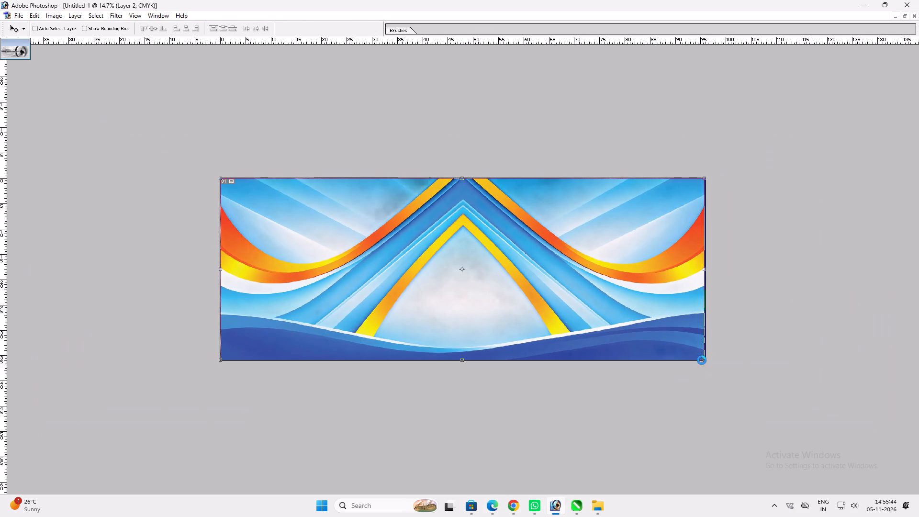
key(ctrl+t)
shift+click(702, 347)
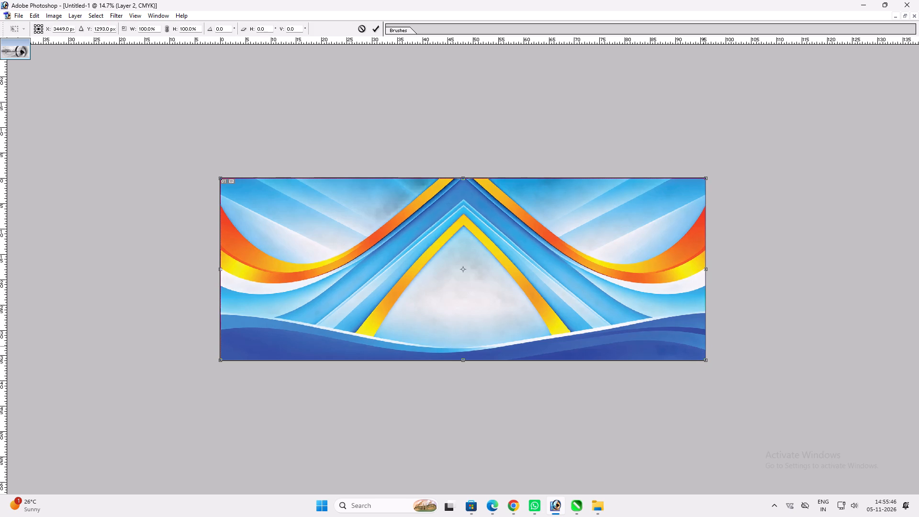
key(Return)
key(ctrl+d)
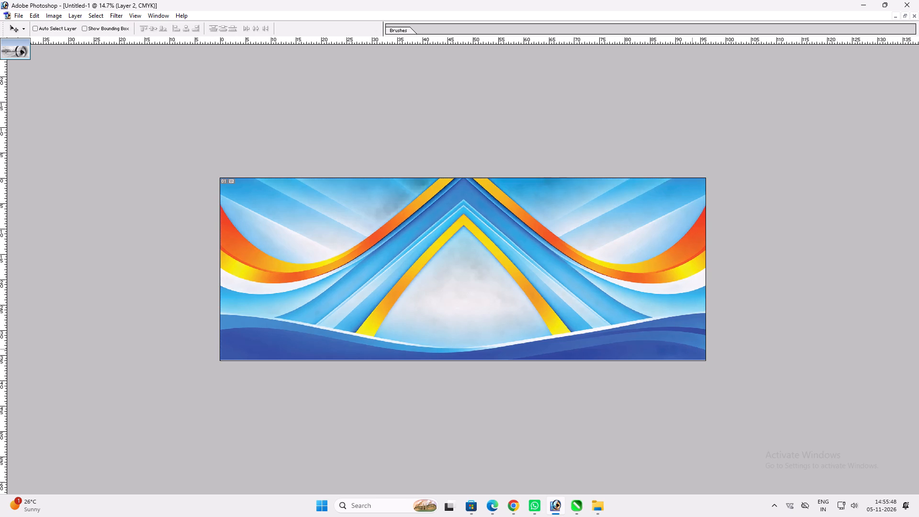
Send the pasted background layer behind the banner artwork.
key(ctrl+shift+bracketleft)
key(ctrl+plus)
key(ctrl+plus)
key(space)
drag(482, 282, 531, 327)
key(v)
Add placeholder text "fff" beside the red name, colour it with red sampled from that name, and bring it to the front.
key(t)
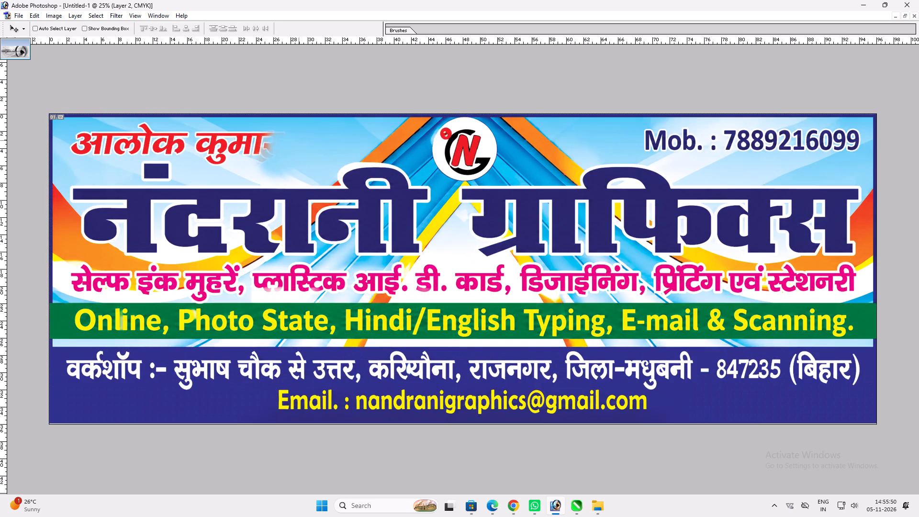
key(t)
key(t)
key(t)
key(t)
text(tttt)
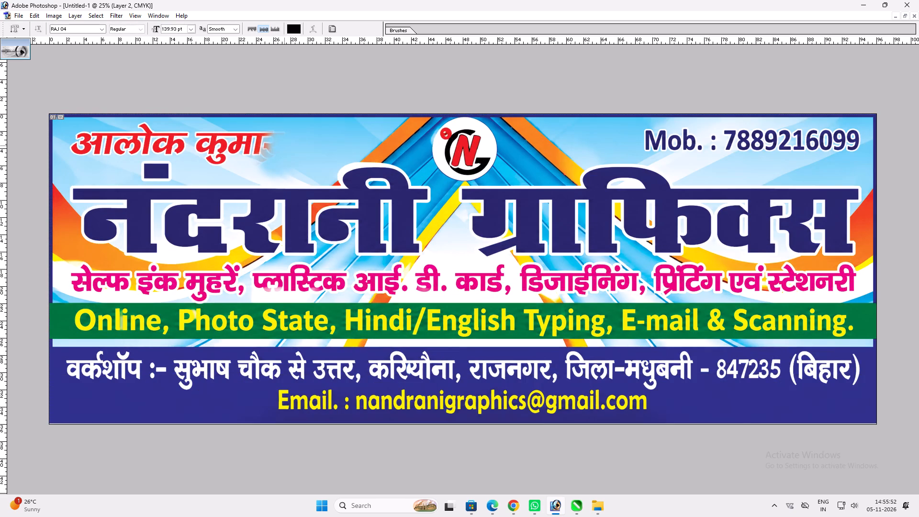
click(284, 146)
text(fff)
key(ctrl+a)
click(293, 27)
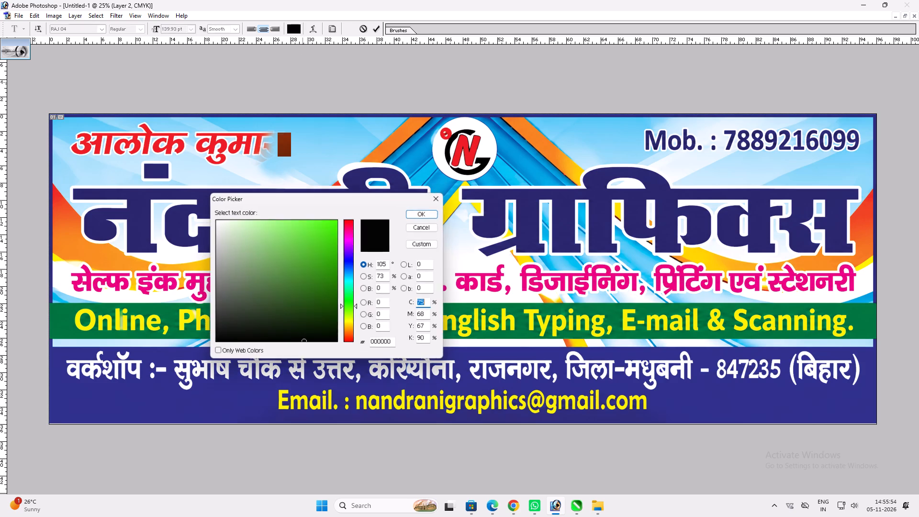
click(238, 137)
key(Return)
key(Return)
key(ctrl+shift+bracketright)
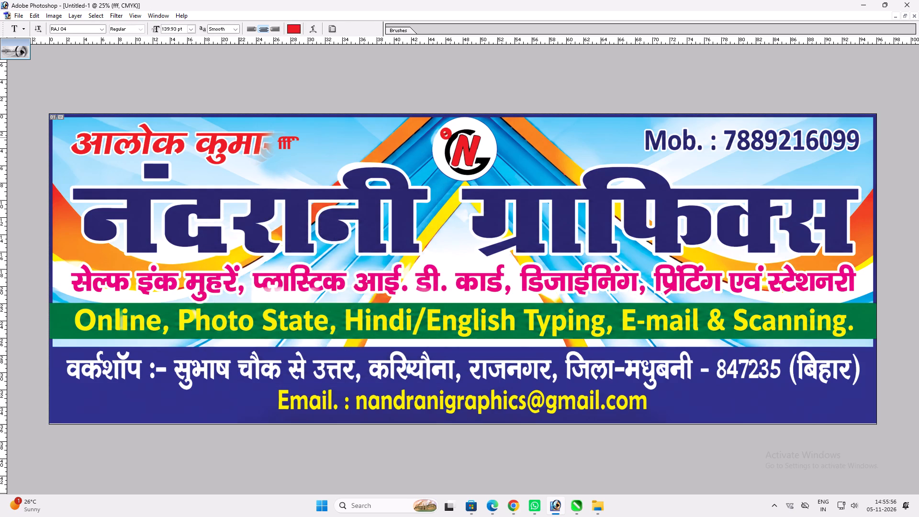
Replace the placeholder text with the proprietor's full name in Hindi, correcting the mistyped letter.
click(281, 145)
key(ctrl+a)
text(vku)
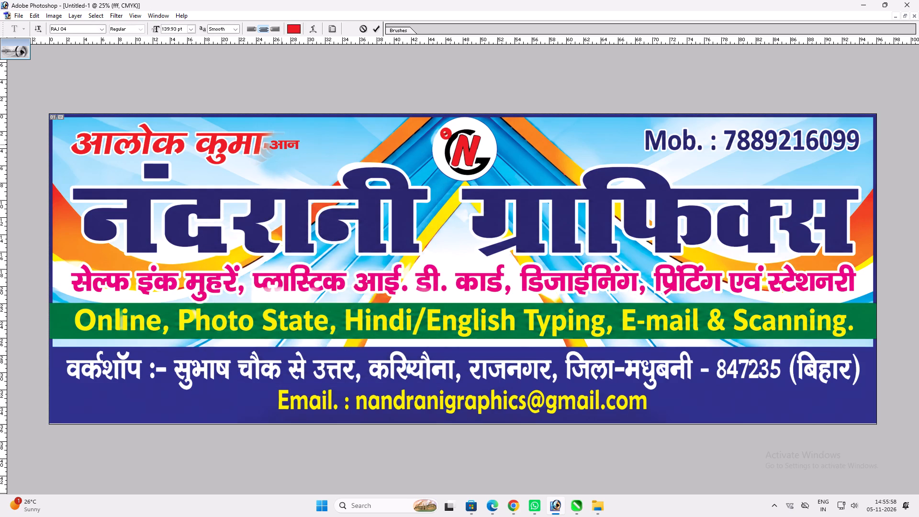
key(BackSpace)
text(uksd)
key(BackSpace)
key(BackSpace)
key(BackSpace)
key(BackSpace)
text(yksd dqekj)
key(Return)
Move the new name text over the start of the original red name, enlarge it to about 140%, and narrow its width.
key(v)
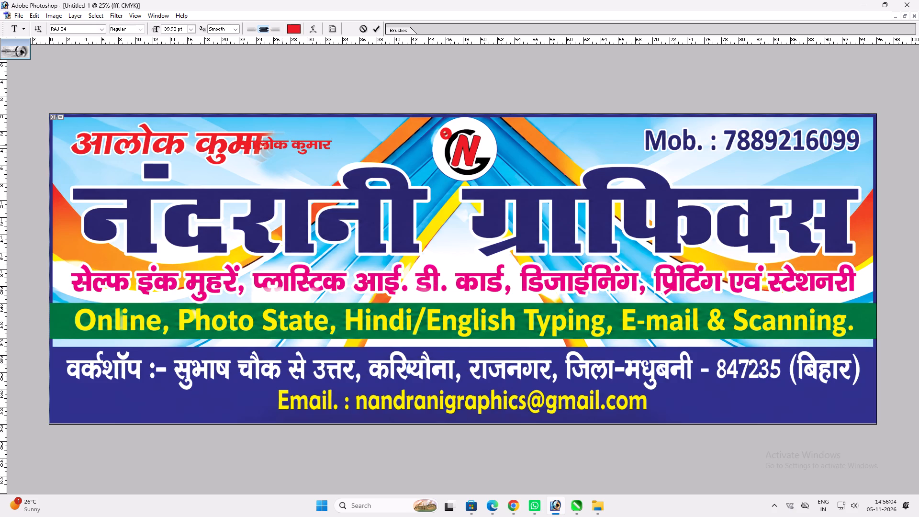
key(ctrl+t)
shift+drag(330, 146, 352, 145)
key(shift+Return)
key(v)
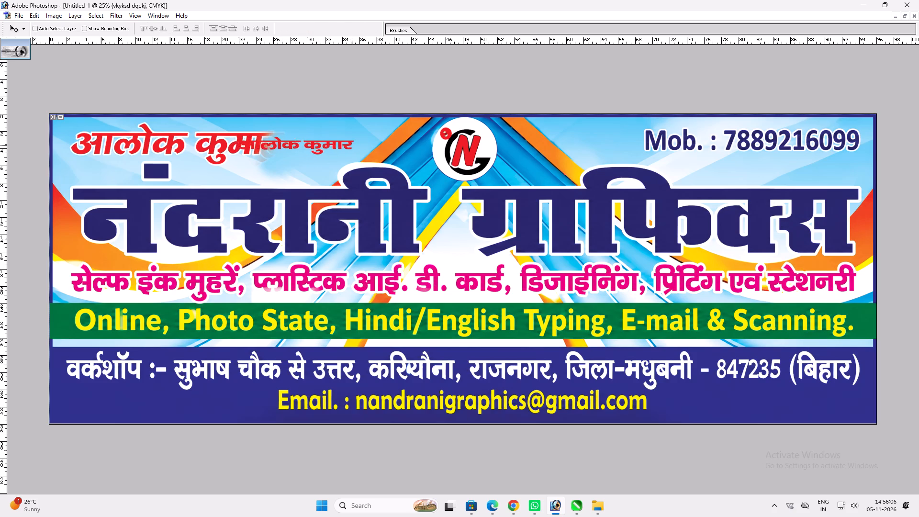
drag(342, 144, 175, 131)
key(ctrl+t)
shift+drag(182, 137, 242, 148)
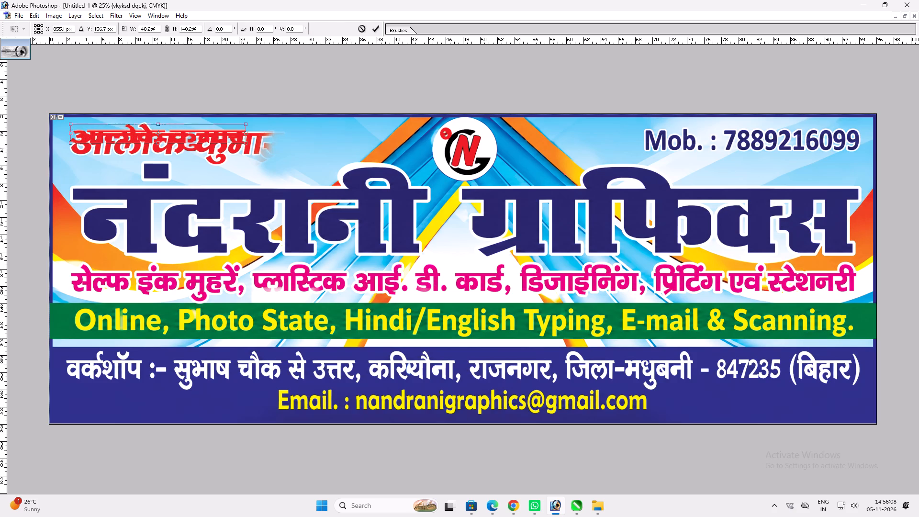
shift+drag(242, 148, 243, 148)
key(shift+Return)
key(ctrl+t)
shift+drag(246, 134, 199, 127)
key(shift+Return)
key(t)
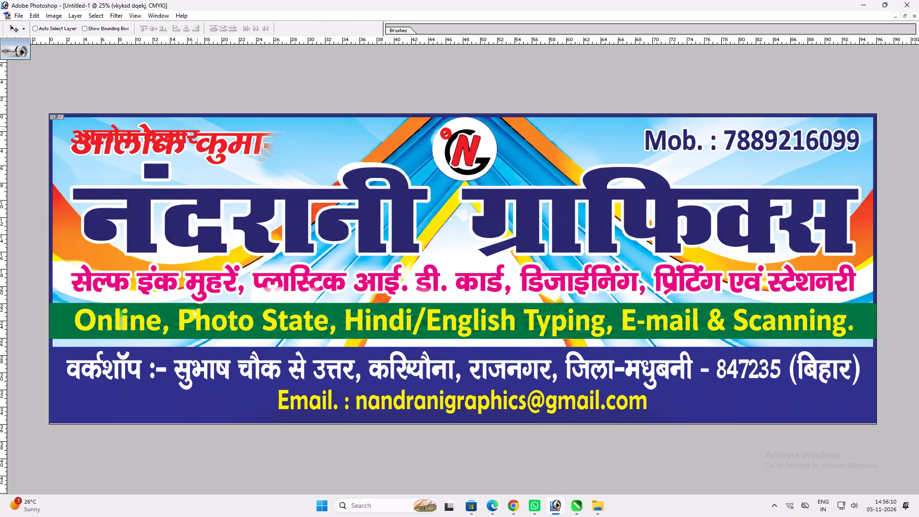
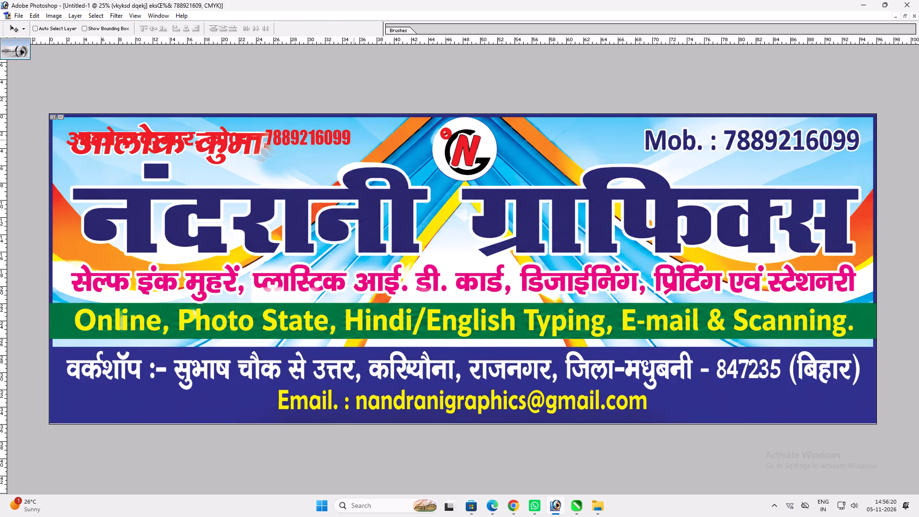
Nudge the new red name line slightly toward the banner's edge and give it a white outside stroke.
drag(354, 140, 351, 139)
key(alt+l)
key(alt+y)
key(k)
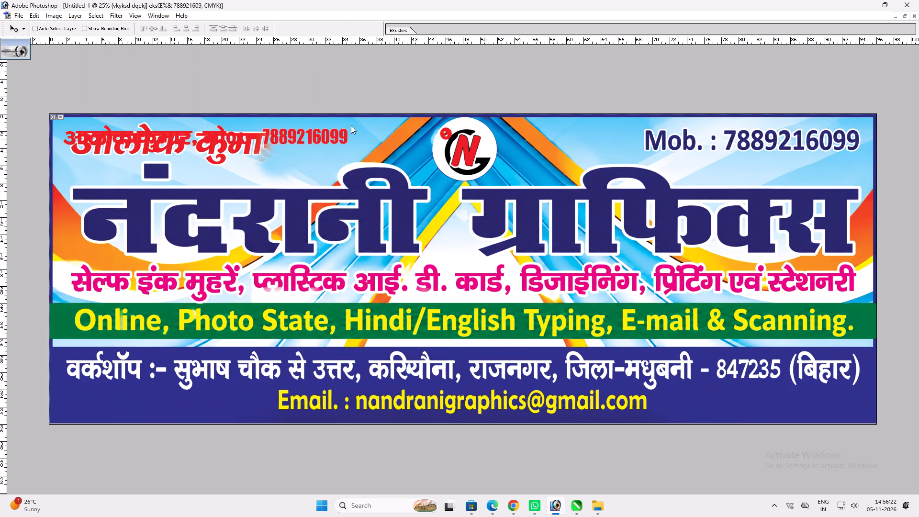
scroll(398, 268, up, 5)
click(334, 193)
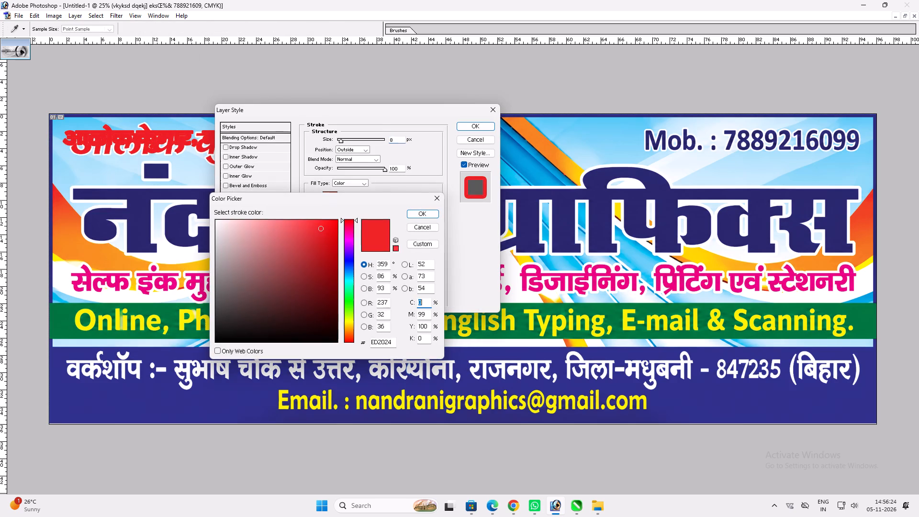
drag(288, 253, 150, 138)
key(Return)
scroll(290, 182, up, 3)
key(Return)
Widen the new red name line slightly and adjust its position over the original name.
key(ctrl+t)
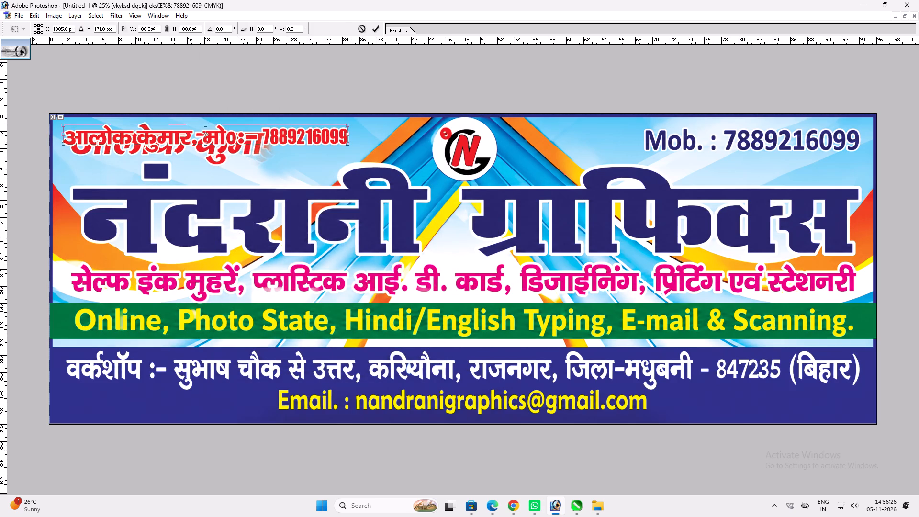
shift+click(287, 144)
shift+drag(349, 133, 366, 134)
key(Return)
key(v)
shift+click(314, 146)
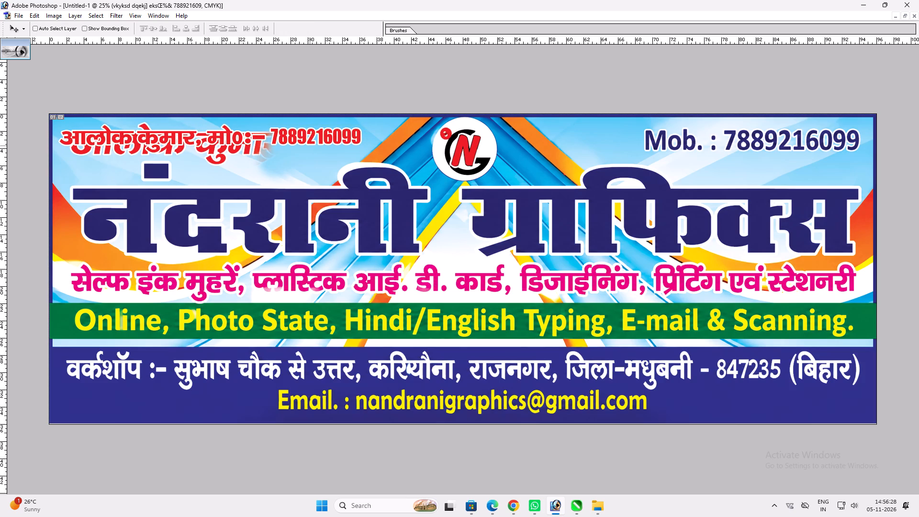
key(ctrl+t)
ctrl+drag(308, 142, 301, 143)
key(shift+Return)
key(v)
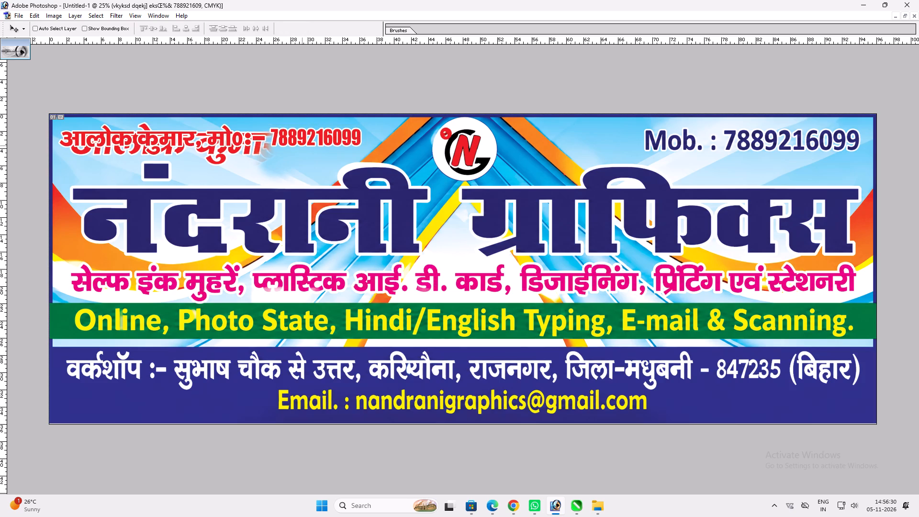
Duplicate the red name line to the opposite side of the logo, overlapping the blue Mob. number.
click(301, 146)
alt+shift+drag(296, 140, 679, 125)
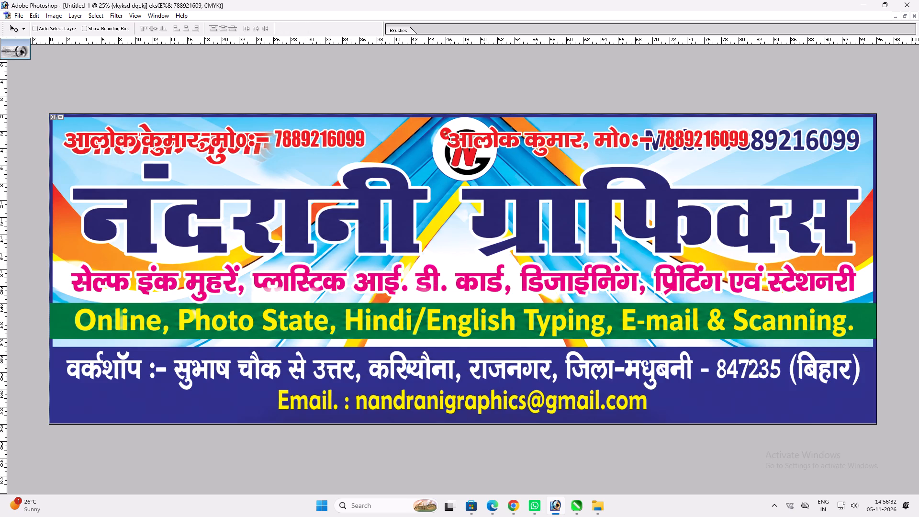
Replace all the duplicated line's text with the second proprietor's full name in Hindi.
click(522, 274)
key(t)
click(555, 138)
click(555, 138)
key(ctrl+a)
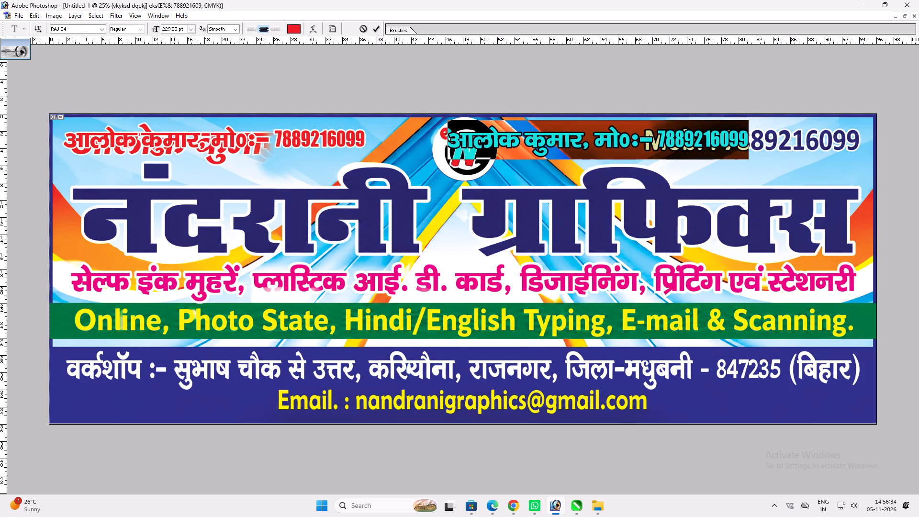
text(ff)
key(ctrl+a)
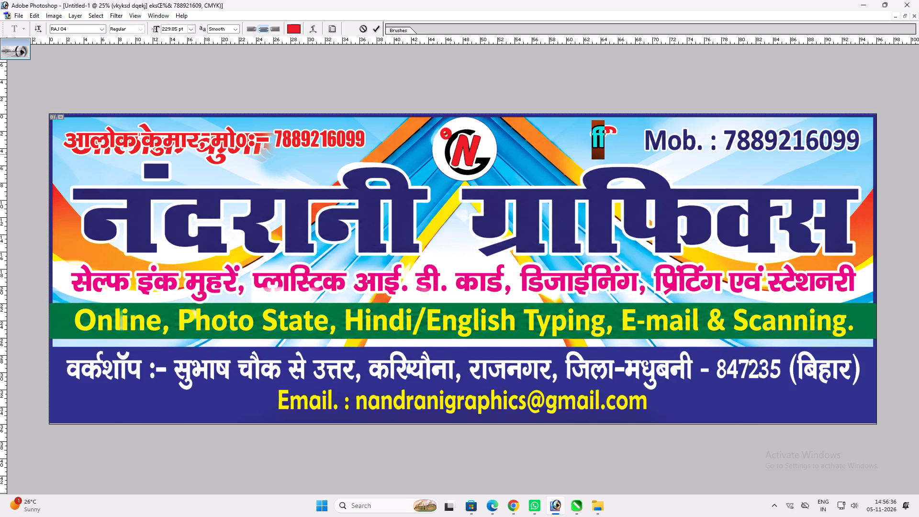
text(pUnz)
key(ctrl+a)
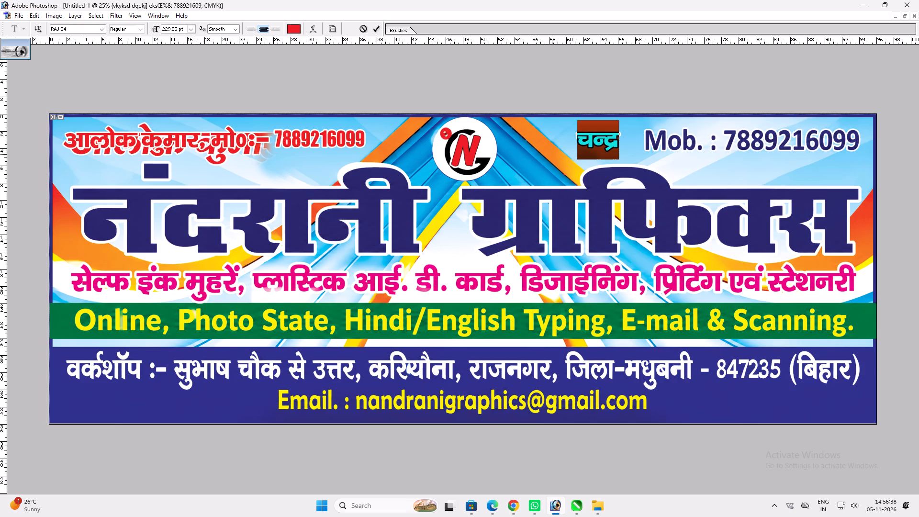
click(617, 146)
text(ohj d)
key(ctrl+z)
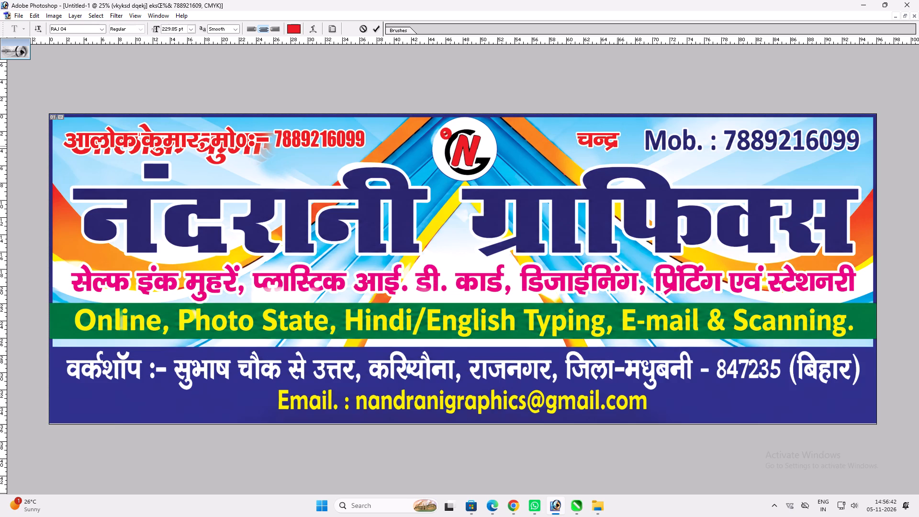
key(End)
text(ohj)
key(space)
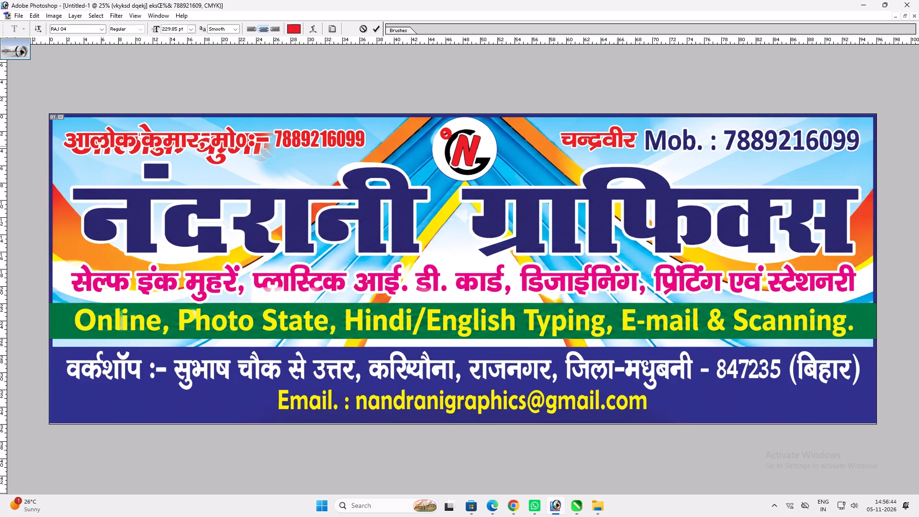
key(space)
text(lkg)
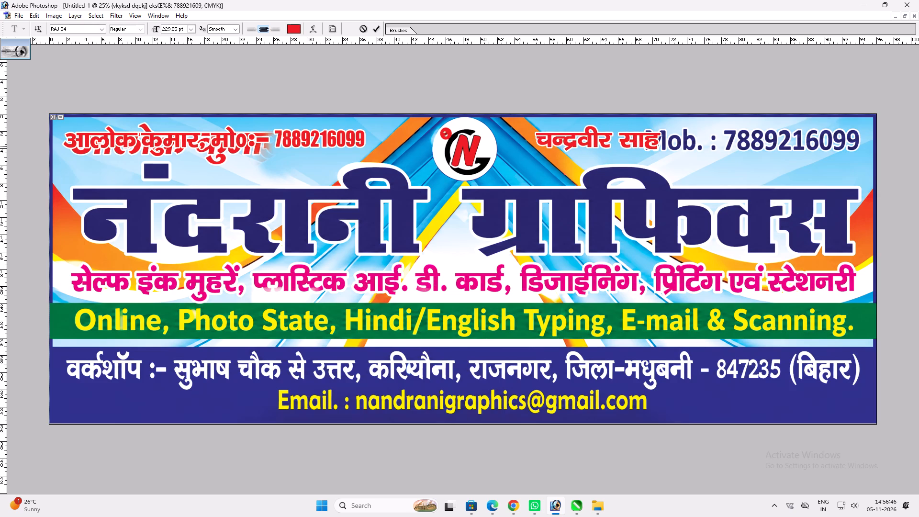
Add a comma and the mobile label "मो०:–" after the second name, and shift the line further over the blue Mob. number.
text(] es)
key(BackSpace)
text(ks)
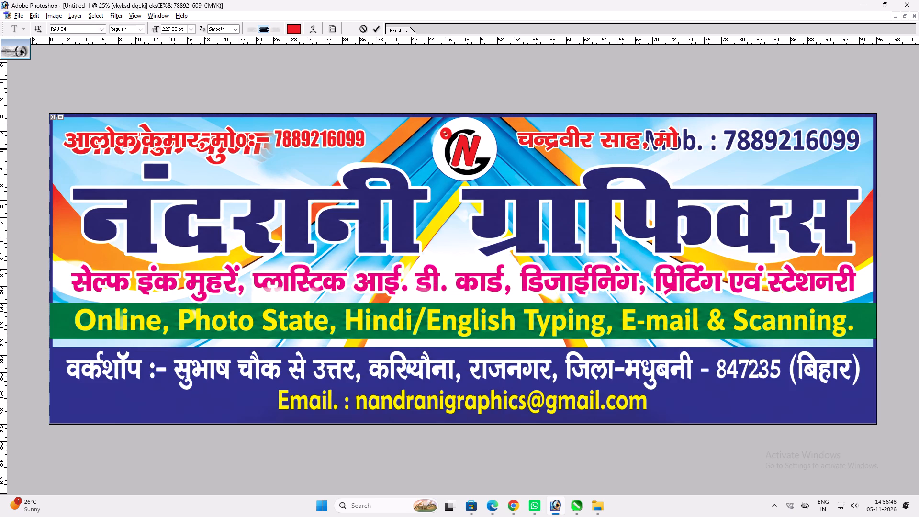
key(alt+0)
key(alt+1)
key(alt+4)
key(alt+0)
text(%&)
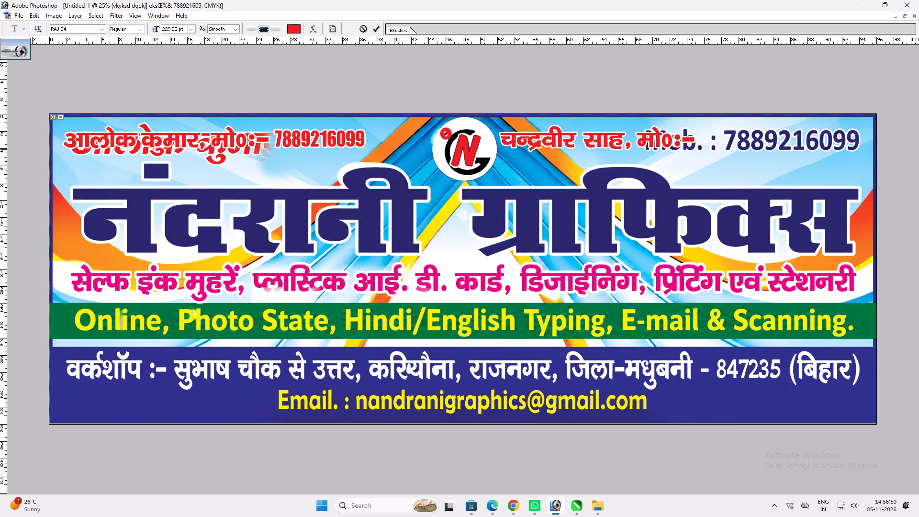
drag(676, 191, 740, 191)
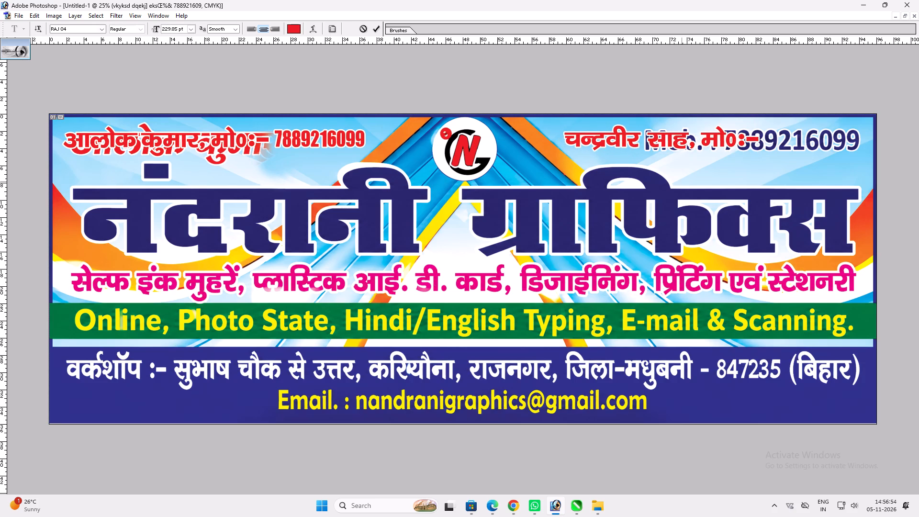
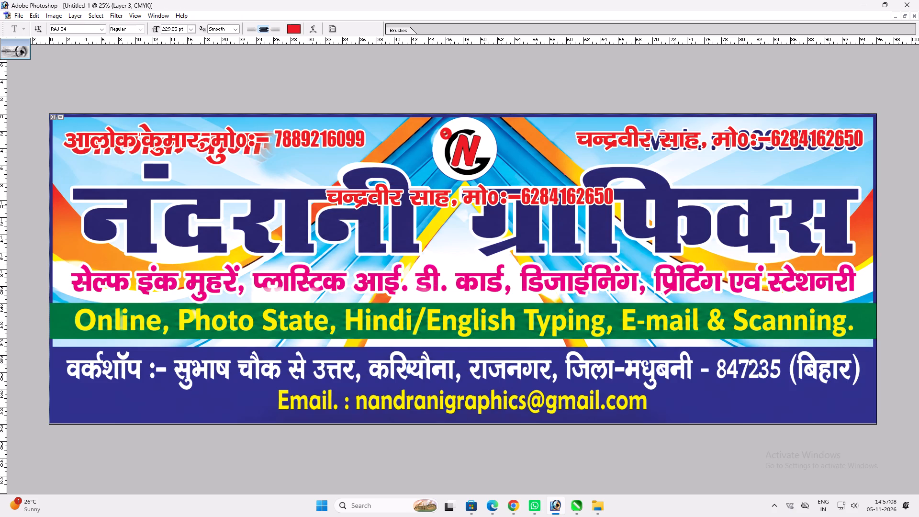
Replace the text of the spare red contact line below the logo with "नंदरानी ग्राफिक्स", shifting the line over the first heading word.
key(Return)
click(355, 199)
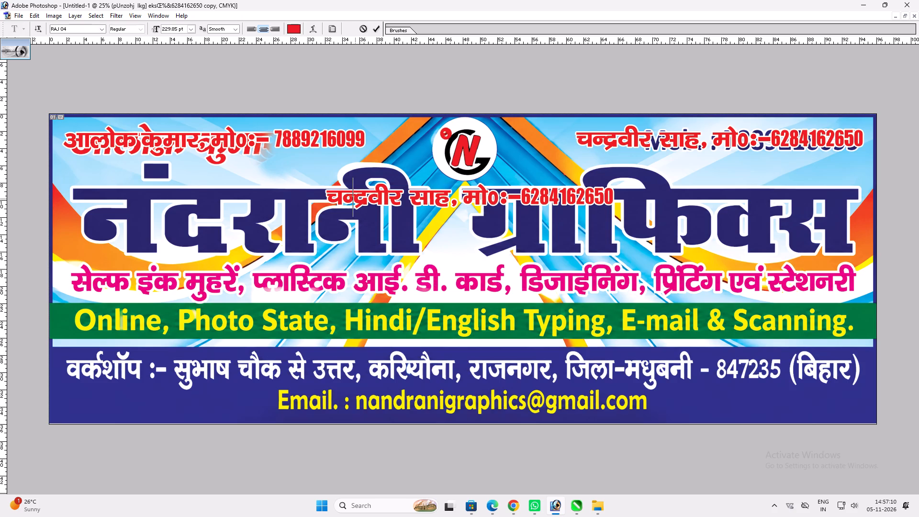
key(ctrl+a)
text(ua)
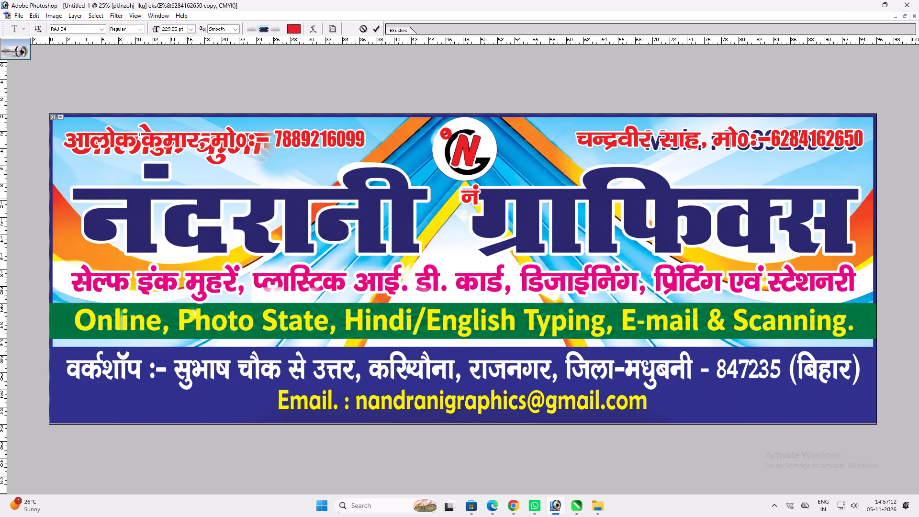
key(n)
drag(605, 220, 574, 217)
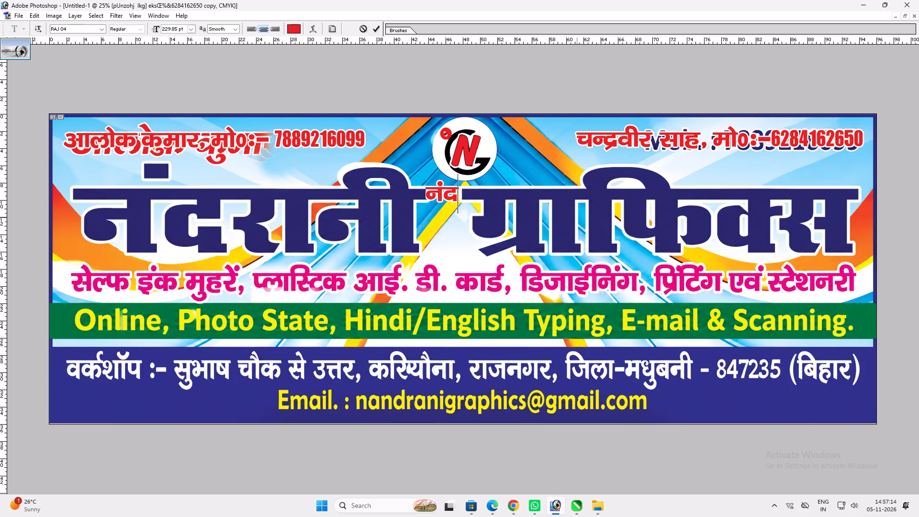
drag(574, 217, 423, 221)
drag(423, 219, 410, 213)
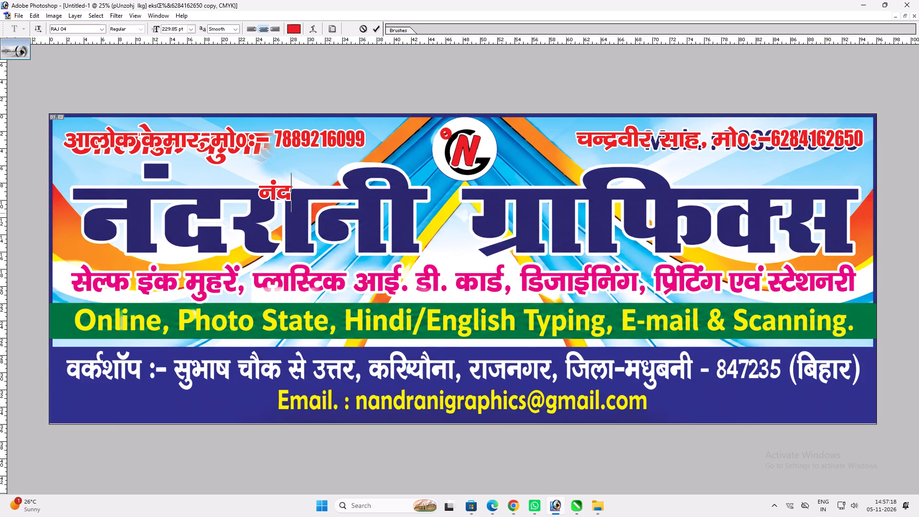
text(jkuh)
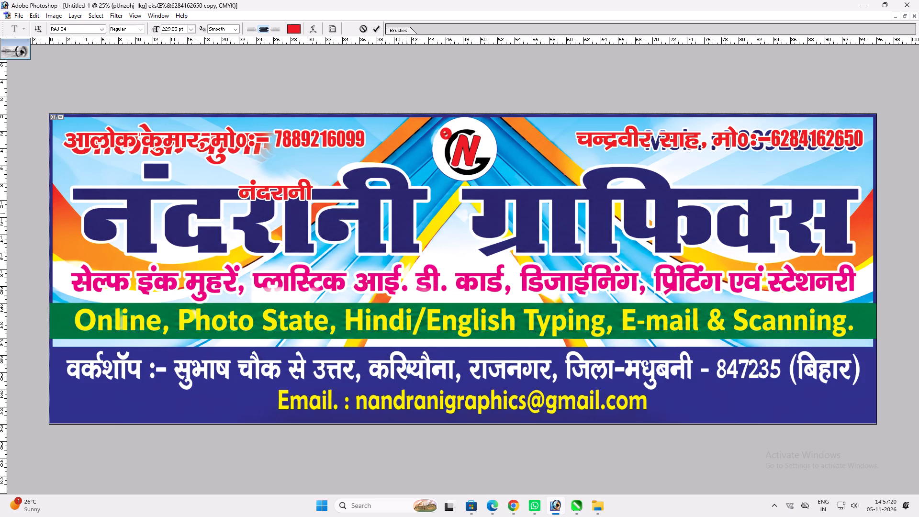
key(space)
text(xz)
text(kfQl)
key(BackSpace)
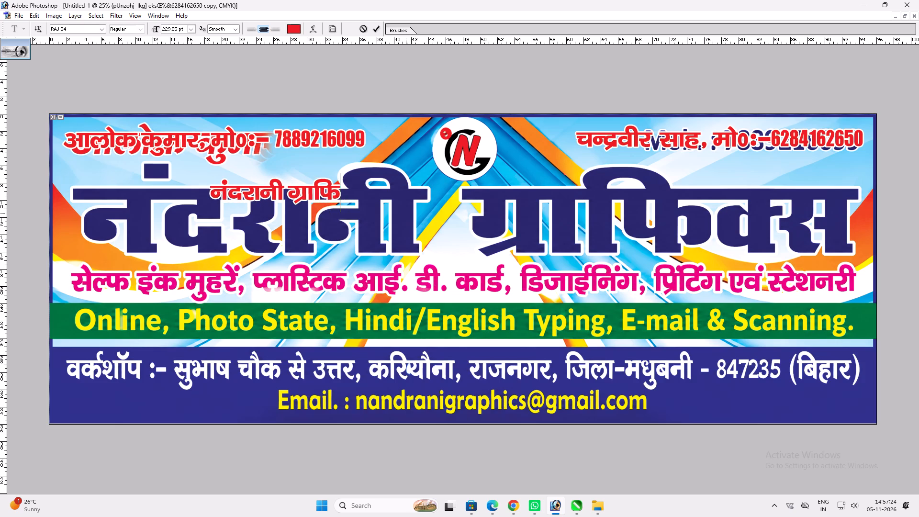
key(shift+d)
key(l)
Change the font of the new red "नंदरानी ग्राफिक्स" text to RAJ 02 and move it closer to the heading's start.
key(ctrl+a)
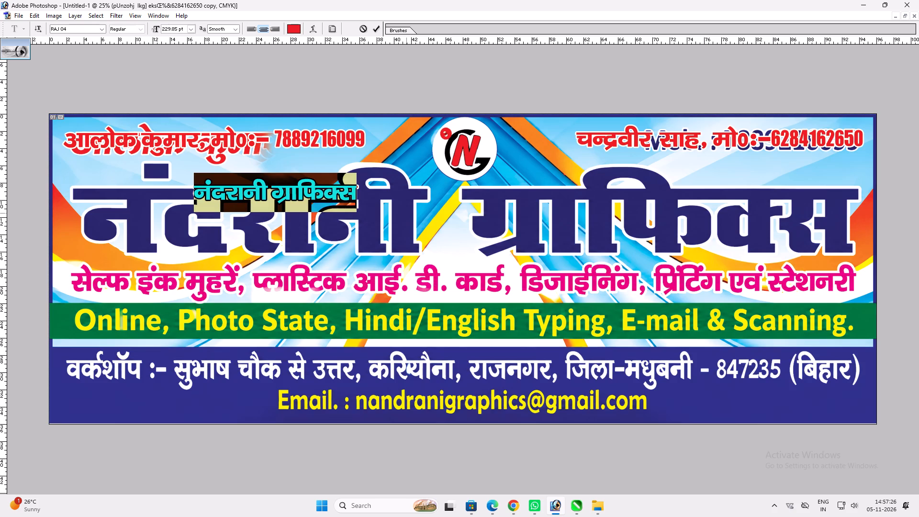
key(ctrl+t)
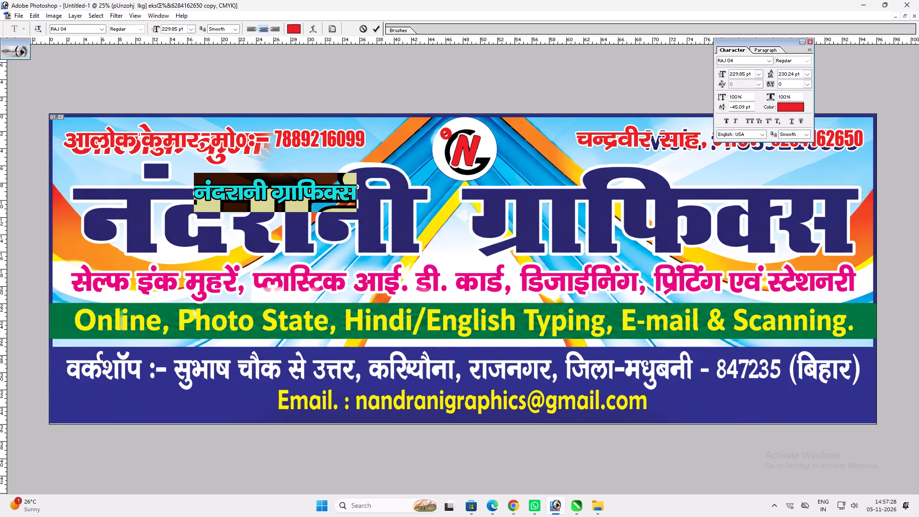
click(296, 205)
key(ctrl+a)
click(80, 28)
key(Up)
key(Up)
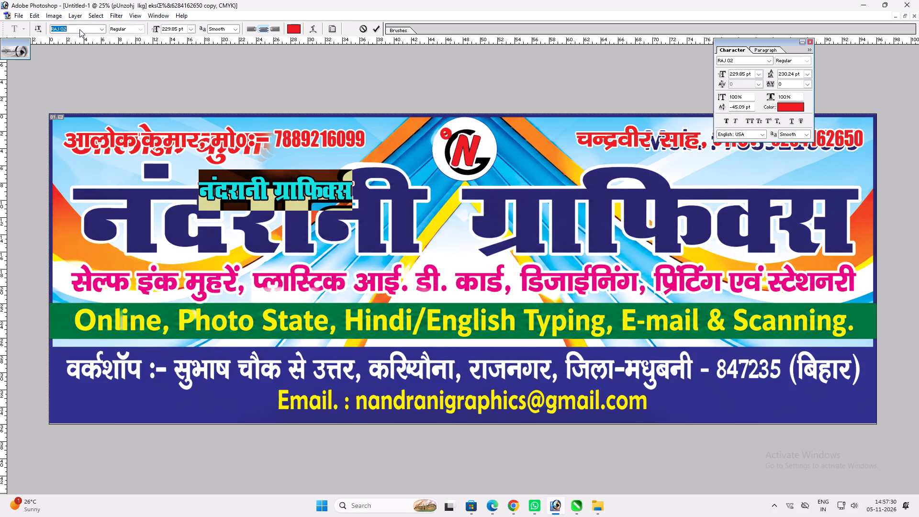
key(Return)
key(Return)
key(v)
drag(336, 208, 263, 213)
Set the tracking of the new red heading text to 10 and position it at the start of the original heading.
key(t)
click(236, 210)
key(ctrl+a)
click(767, 82)
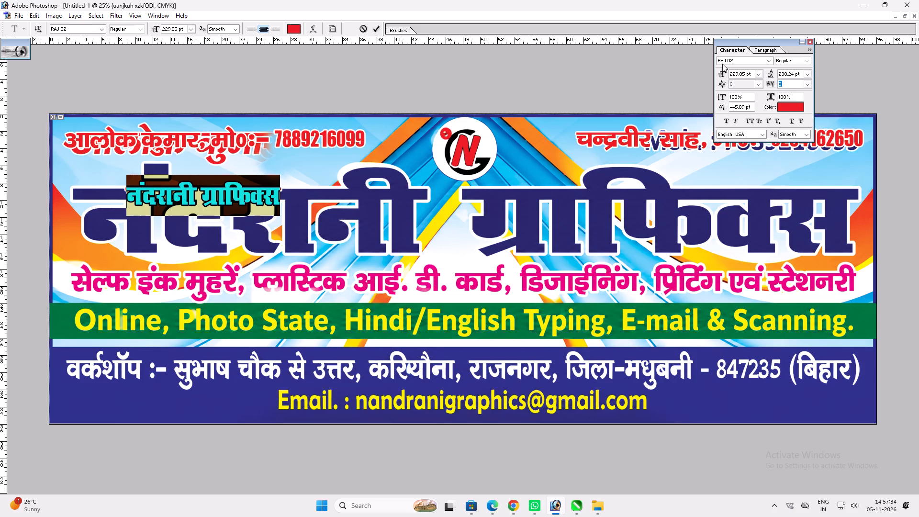
text(10)
key(Return)
key(Return)
key(v)
key(v)
drag(257, 203, 249, 205)
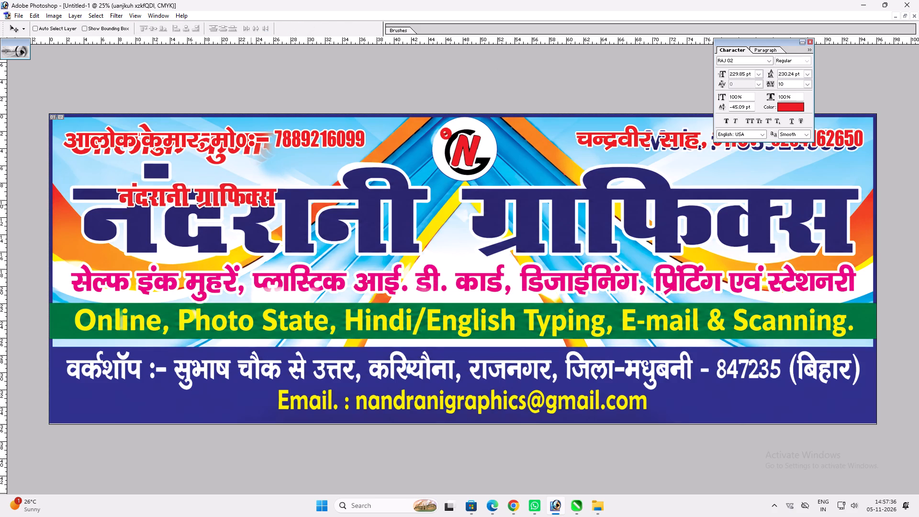
drag(249, 205, 211, 191)
Scale the red heading text up proportionally until it spans most of the original "नंदरानी ग्राफिक्स" heading.
key(ctrl+t)
shift+drag(235, 190, 416, 222)
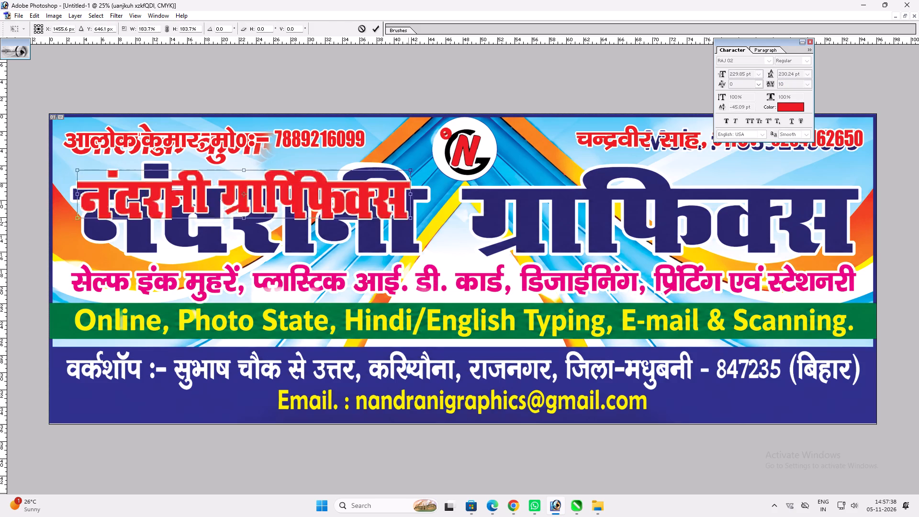
shift+drag(416, 222, 794, 206)
key(Return)
key(v)
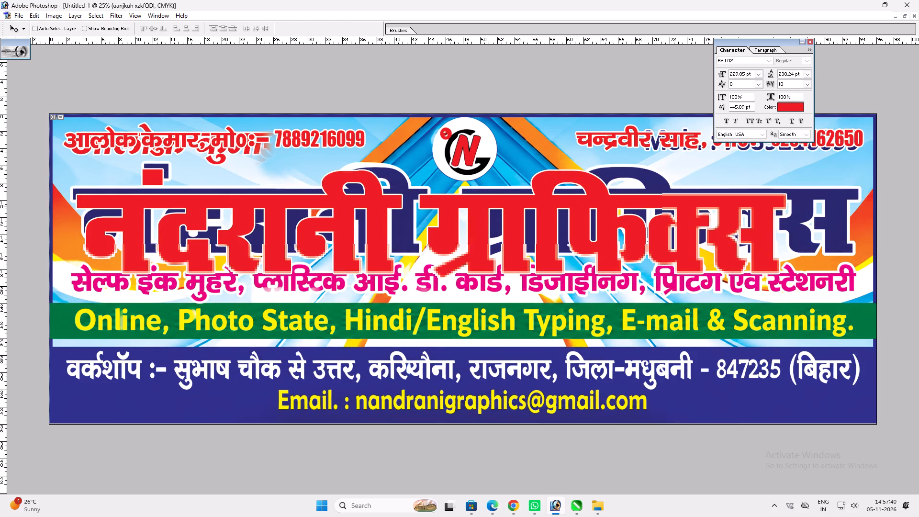
Reduce the red heading's height, align it with the original heading, and widen it to about 111% to match the full width.
key(ctrl+t)
shift+drag(587, 273, 598, 254)
key(shift+Return)
key(v)
shift+drag(500, 256, 493, 255)
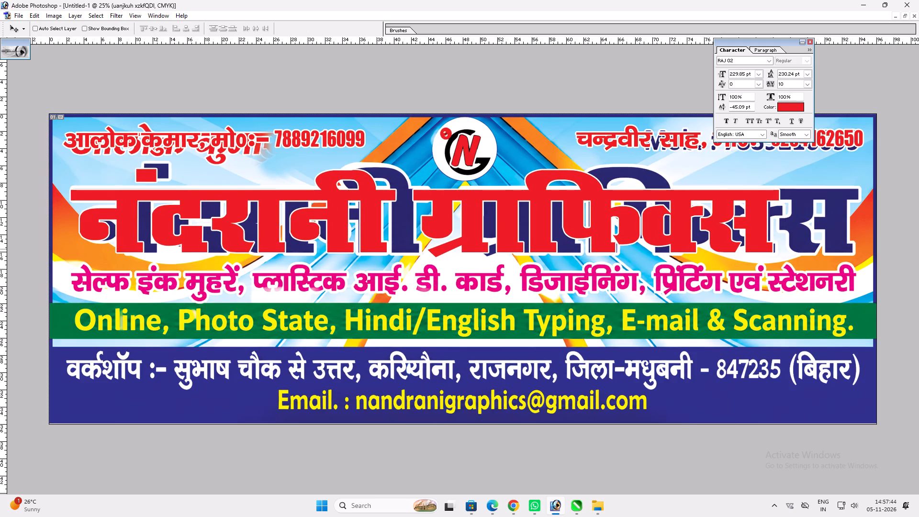
key(ctrl+t)
shift+drag(782, 221, 865, 218)
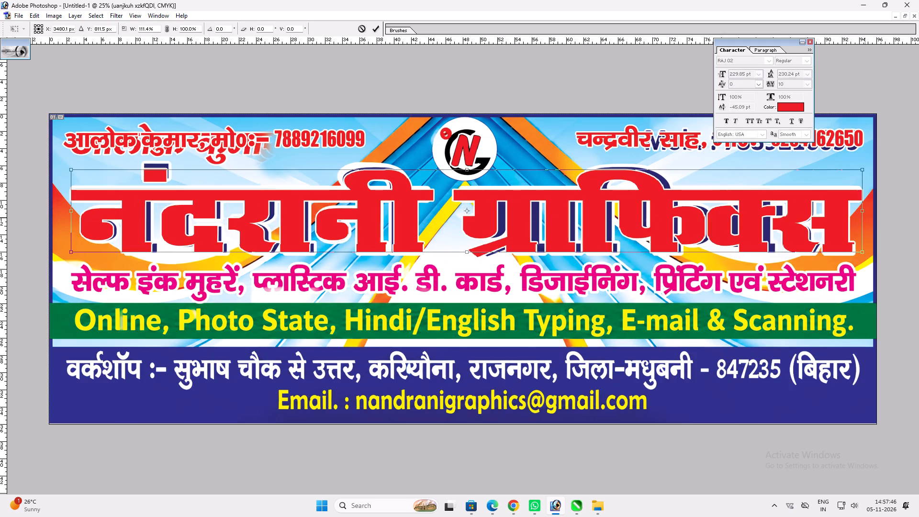
shift+drag(865, 218, 867, 217)
key(Return)
key(v)
Add a Color Overlay of C 100, M 100, Y 0, K 30 to the new red heading.
key(alt+l)
key(alt+y)
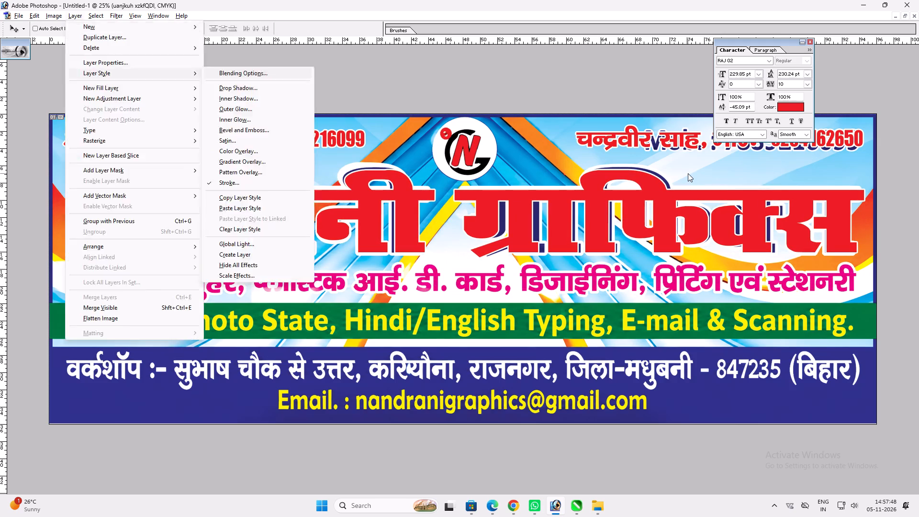
key(n)
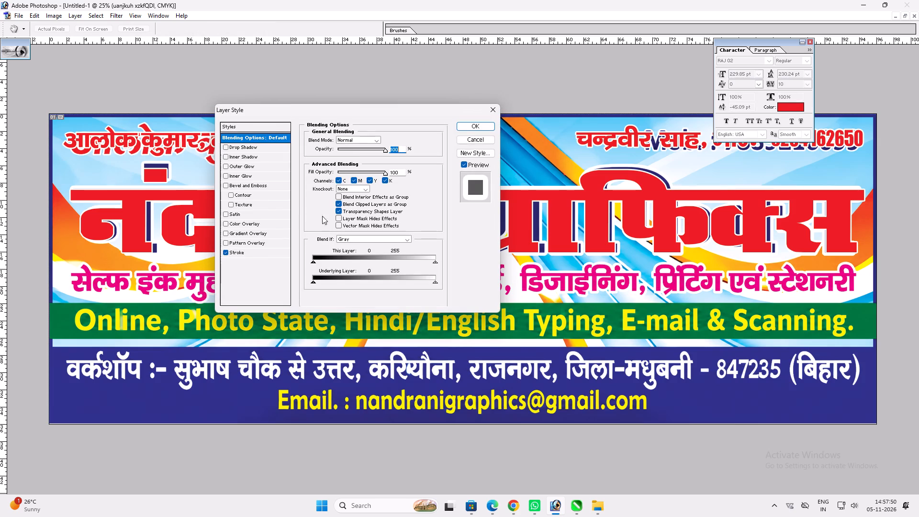
click(265, 223)
click(390, 141)
key(1)
text(00)
key(Tab)
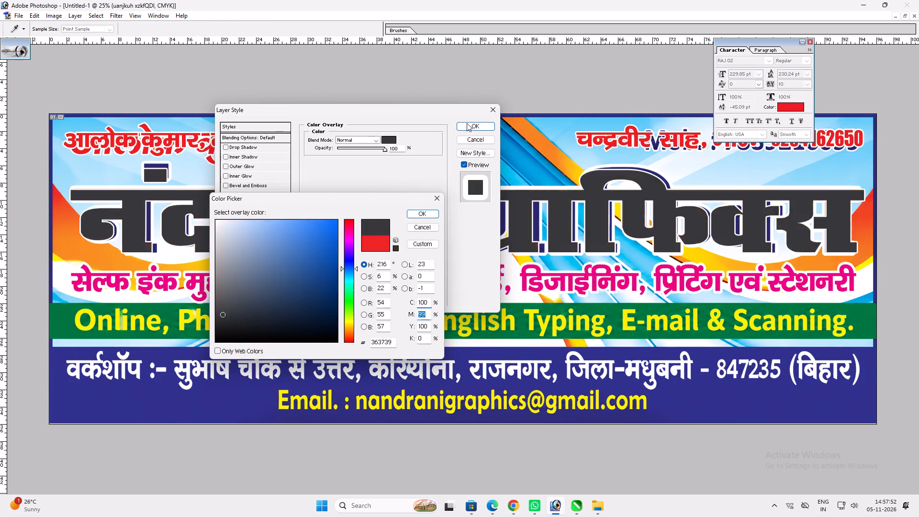
text(100)
key(Tab)
key(0)
key(Tab)
text(30)
key(Return)
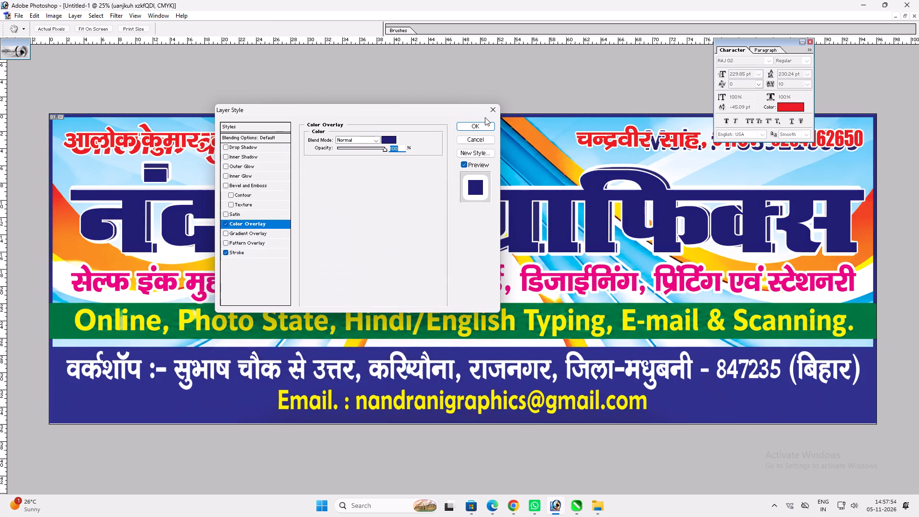
Set the heading overlay's black (K) to 45%, open its white Stroke settings, and apply the layer style.
click(386, 139)
key(Tab)
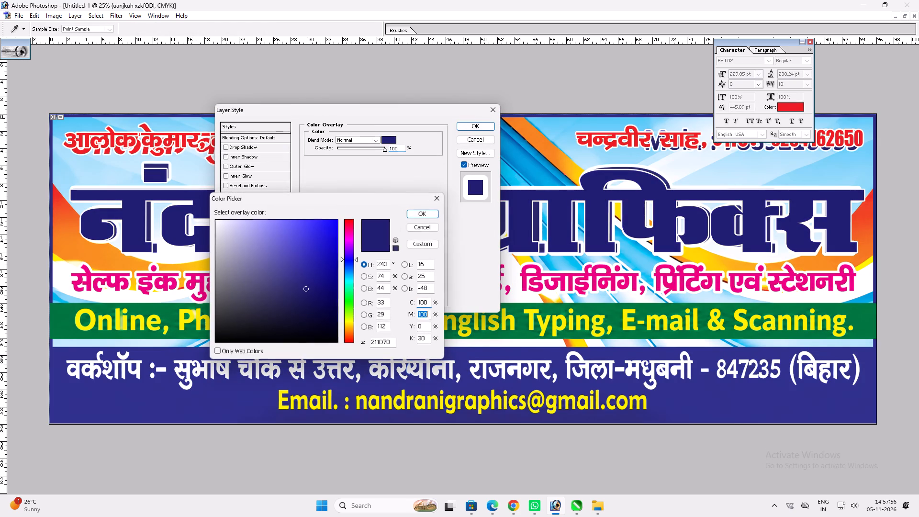
key(Tab)
key(Tab)
text(45)
key(Return)
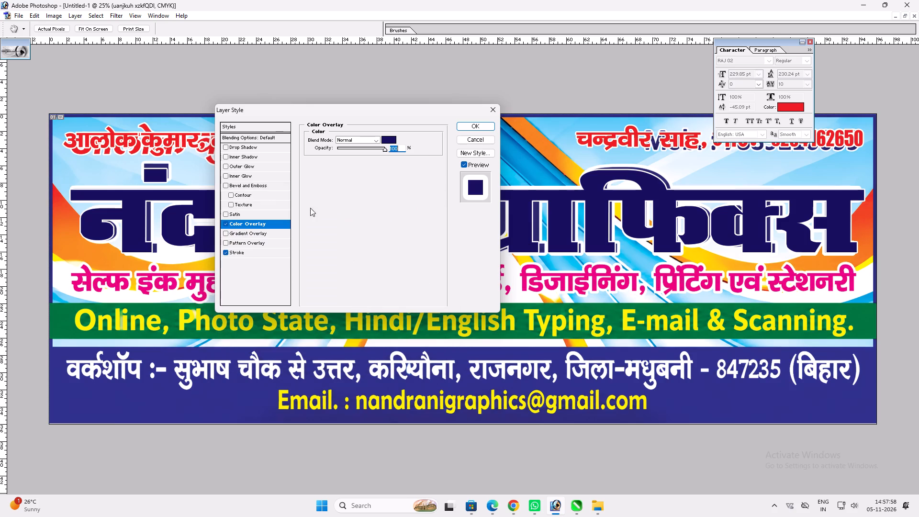
click(240, 251)
drag(396, 142, 380, 139)
scroll(432, 288, up, 2)
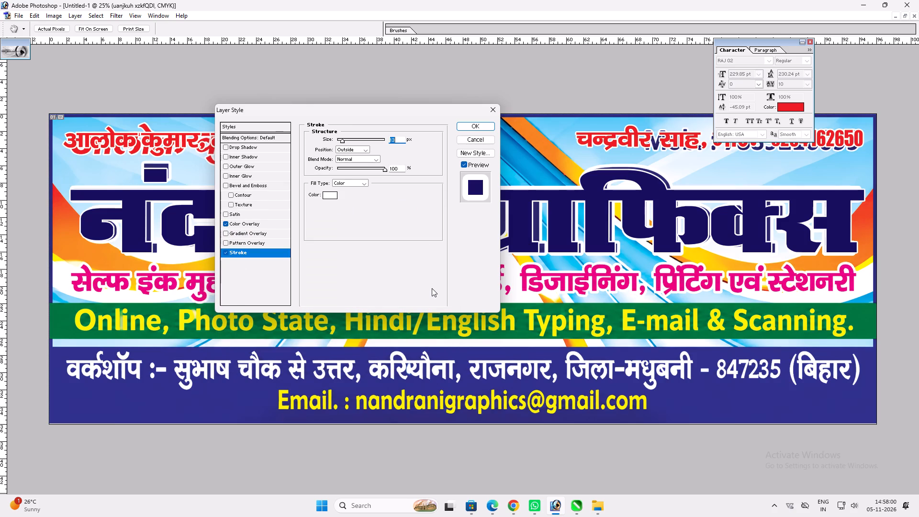
scroll(432, 289, up, 1)
key(Return)
key(v)
key(v)
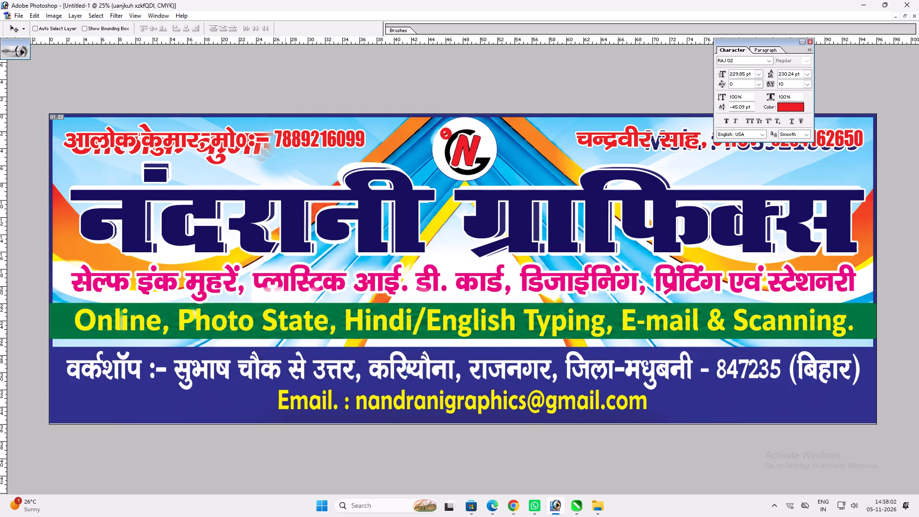
Duplicate the first proprietor's red contact line onto the pink services line and replace its text with "से" at that line's start.
ctrl+click(284, 133)
alt+drag(284, 133, 319, 276)
key(t)
click(307, 284)
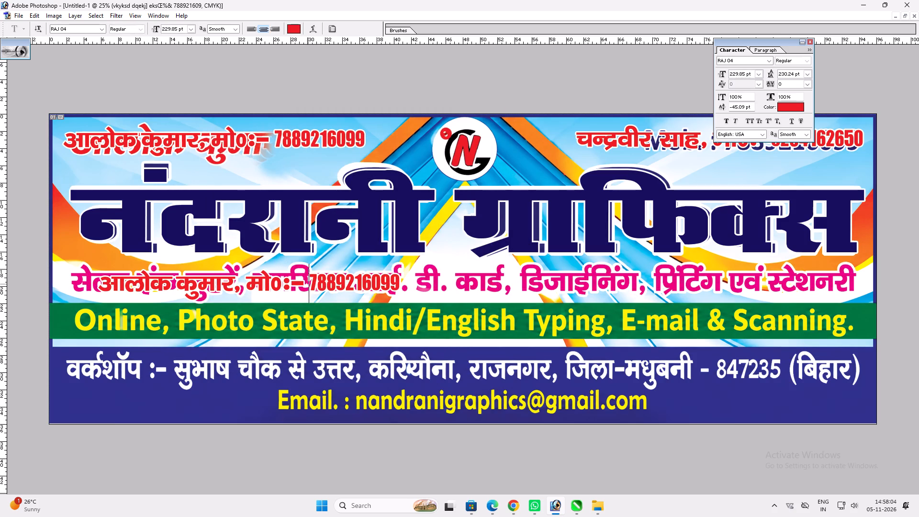
key(ctrl+a)
text(ff)
key(ctrl+a)
drag(424, 259, 275, 260)
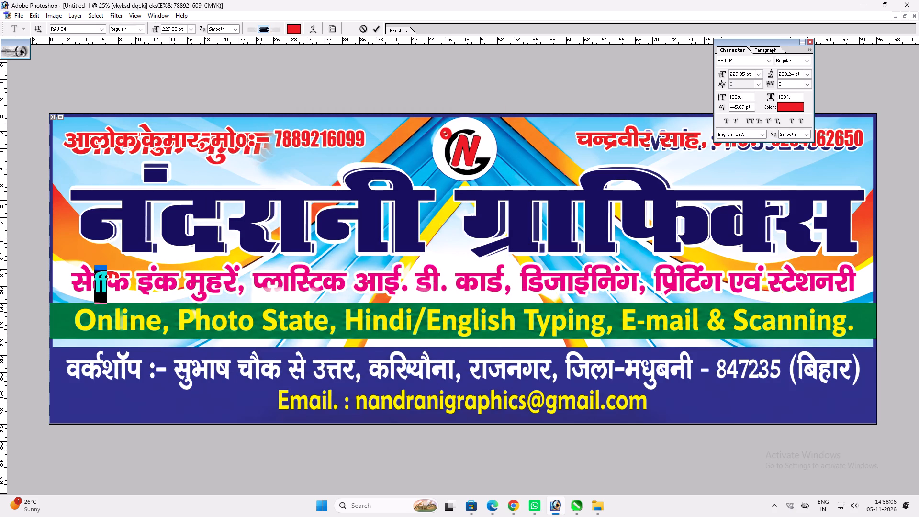
click(106, 288)
key(ctrl+a)
text(ls)
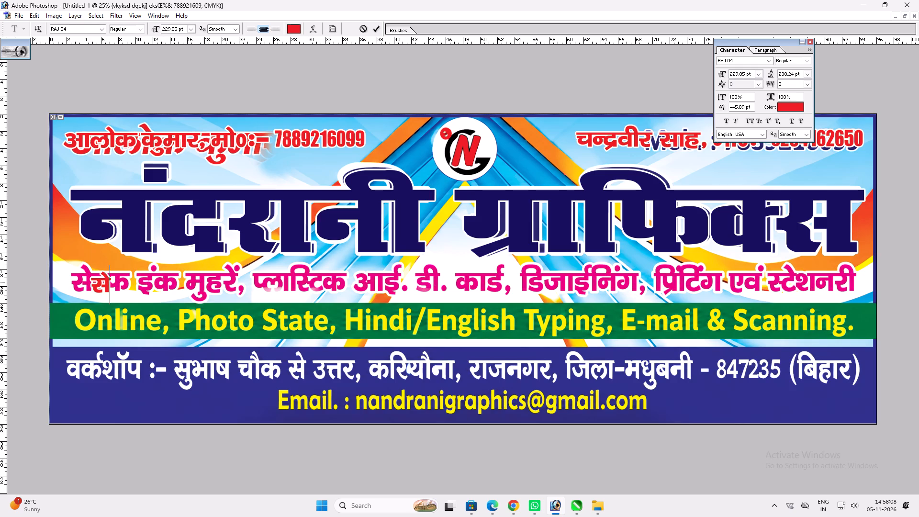
drag(166, 276, 142, 270)
key(ctrl+a)
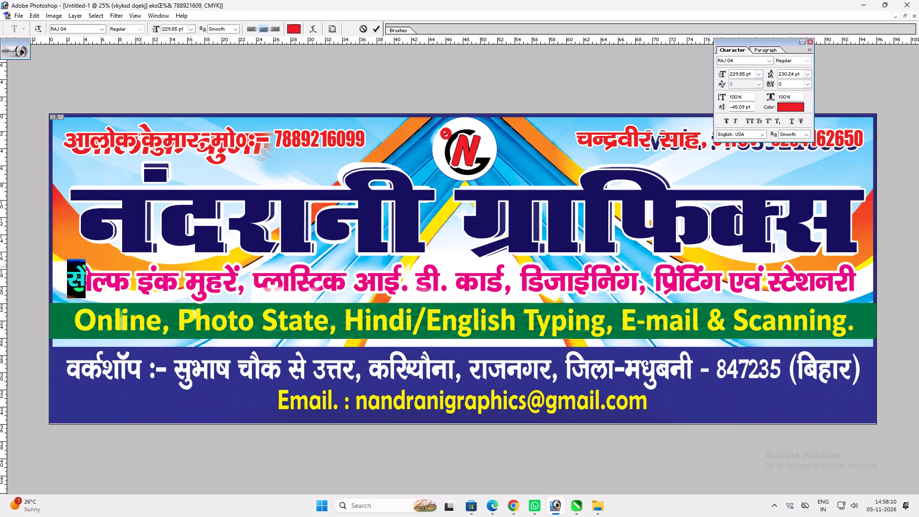
key(Return)
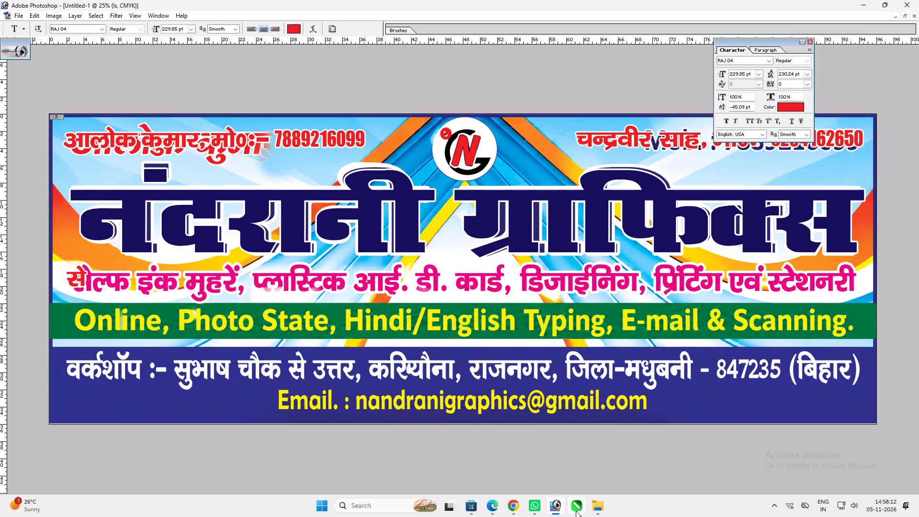
Switch to File Explorer and open the 2026 folder on Local Disk (H:).
click(601, 505)
click(66, 421)
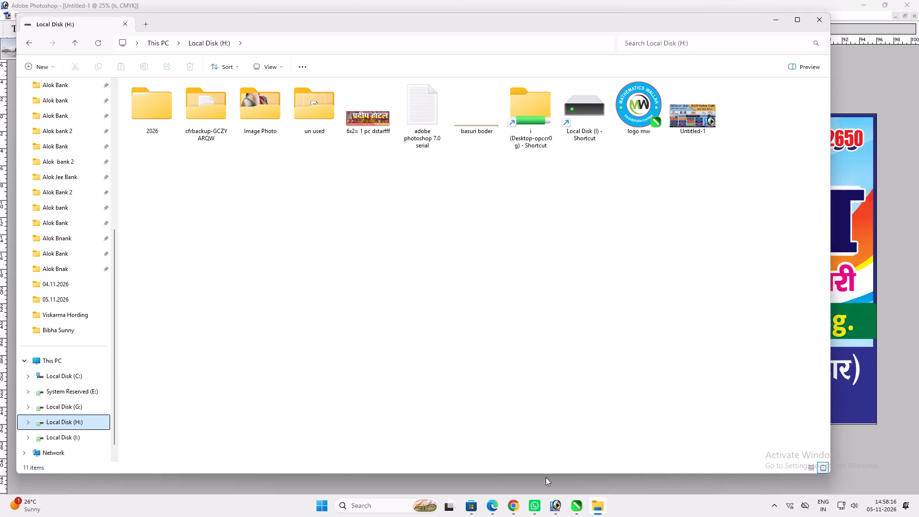
click(600, 499)
click(600, 499)
click(83, 422)
double_click(148, 113)
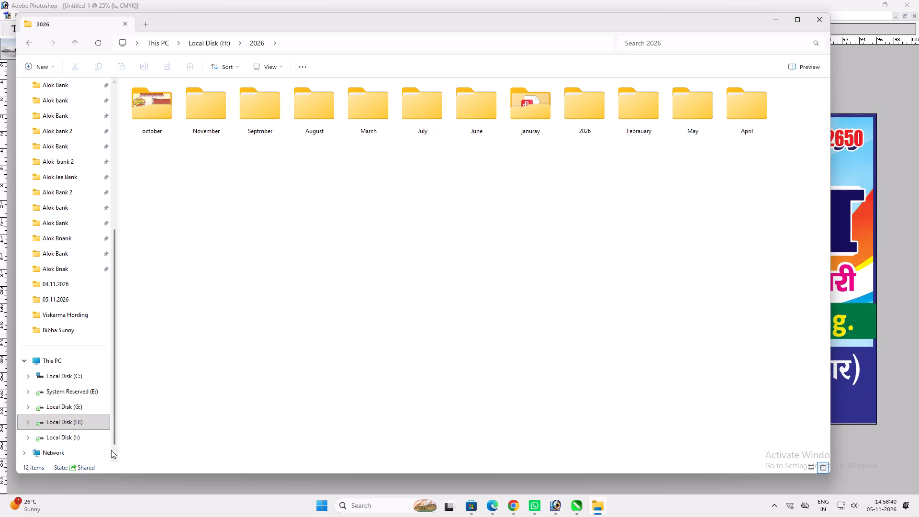
Show the contents of My Book (D:) as large thumbnails and open its 2025 folder.
scroll(89, 421, down, 1)
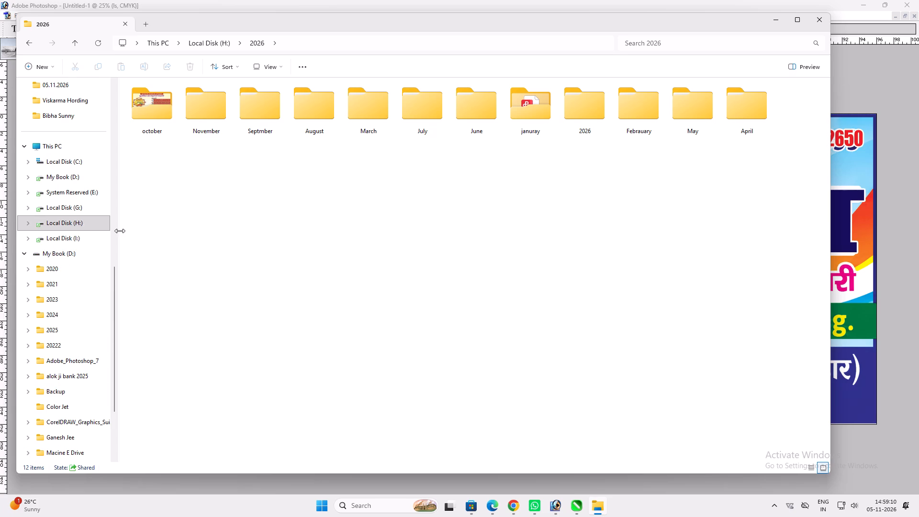
click(65, 254)
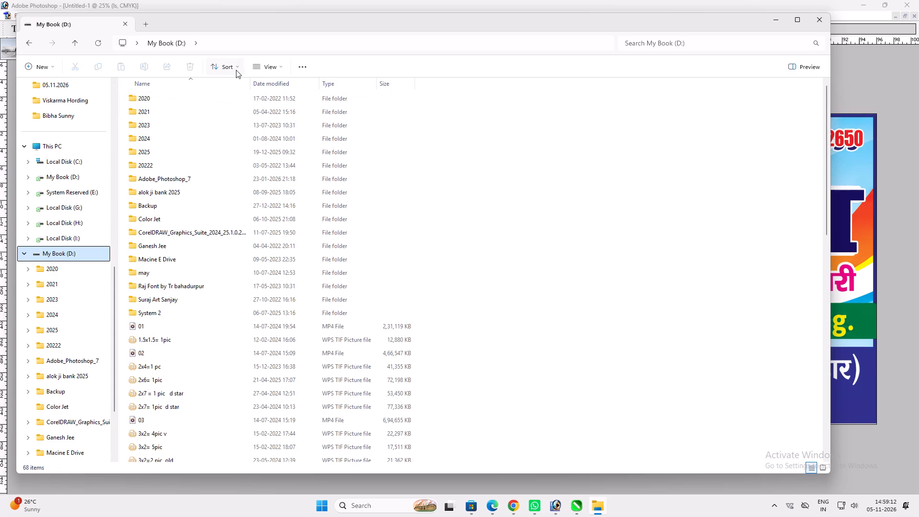
click(275, 64)
click(287, 104)
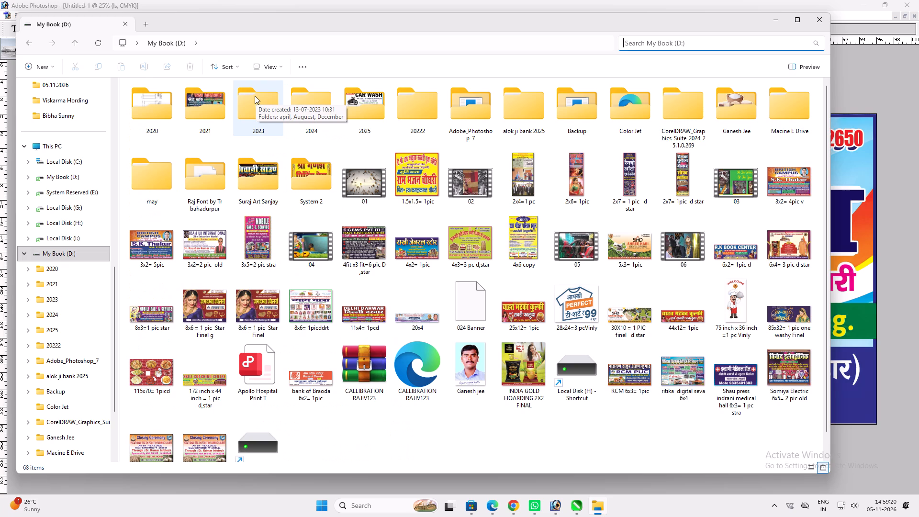
click(359, 102)
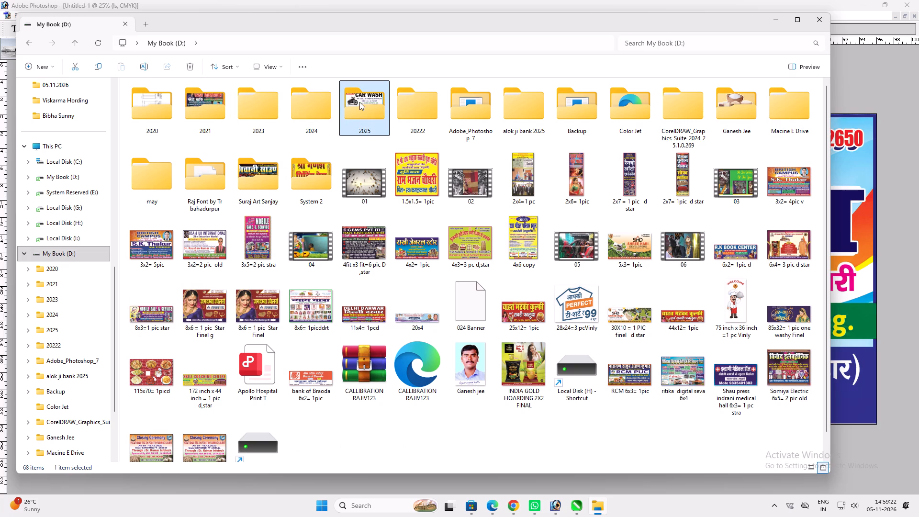
double_click(359, 102)
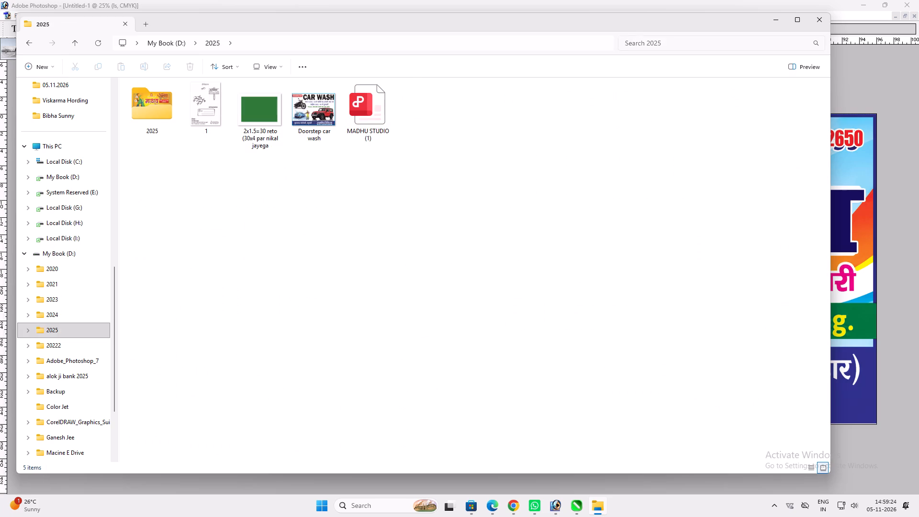
Search the 2025 folder for "alok".
click(639, 49)
text(alok)
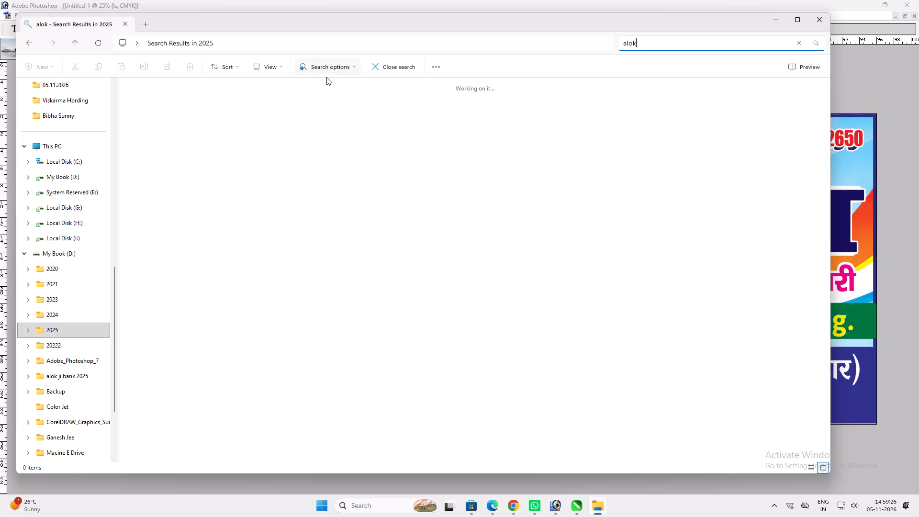
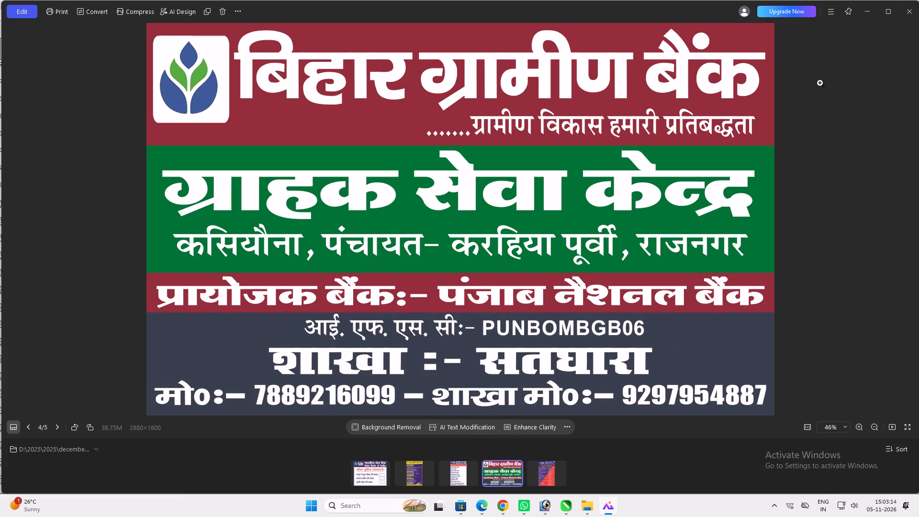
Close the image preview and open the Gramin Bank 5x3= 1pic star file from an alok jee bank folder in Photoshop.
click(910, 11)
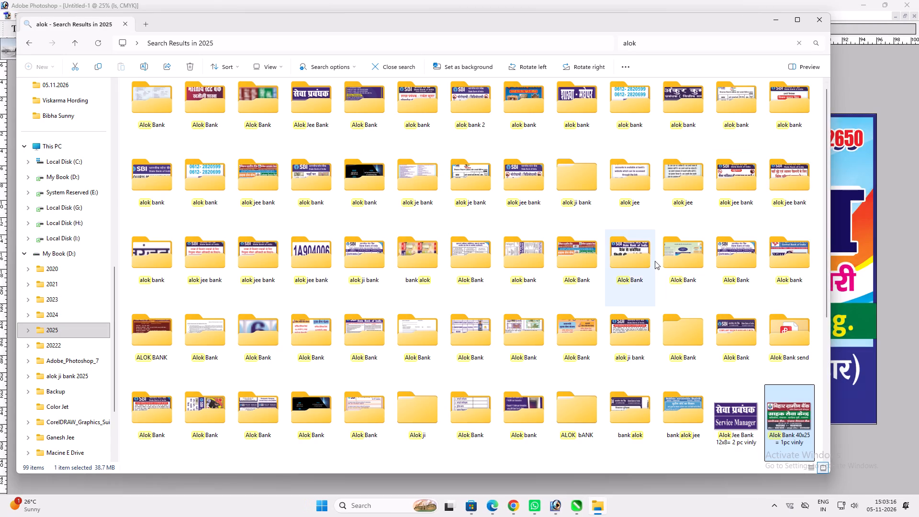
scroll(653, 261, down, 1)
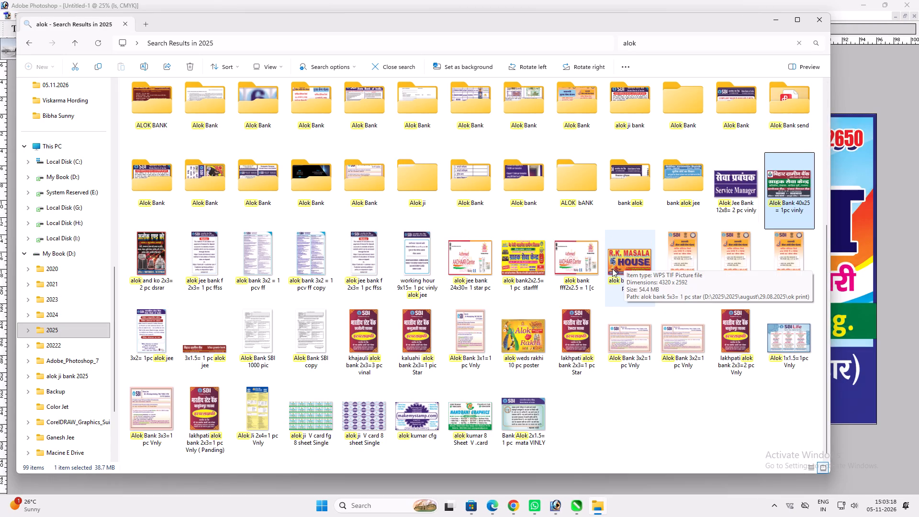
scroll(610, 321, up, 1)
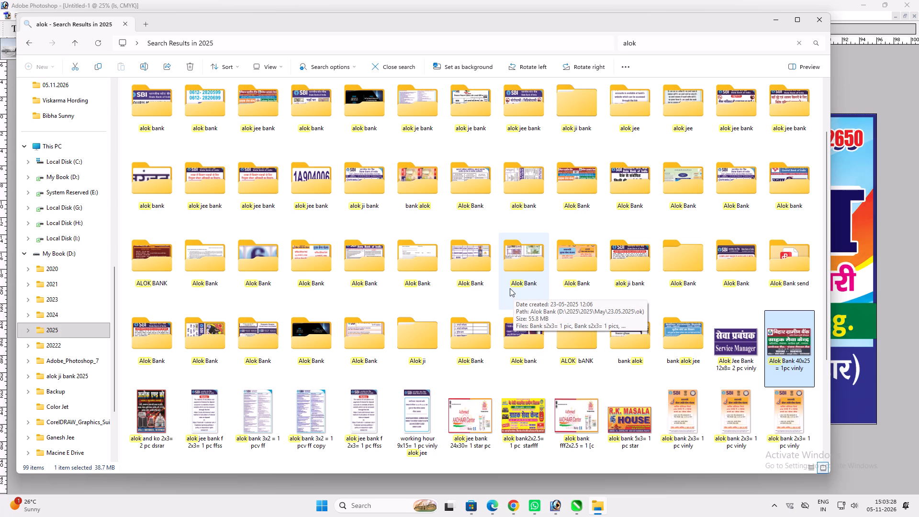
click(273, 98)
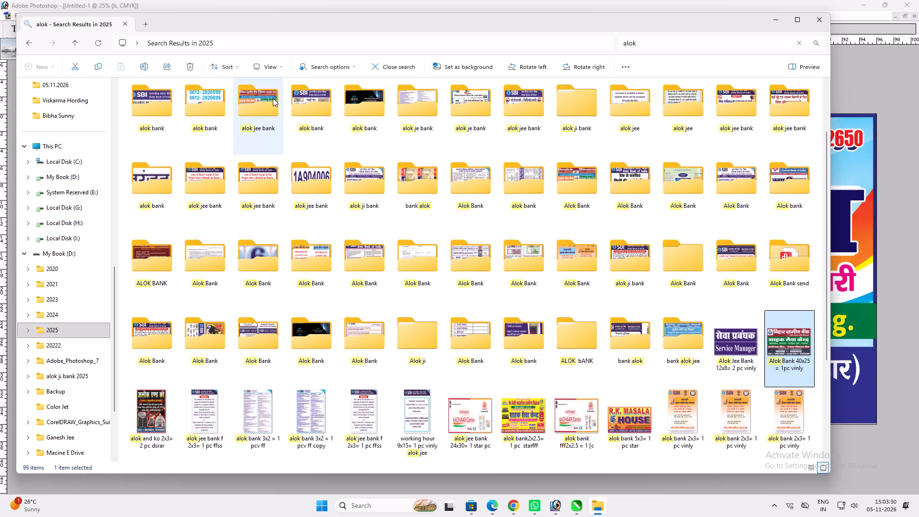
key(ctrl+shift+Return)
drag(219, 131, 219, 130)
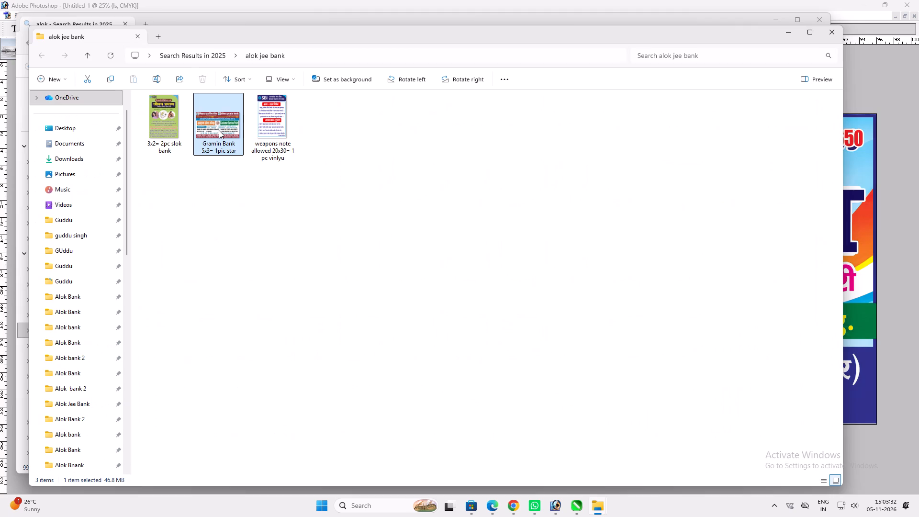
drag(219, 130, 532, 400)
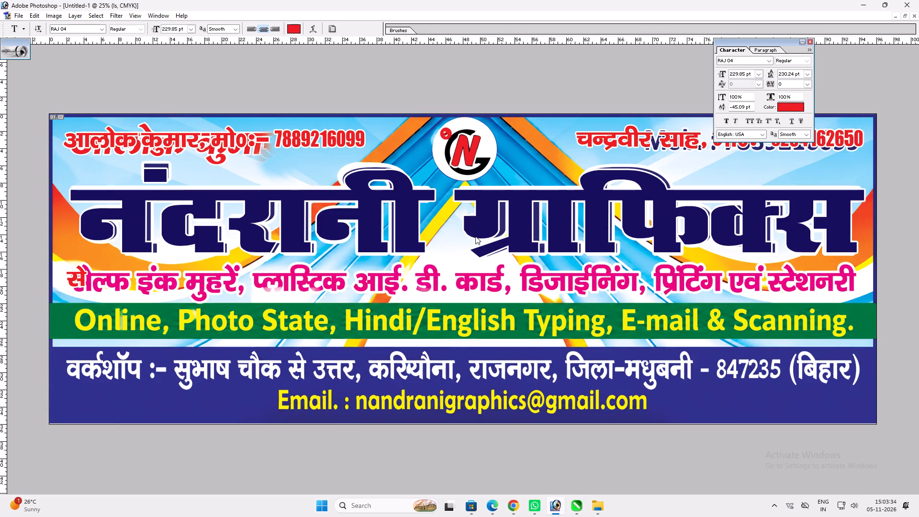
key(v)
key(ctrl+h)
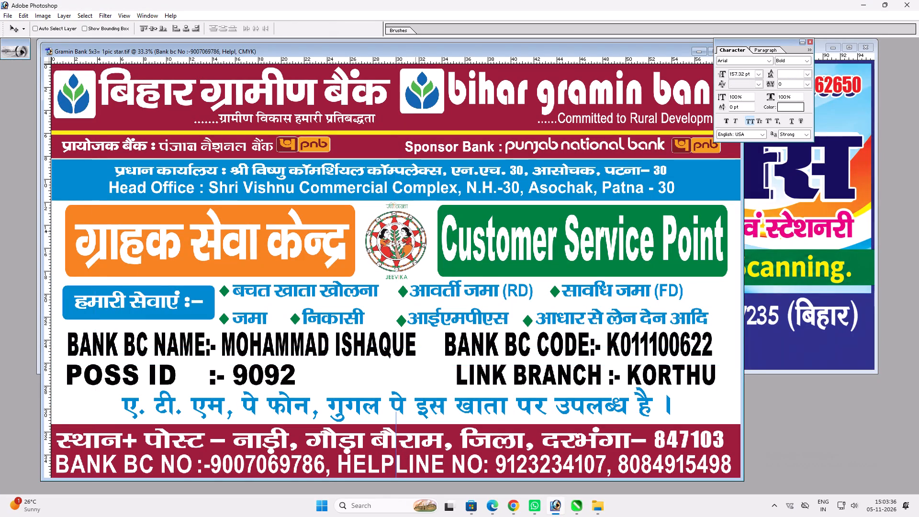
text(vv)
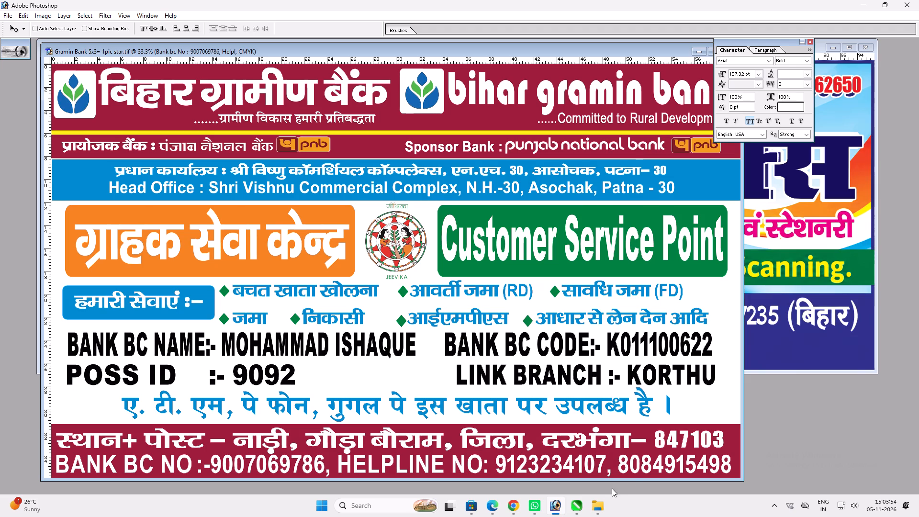
Switch to File Explorer and open the 2026 folder on Local Disk (H:) in a new window.
click(593, 504)
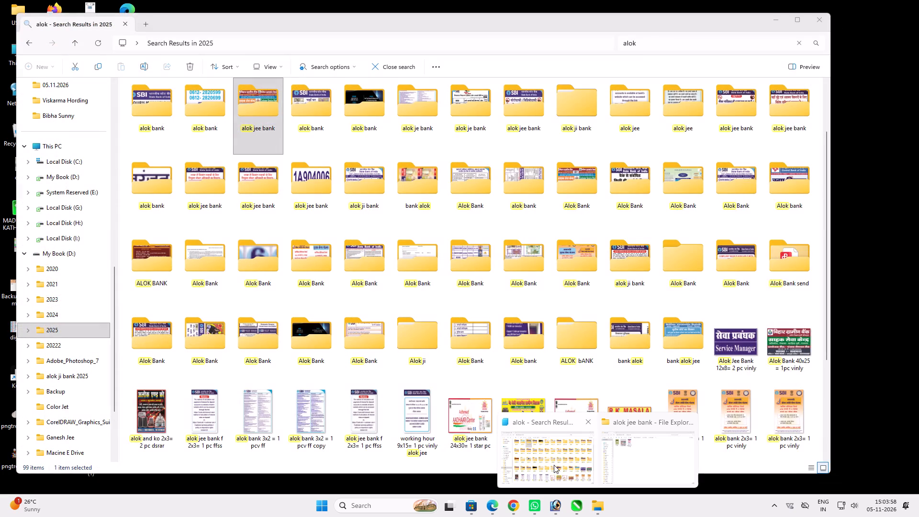
click(538, 453)
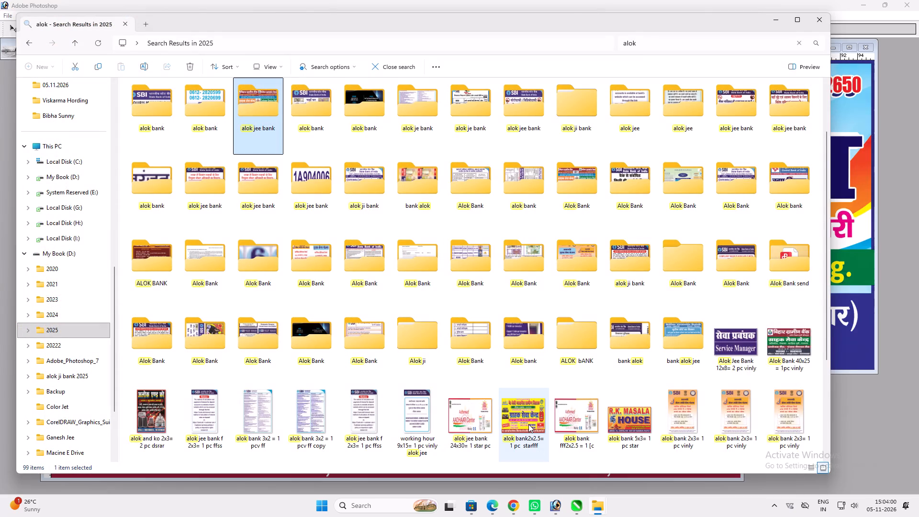
key(super+d)
key(super+e)
scroll(86, 373, down, 3)
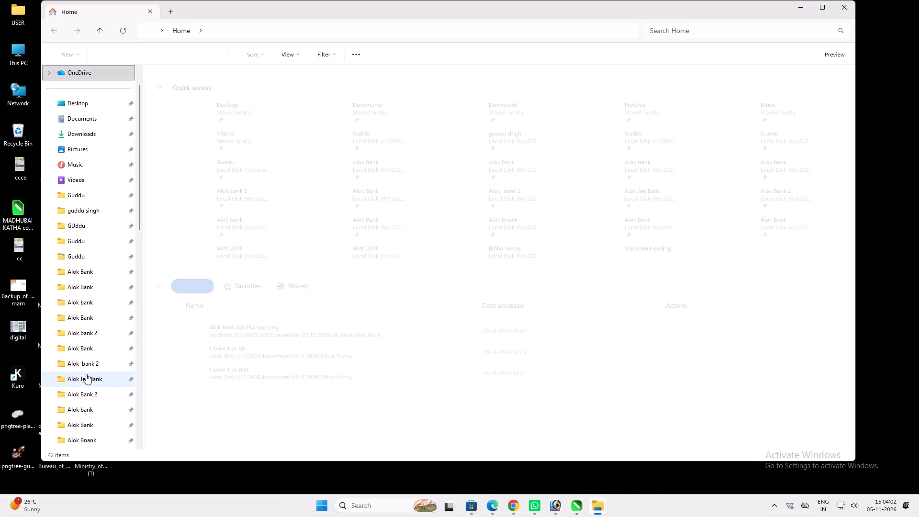
scroll(91, 389, down, 3)
click(97, 370)
double_click(171, 110)
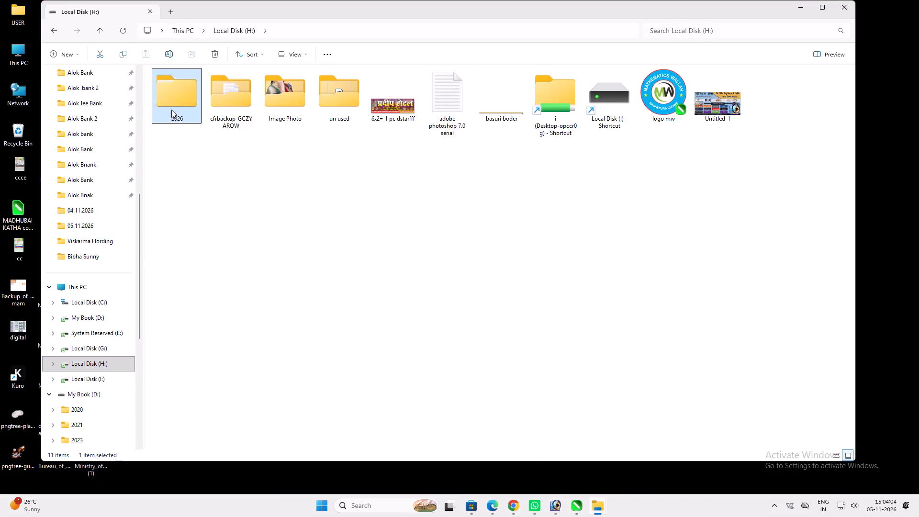
click(171, 110)
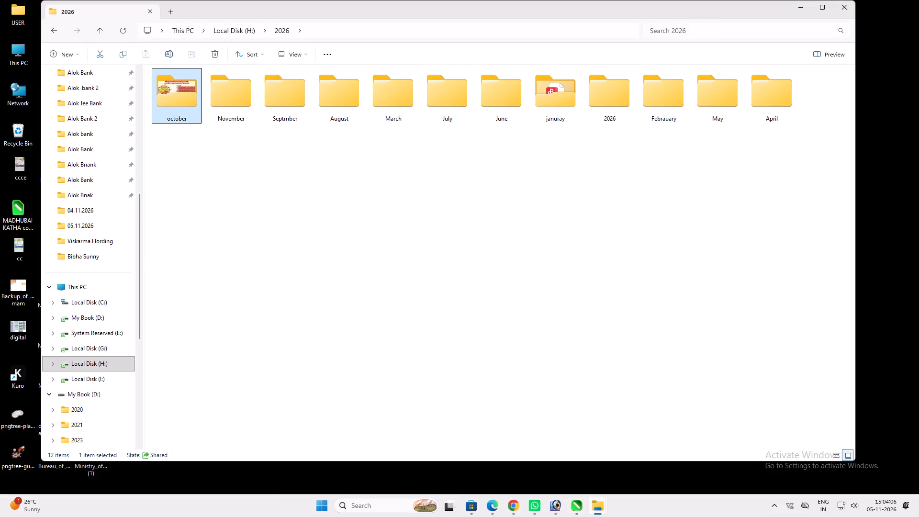
Search the 2026 folder for "csc" and show the results as extra-large thumbnails.
click(669, 41)
click(664, 35)
key(c)
key(s)
key(c)
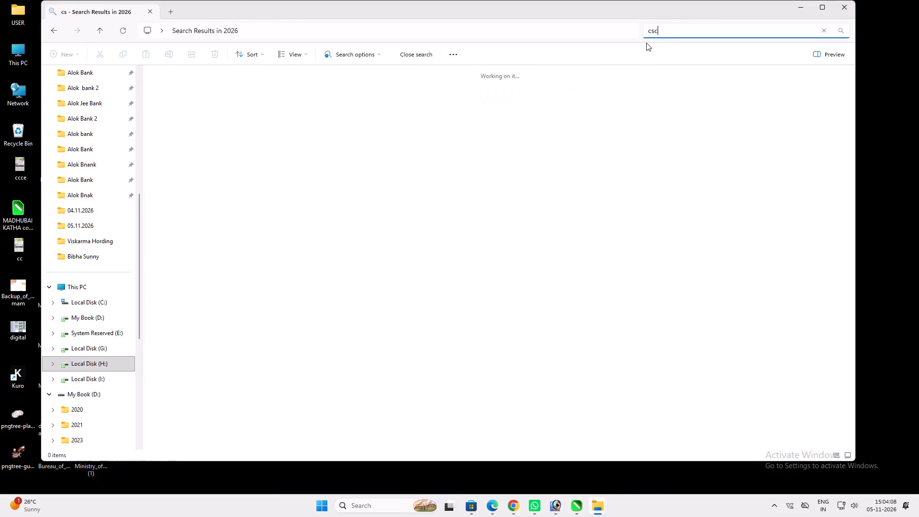
click(297, 56)
click(307, 102)
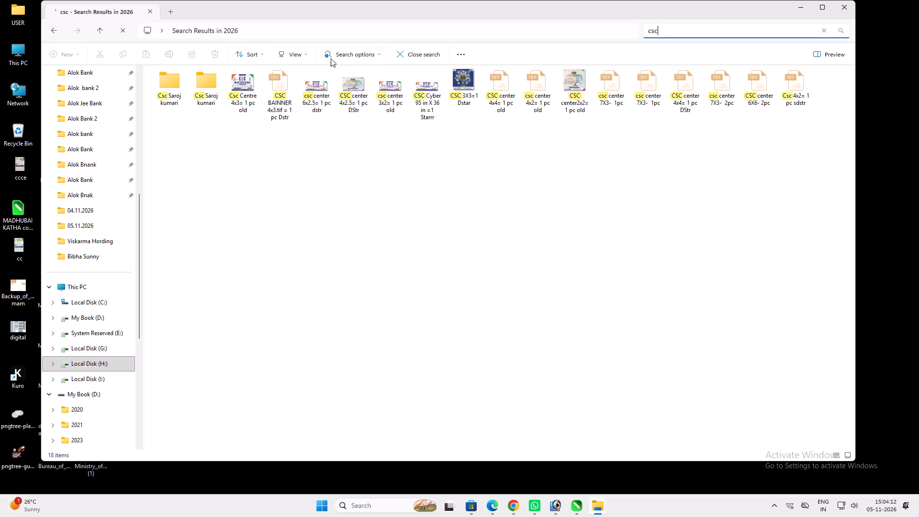
click(306, 56)
click(307, 80)
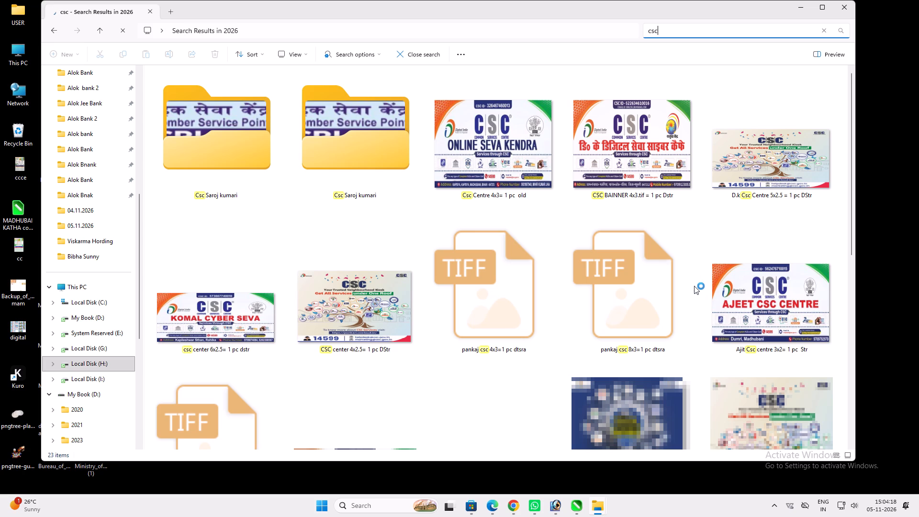
scroll(585, 238, down, 1)
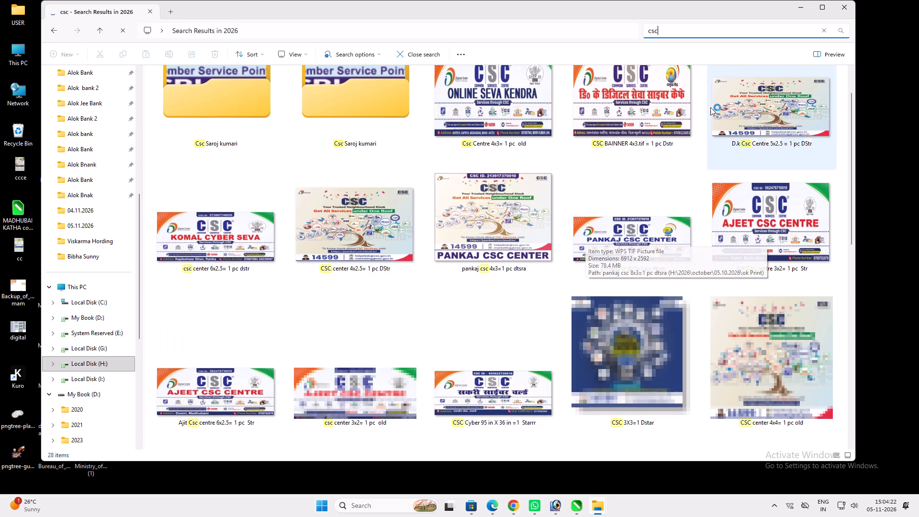
Search the 2026 folder for "cyber" instead and look through the banner thumbnails.
drag(699, 33, 556, 43)
text(cye)
key(BackSpace)
text(ber)
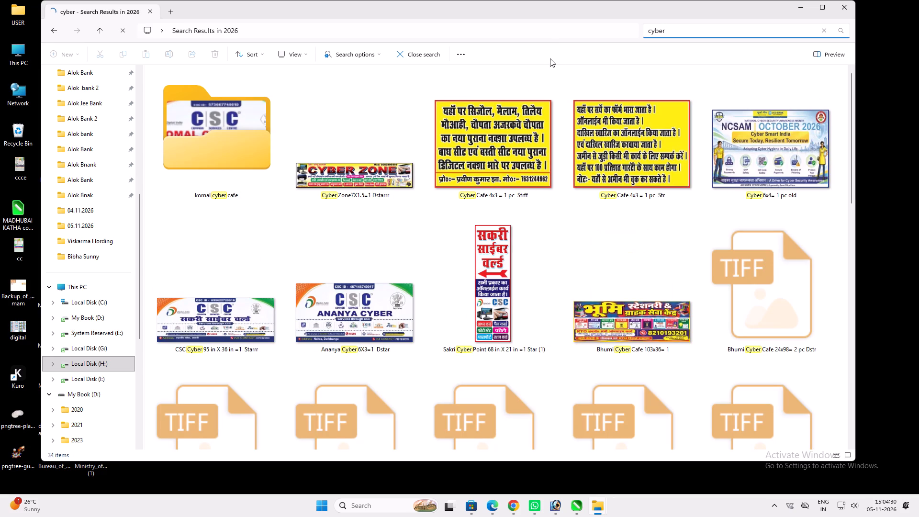
scroll(524, 101, down, 1)
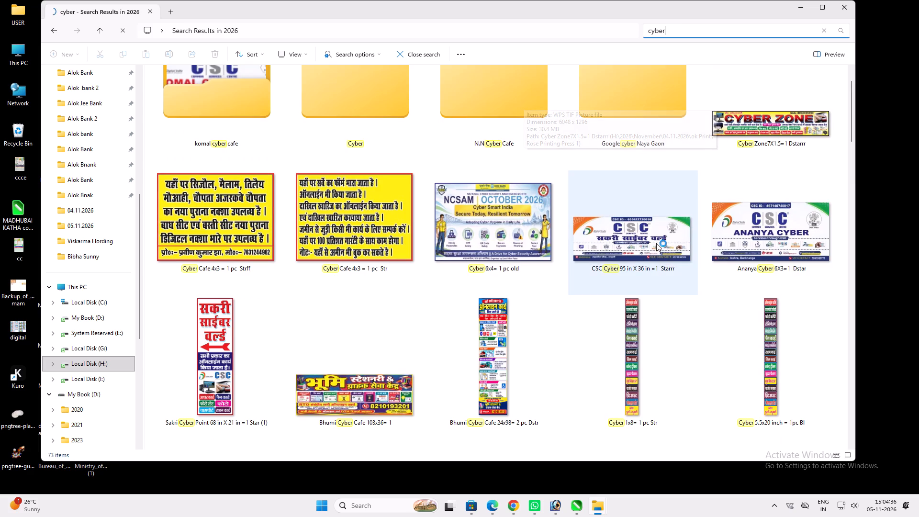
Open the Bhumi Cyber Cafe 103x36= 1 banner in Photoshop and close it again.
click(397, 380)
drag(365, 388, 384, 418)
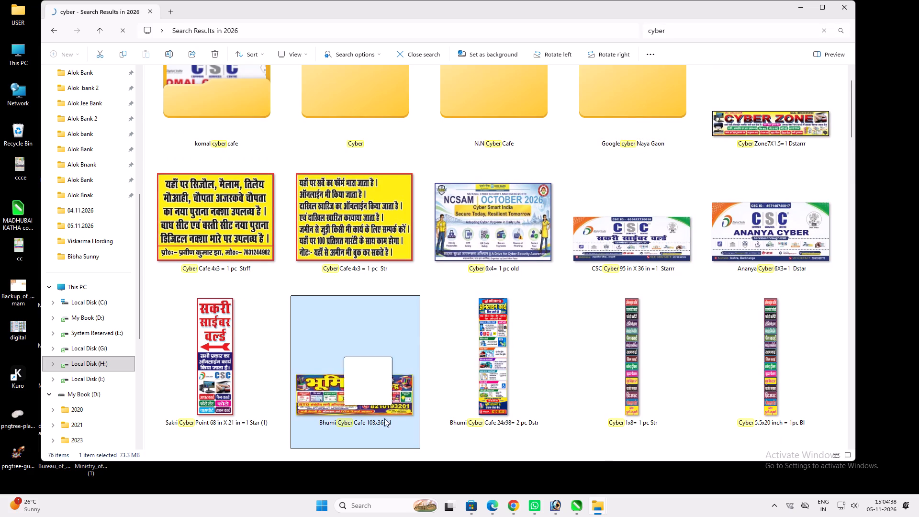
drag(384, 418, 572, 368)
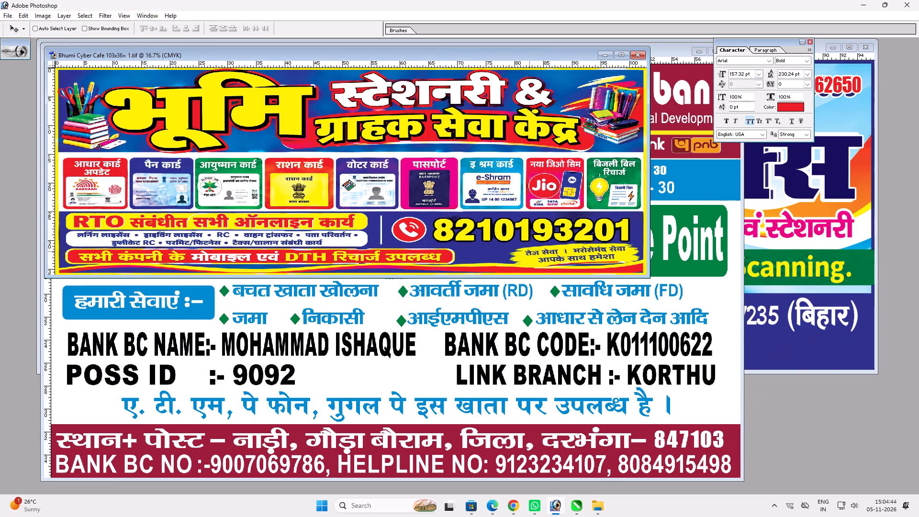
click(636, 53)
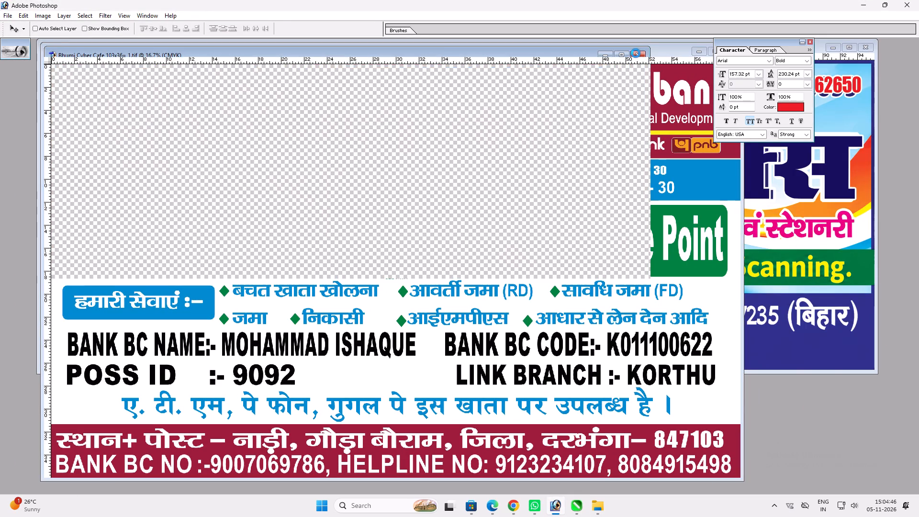
Open the Rudransh Cyber Cafe 5x3= 1 pc DStr banner from the "cyber" results in Photoshop and move its window aside.
click(594, 501)
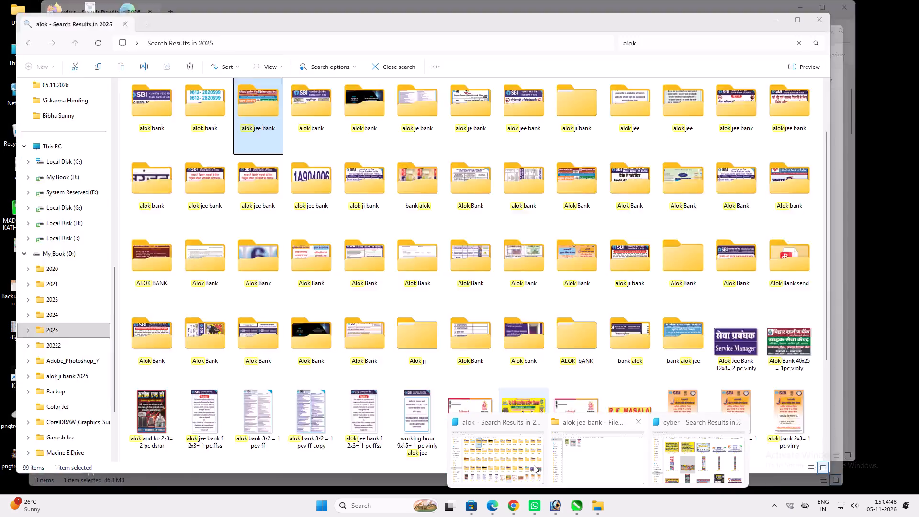
click(674, 450)
scroll(576, 277, down, 2)
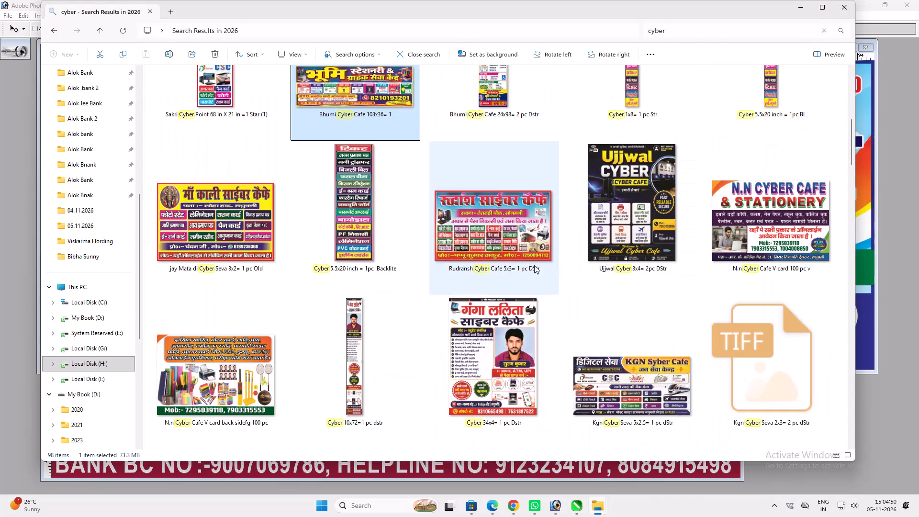
click(497, 237)
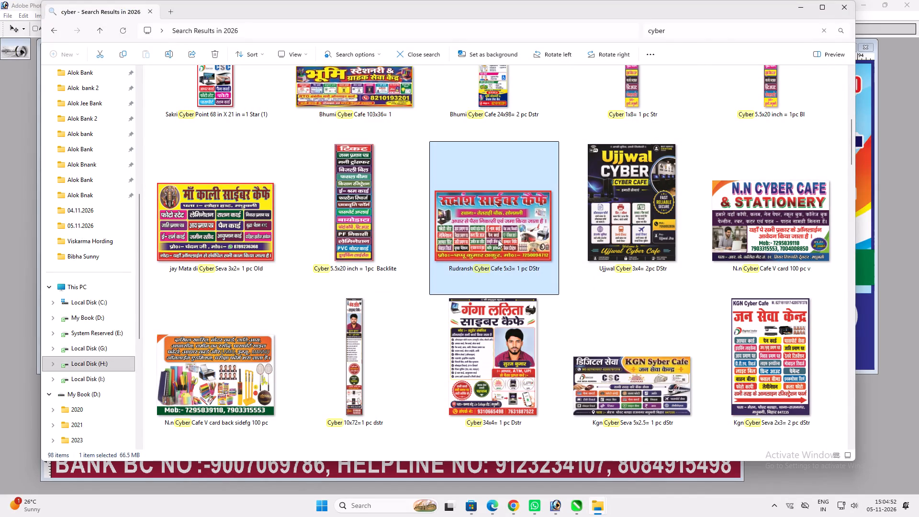
drag(490, 228, 574, 505)
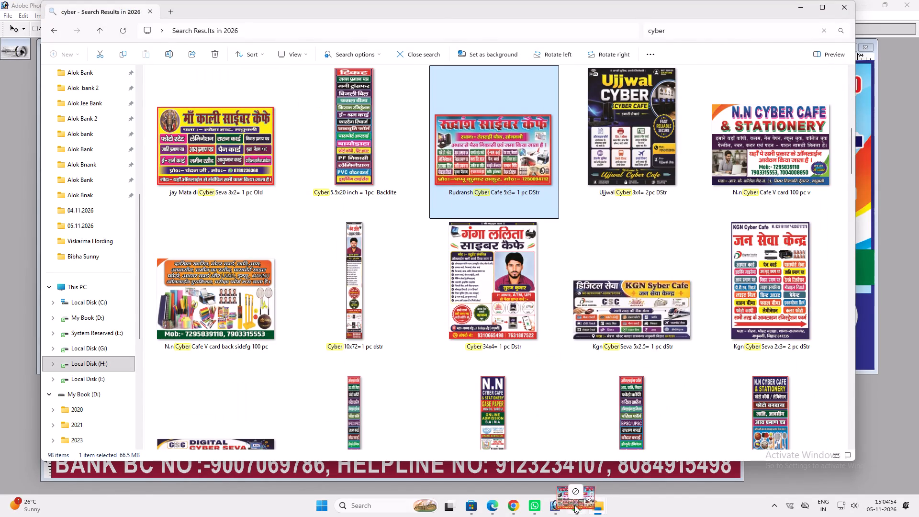
drag(574, 505, 489, 323)
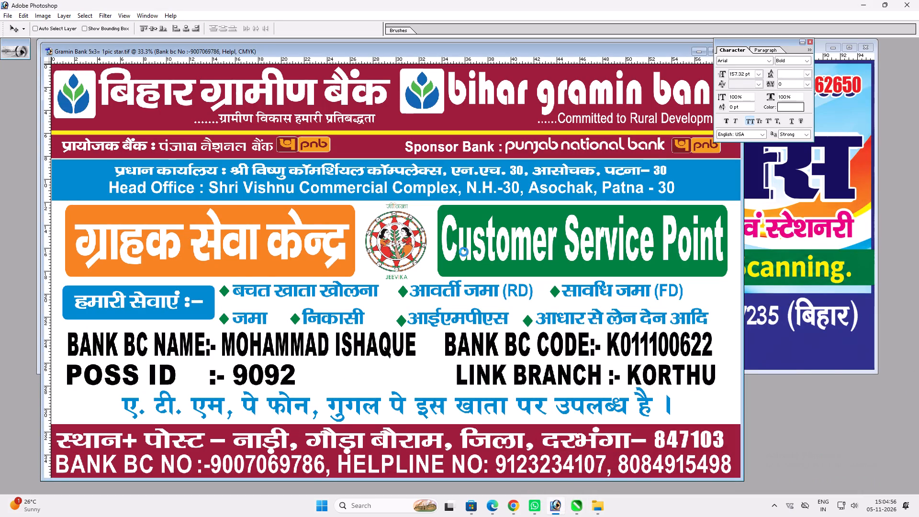
key(Return)
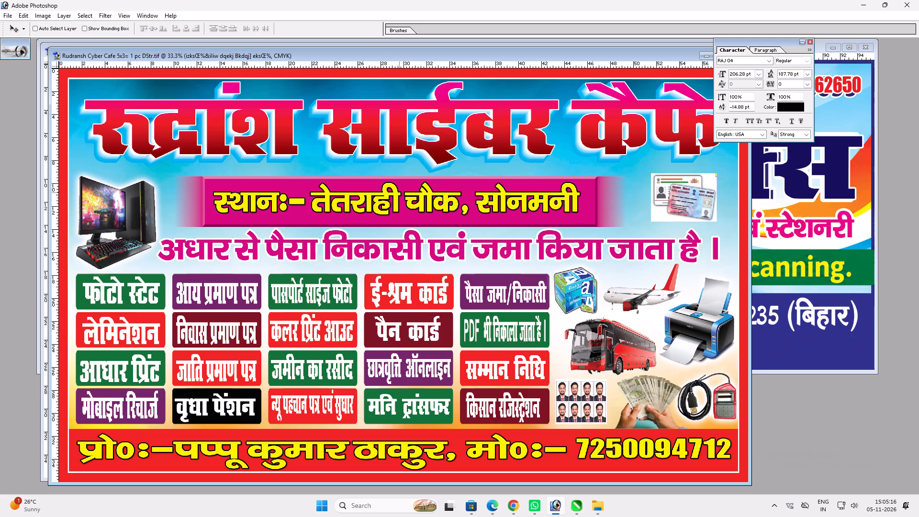
drag(384, 52, 819, 202)
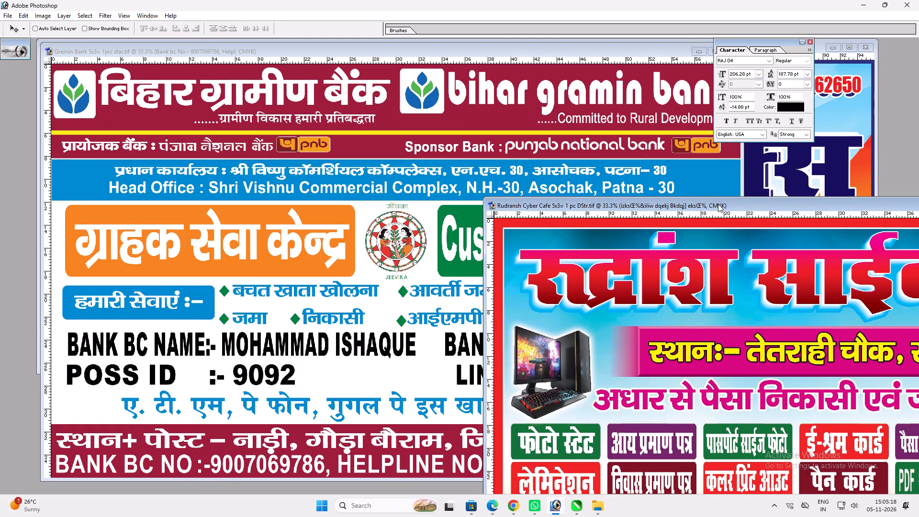
drag(718, 204, 767, 156)
Close the Gramin Bank file and maximise the Untitled-1 banner document.
click(294, 253)
key(ctrl+w)
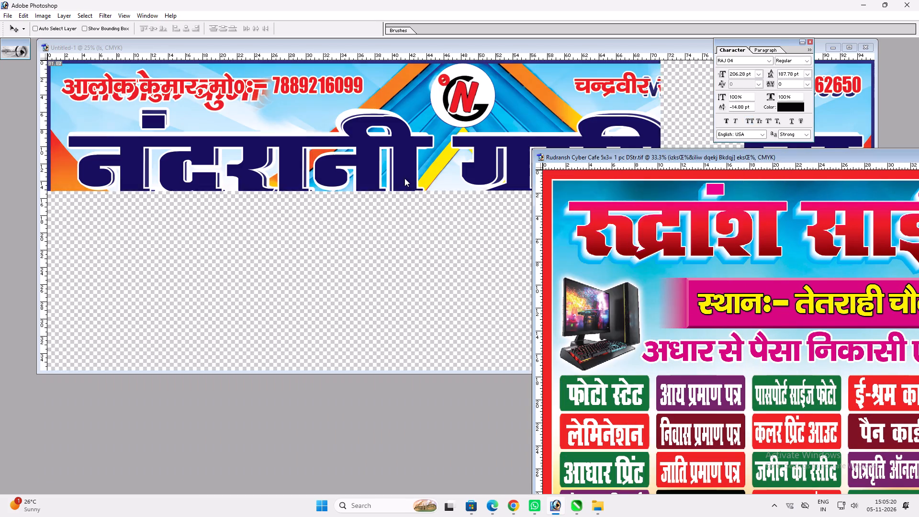
click(403, 180)
double_click(407, 47)
key(v)
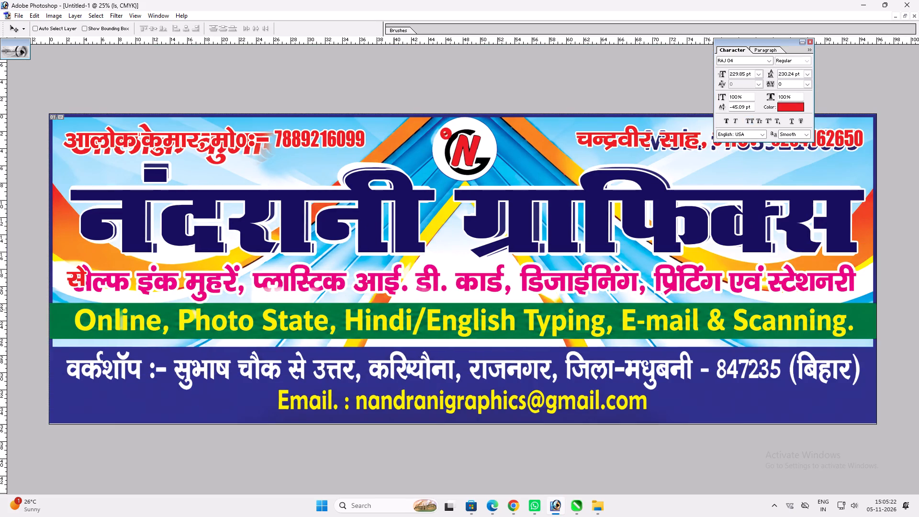
Duplicate the red से text into the navy strip and begin retyping it as the address, starting with "स्थानः–" and the landmark.
ctrl+click(81, 270)
ctrl+click(81, 271)
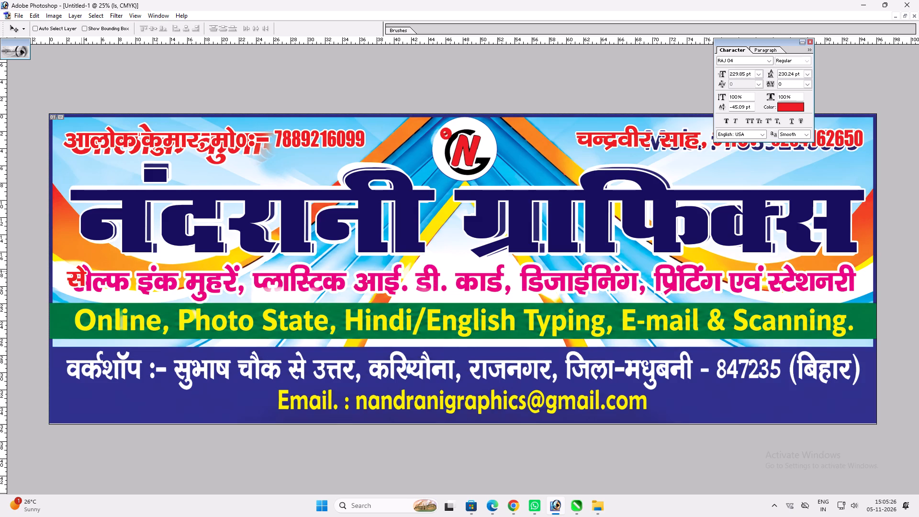
alt+drag(81, 271, 111, 391)
key(t)
click(111, 407)
key(ctrl+a)
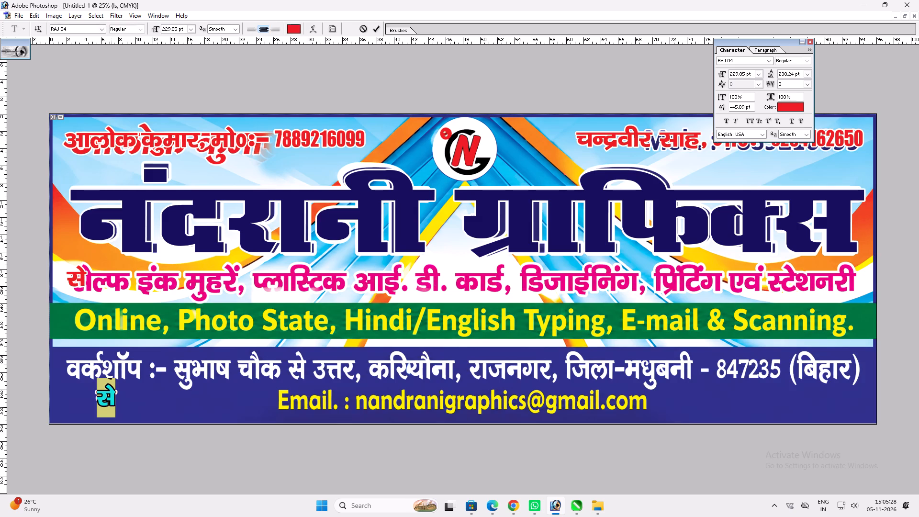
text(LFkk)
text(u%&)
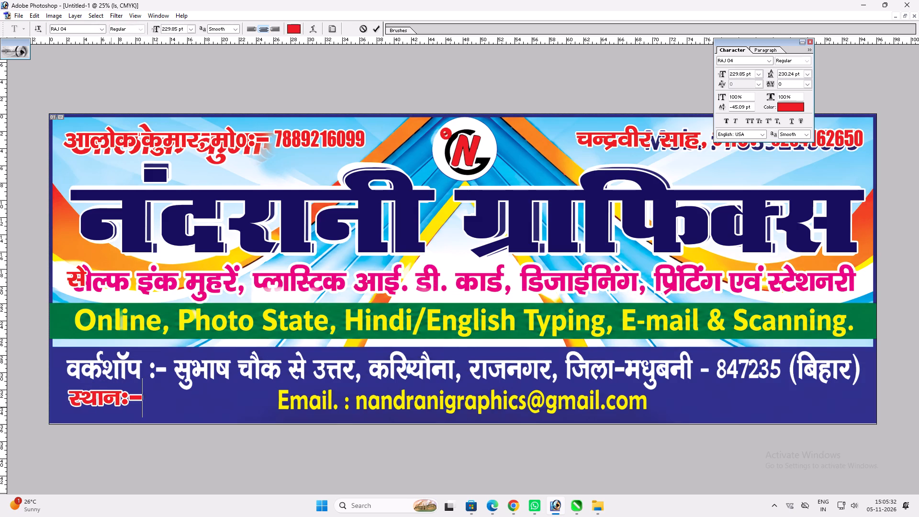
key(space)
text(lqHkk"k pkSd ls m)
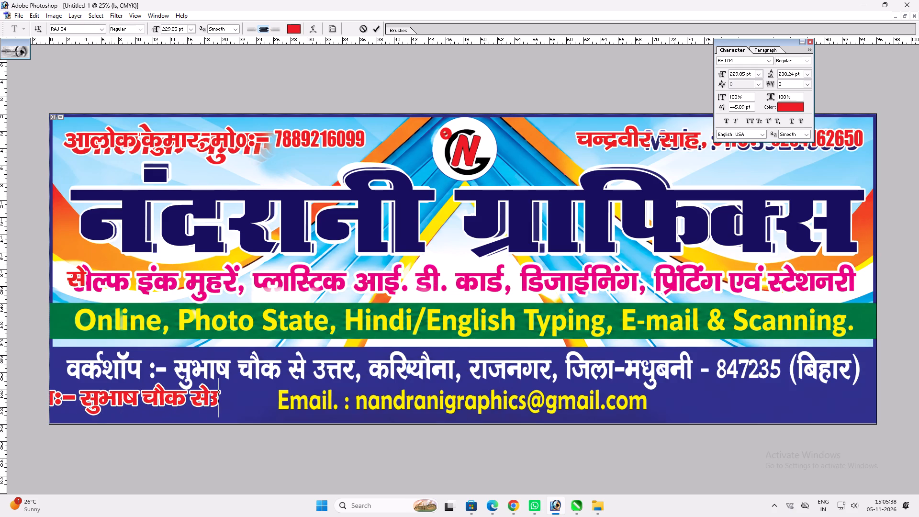
Continue the red address text with the rest of the direction, a comma and the village name.
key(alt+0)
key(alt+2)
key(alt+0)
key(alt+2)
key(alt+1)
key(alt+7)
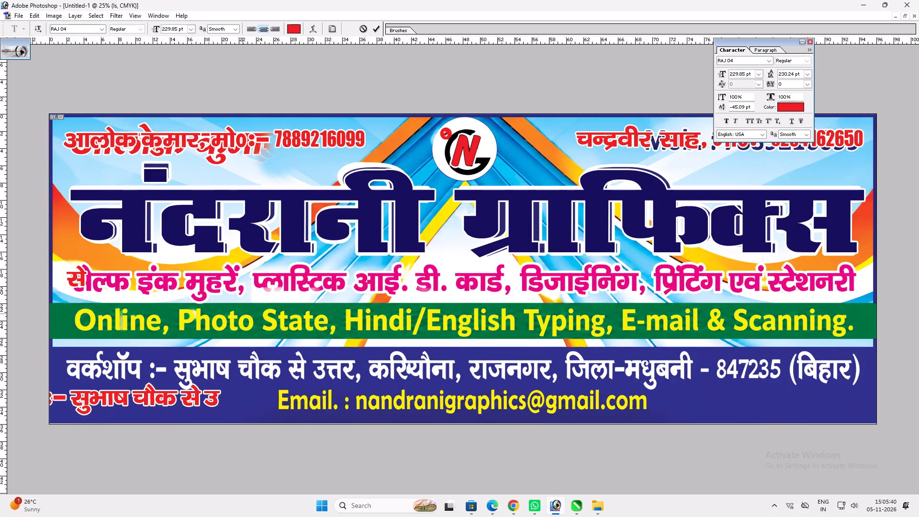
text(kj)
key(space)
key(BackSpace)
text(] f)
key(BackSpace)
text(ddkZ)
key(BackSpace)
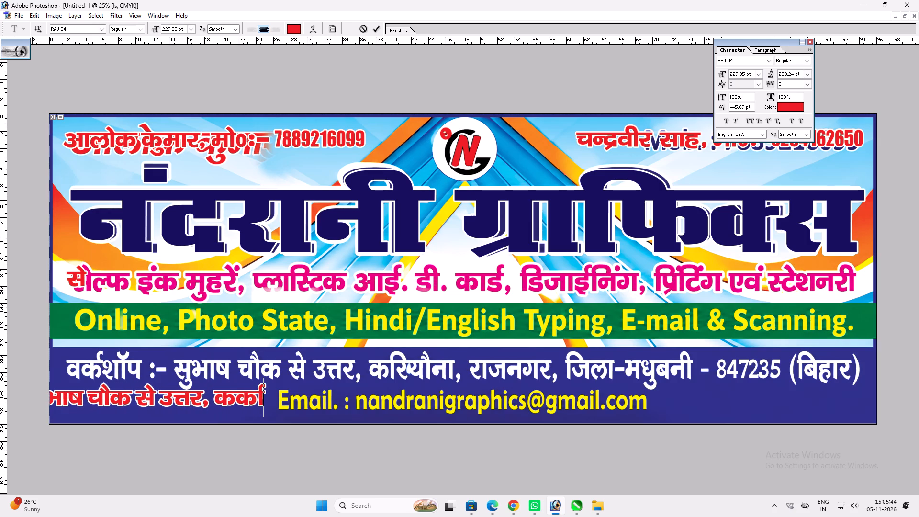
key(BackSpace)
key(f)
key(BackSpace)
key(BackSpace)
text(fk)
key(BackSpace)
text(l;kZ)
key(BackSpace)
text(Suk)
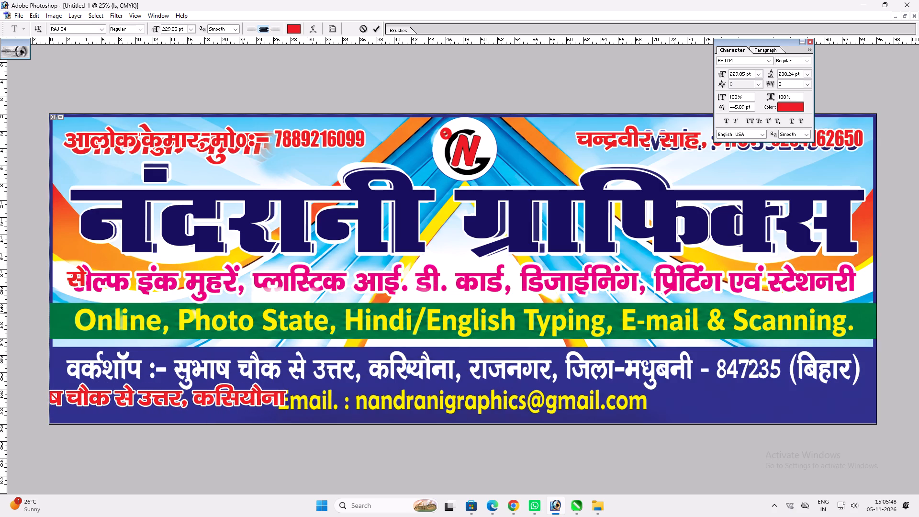
Complete the red address text with the town, district, postal code and the state in brackets.
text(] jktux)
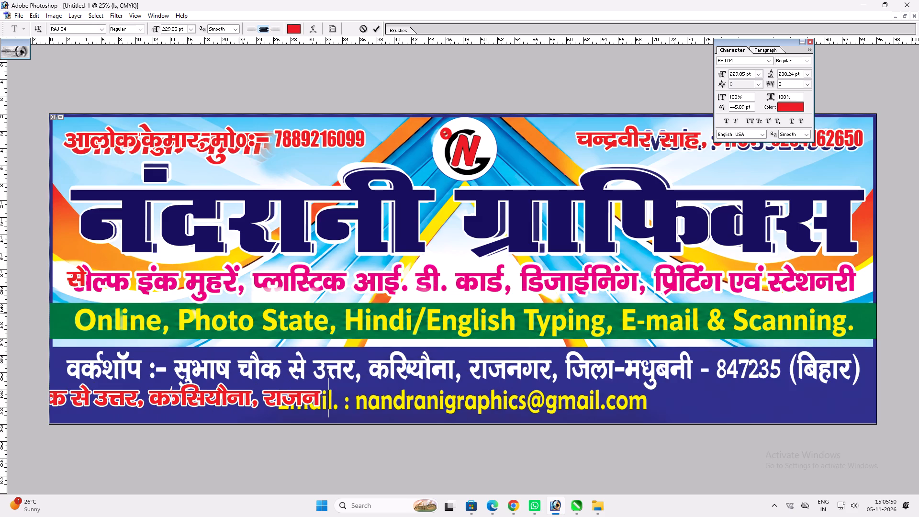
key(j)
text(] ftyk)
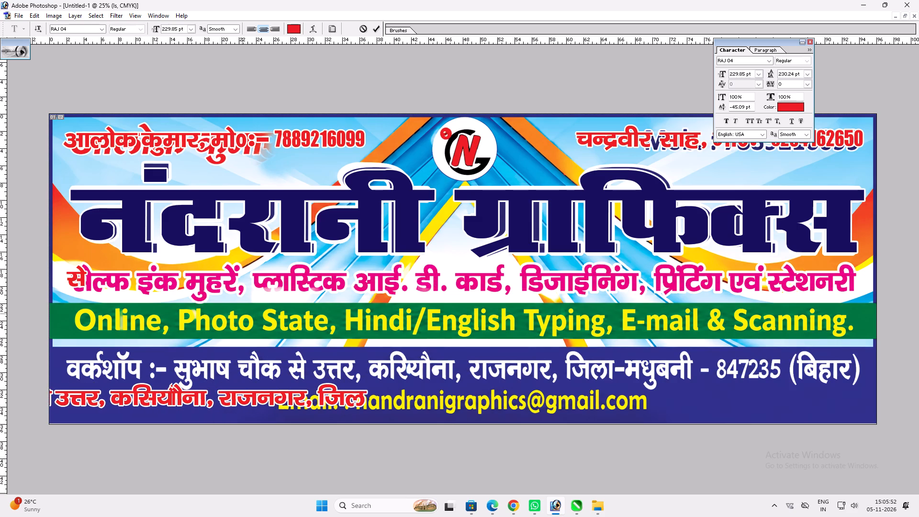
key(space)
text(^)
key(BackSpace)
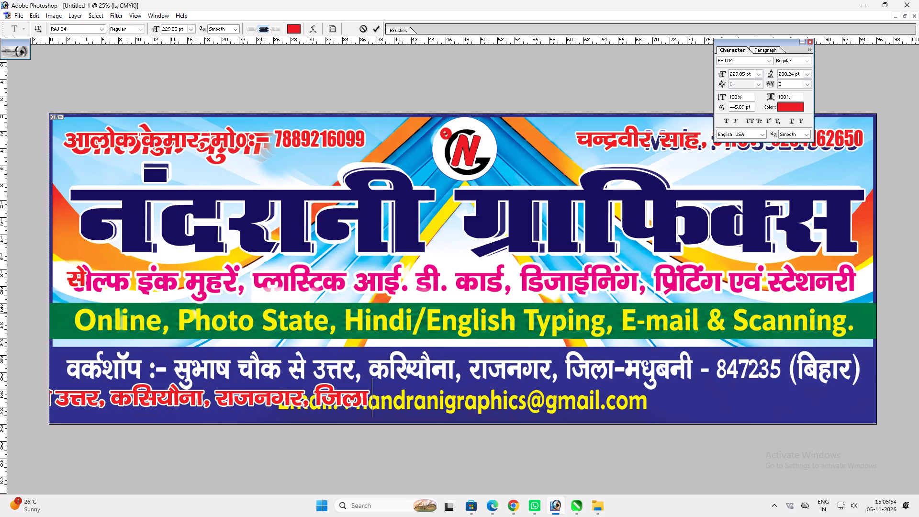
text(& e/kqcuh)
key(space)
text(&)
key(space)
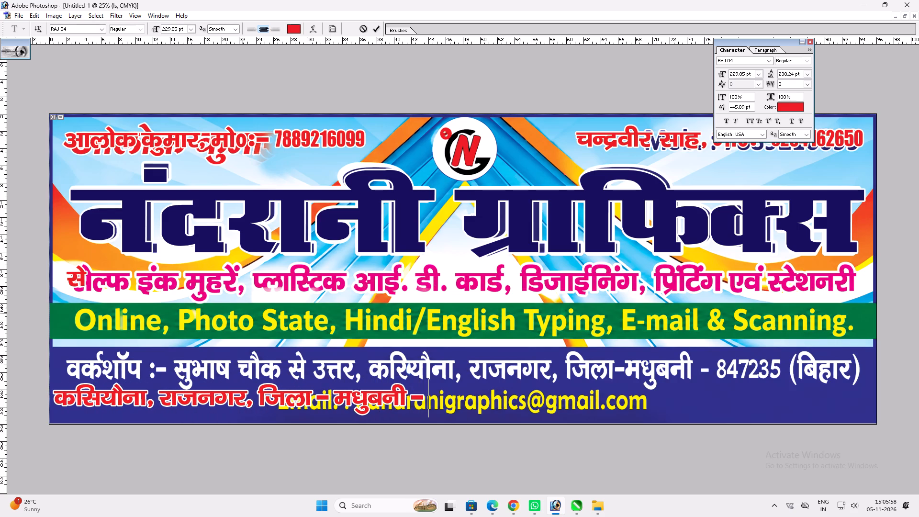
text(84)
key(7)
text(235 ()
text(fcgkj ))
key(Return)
Scale the new address text and fit it over the original address line across nearly the full banner width.
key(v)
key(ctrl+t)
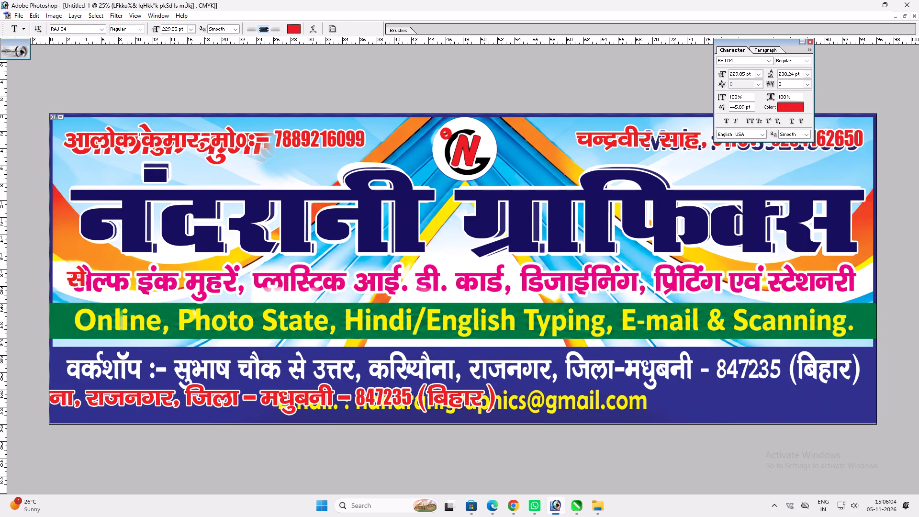
alt+shift+drag(493, 406, 338, 410)
key(Return)
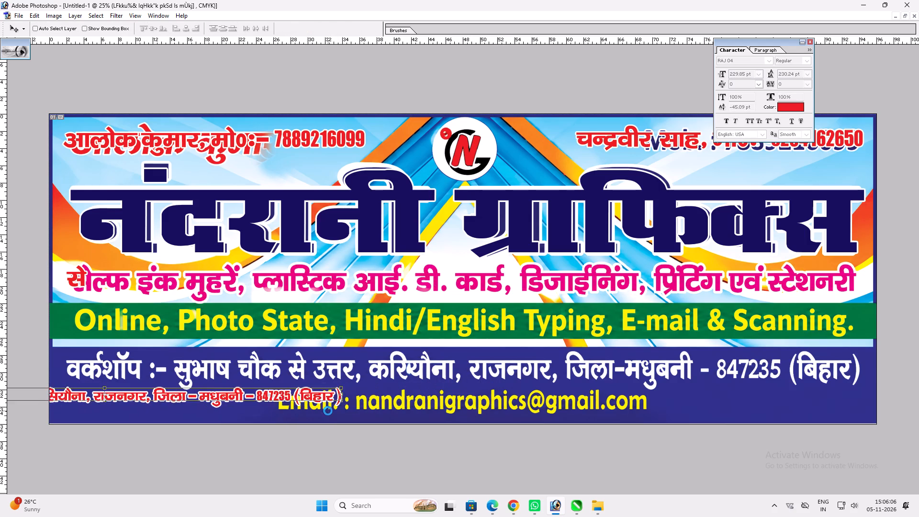
key(v)
drag(264, 403, 459, 369)
key(ctrl+t)
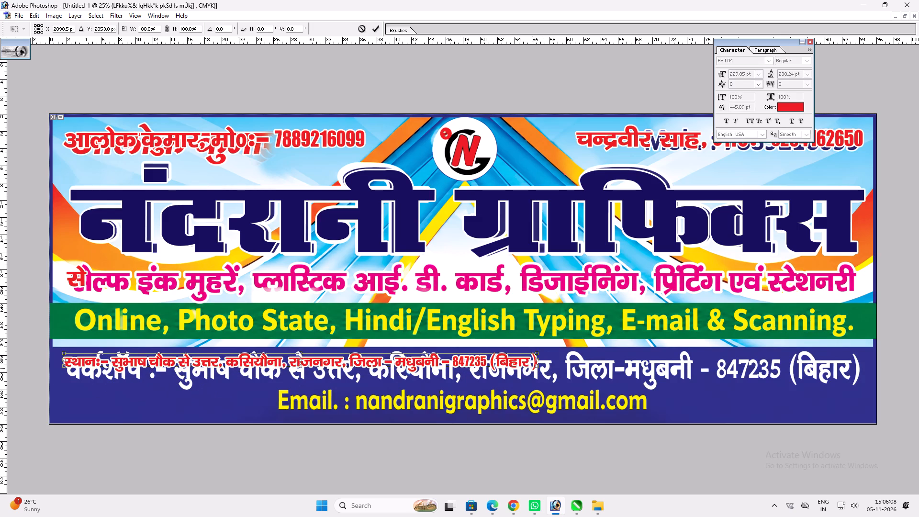
shift+drag(533, 366, 865, 371)
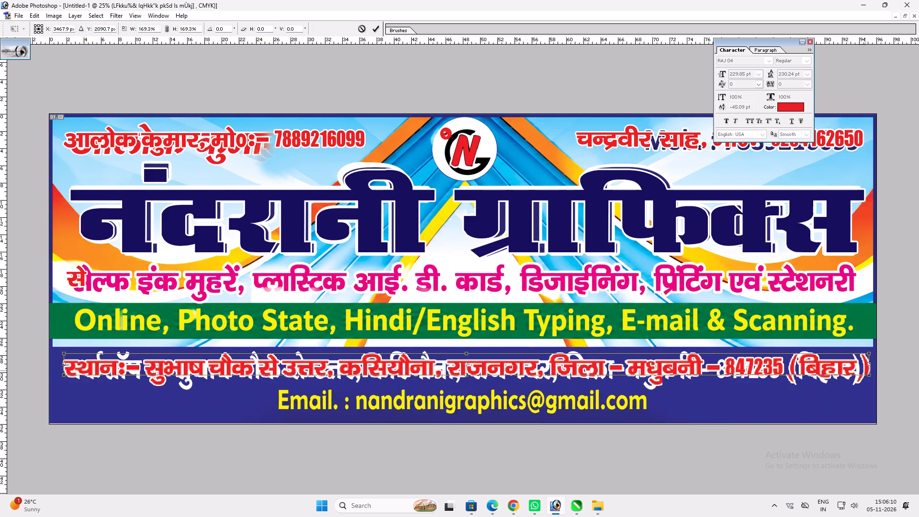
shift+drag(865, 371, 860, 369)
key(shift+Return)
Clear the layer style with the white outline from the new address text.
key(alt+l)
key(alt+y)
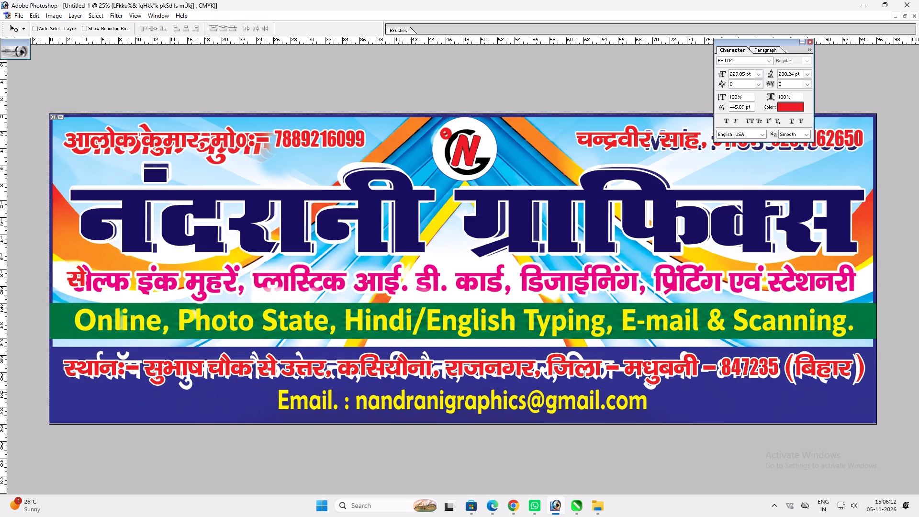
key(alt+l)
key(alt+y)
key(alt+k)
key(alt+l)
key(alt+y)
key(n)
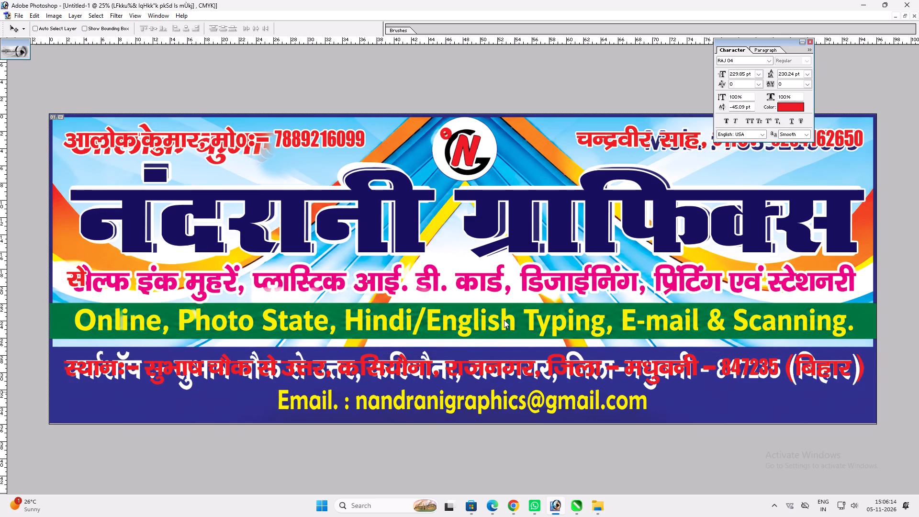
key(Return)
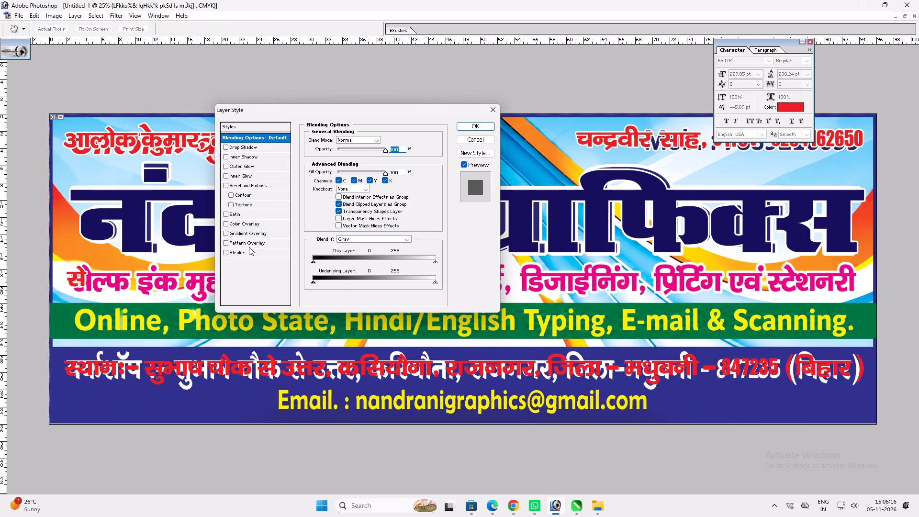
Recolour the whole new address text white.
key(t)
click(288, 368)
key(ctrl+a)
click(298, 29)
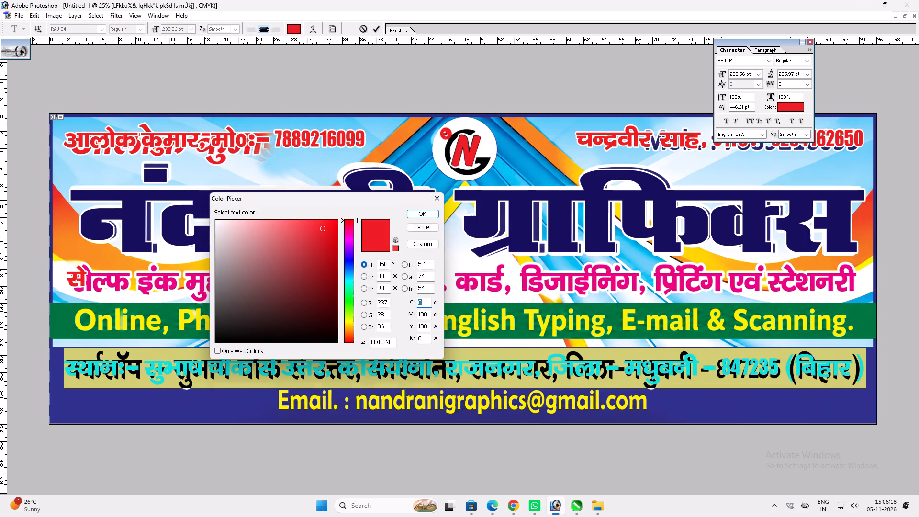
drag(296, 293, 57, 90)
key(Return)
key(Return)
key(v)
key(v)
Duplicate the white address text onto the email line and set the copy's font to Arial Bold.
alt+drag(290, 372, 300, 439)
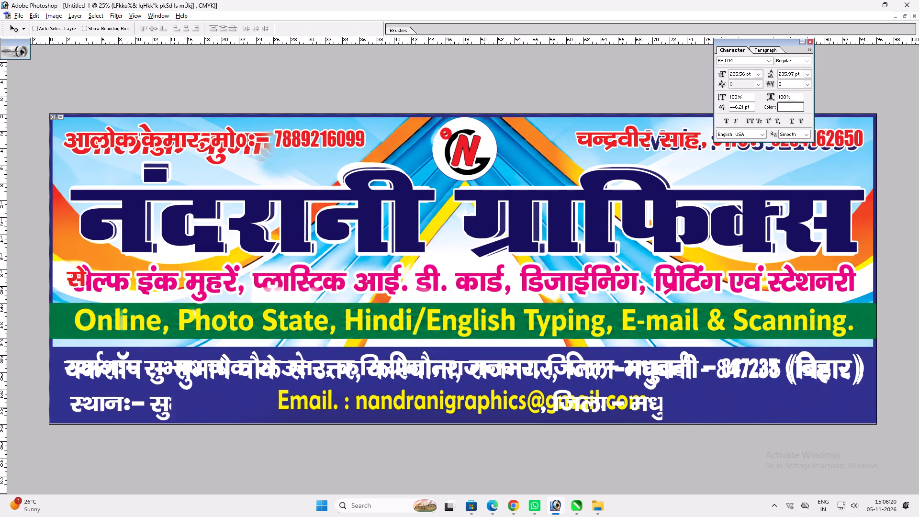
alt+drag(300, 439, 301, 410)
key(t)
click(301, 410)
key(ctrl+a)
click(64, 28)
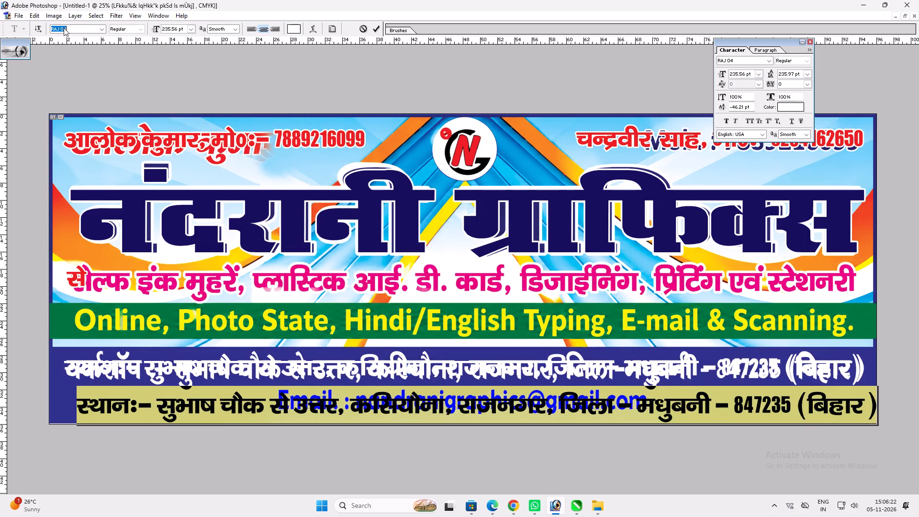
text(ar)
key(Return)
click(137, 28)
click(124, 72)
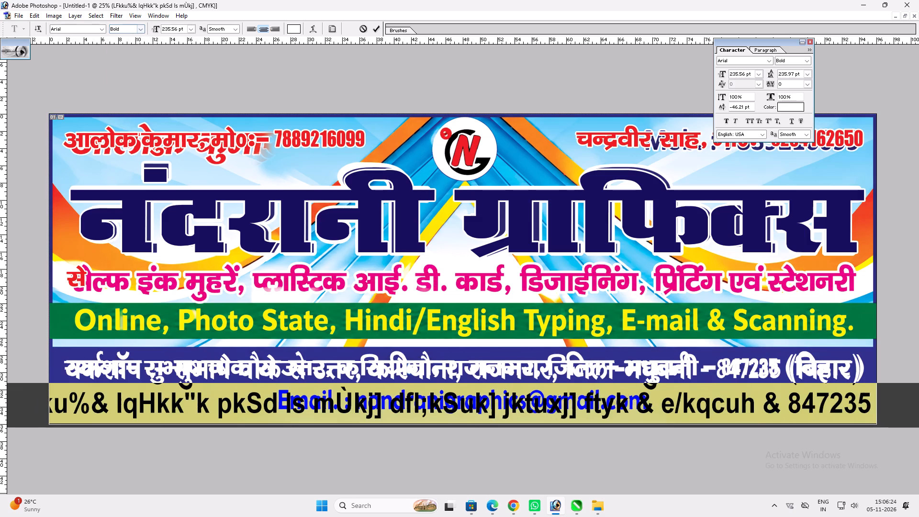
Replace the duplicated text with "Email" and place it over the original email line.
click(305, 404)
key(ctrl+a)
text(ff)
key(ctrl+a)
drag(549, 416, 339, 395)
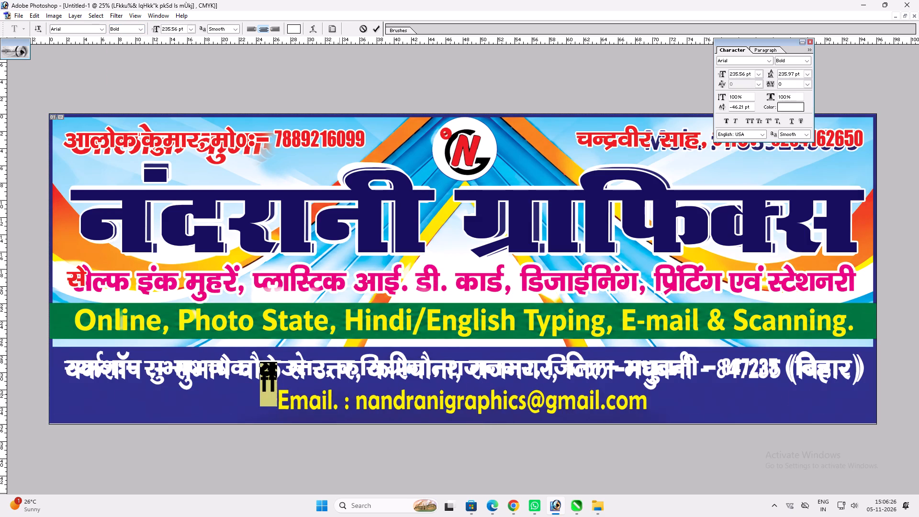
drag(339, 395, 336, 404)
text(Emil)
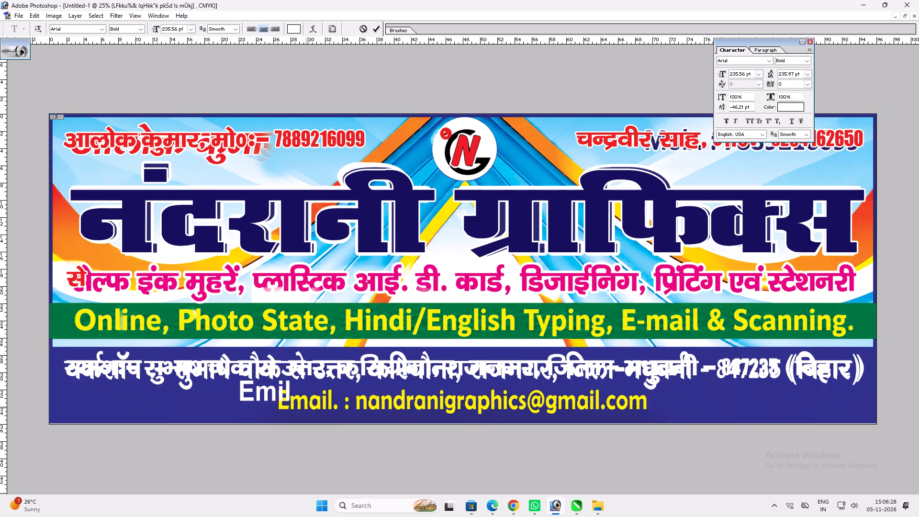
key(BackSpace)
key(BackSpace)
text(ail)
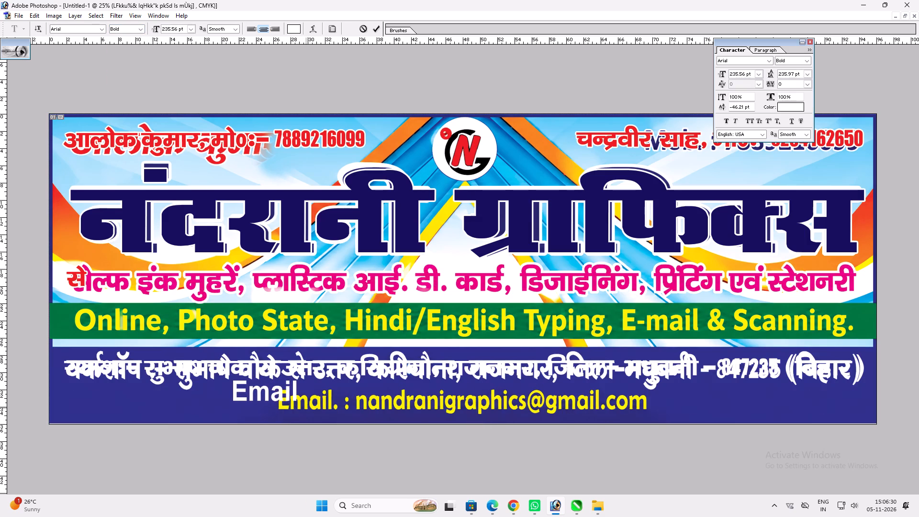
Complete the "Email" text as "Email Id:-" followed by the business e-mail address, and place it over the original email line.
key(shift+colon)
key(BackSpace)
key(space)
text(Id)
drag(527, 393, 460, 417)
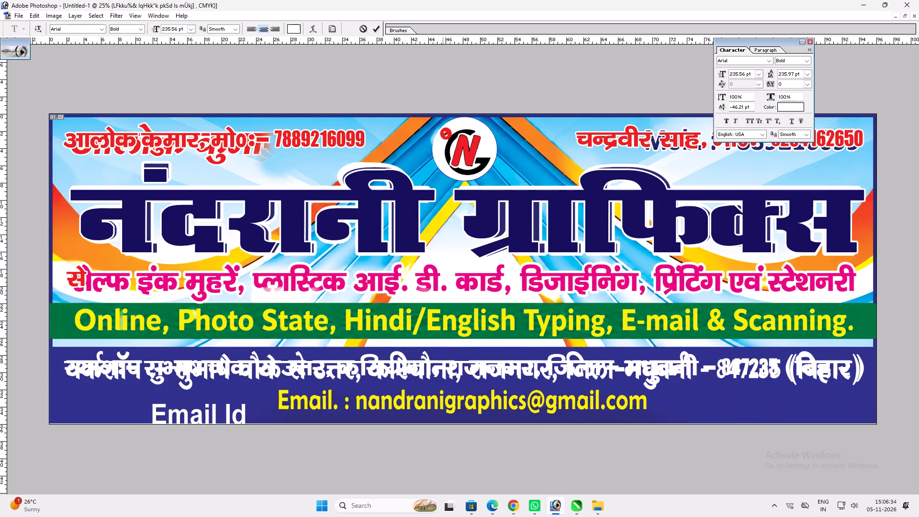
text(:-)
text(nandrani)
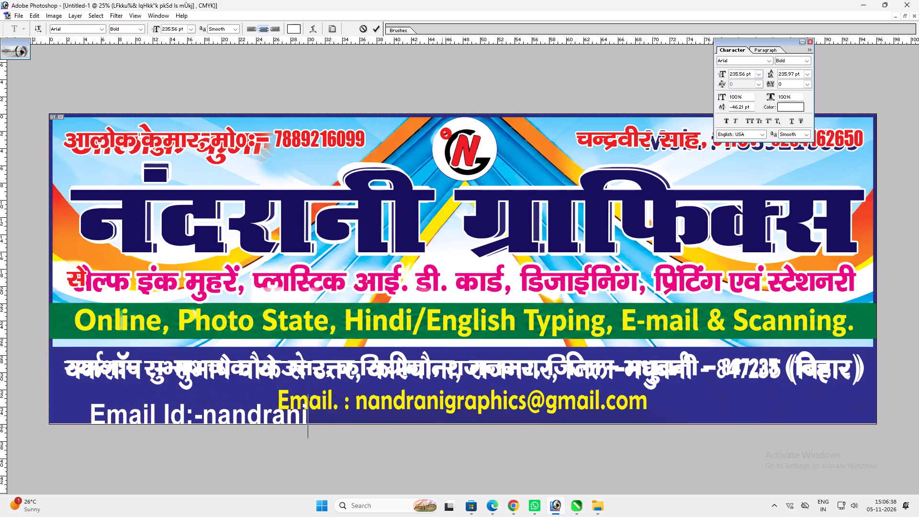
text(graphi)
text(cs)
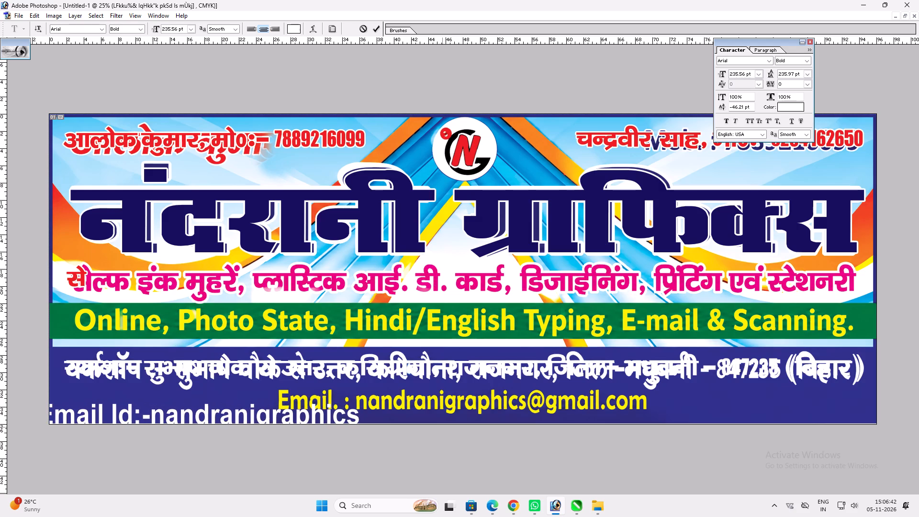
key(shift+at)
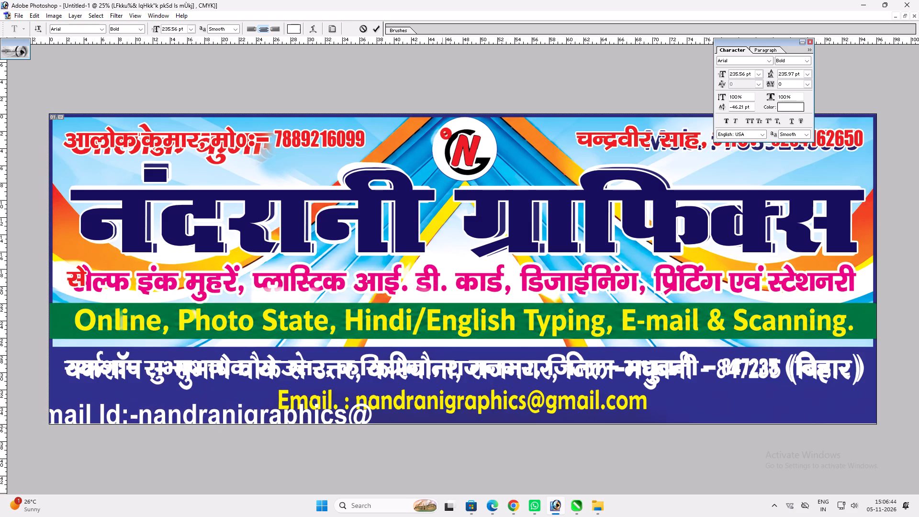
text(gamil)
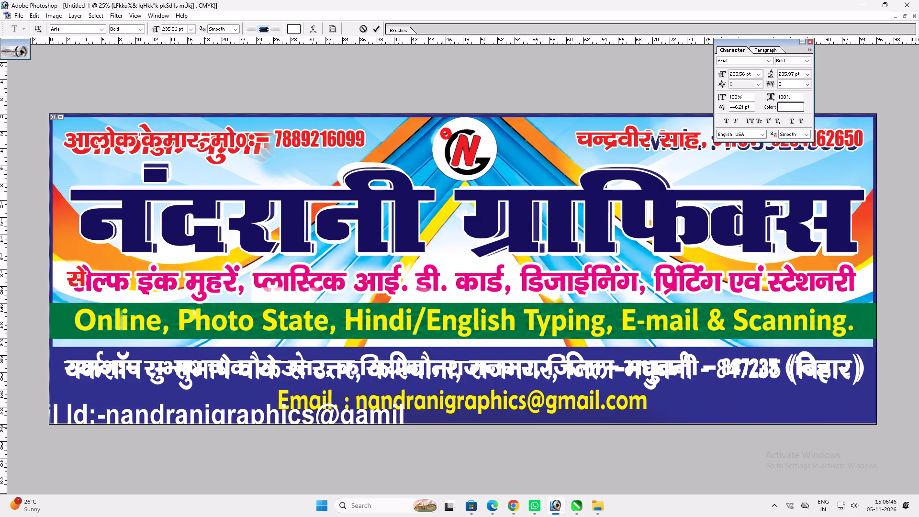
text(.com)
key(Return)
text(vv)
drag(401, 425, 667, 403)
Scale the white email text down slightly and align it over the original yellow email line.
key(ctrl+t)
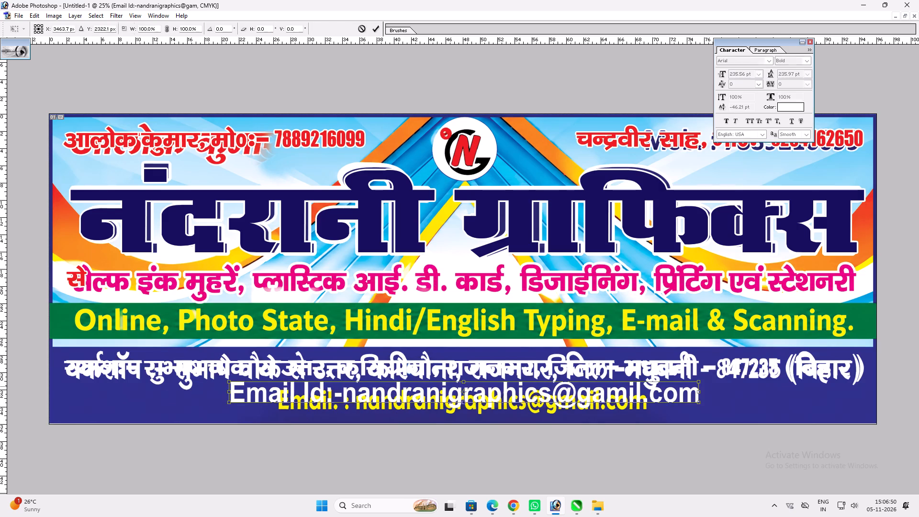
shift+drag(694, 381, 637, 385)
key(shift+Return)
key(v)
drag(553, 389, 551, 393)
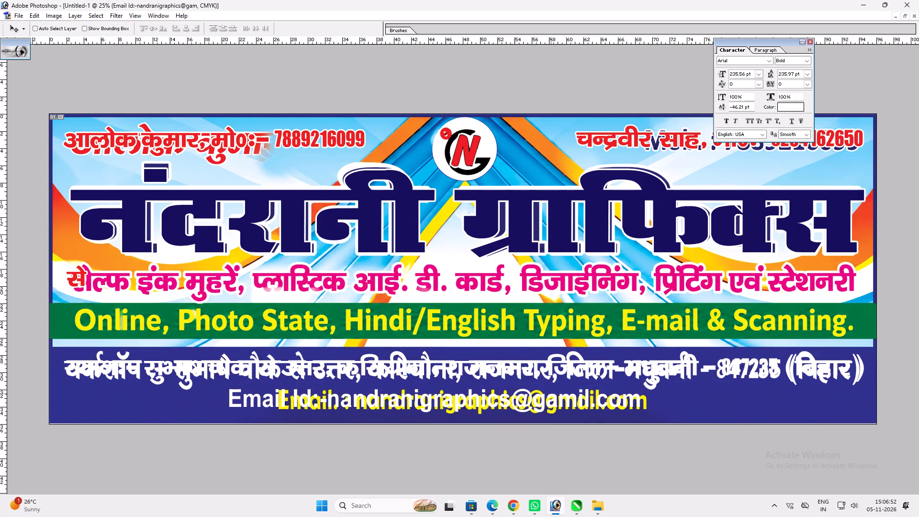
Recolour the whole new email text yellow with a value of 100 and nudge it slightly down.
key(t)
click(540, 402)
key(ctrl+a)
click(294, 32)
key(Tab)
key(Tab)
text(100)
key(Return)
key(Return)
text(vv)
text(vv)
drag(500, 402, 502, 404)
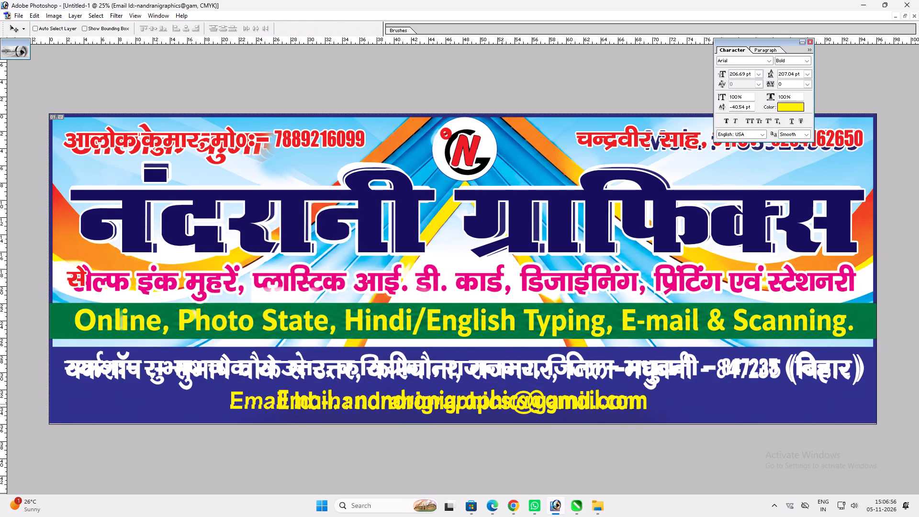
drag(502, 404, 504, 409)
Copy the full-width bottom strip behind the email line from the Background to a new layer, and raise it one level.
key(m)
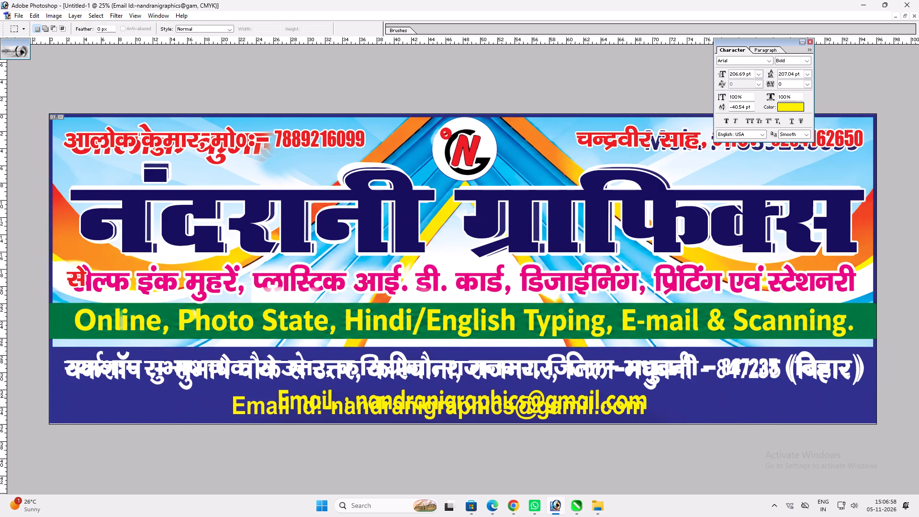
drag(37, 392, 918, 426)
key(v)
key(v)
right_click(774, 352)
click(808, 379)
key(ctrl+c)
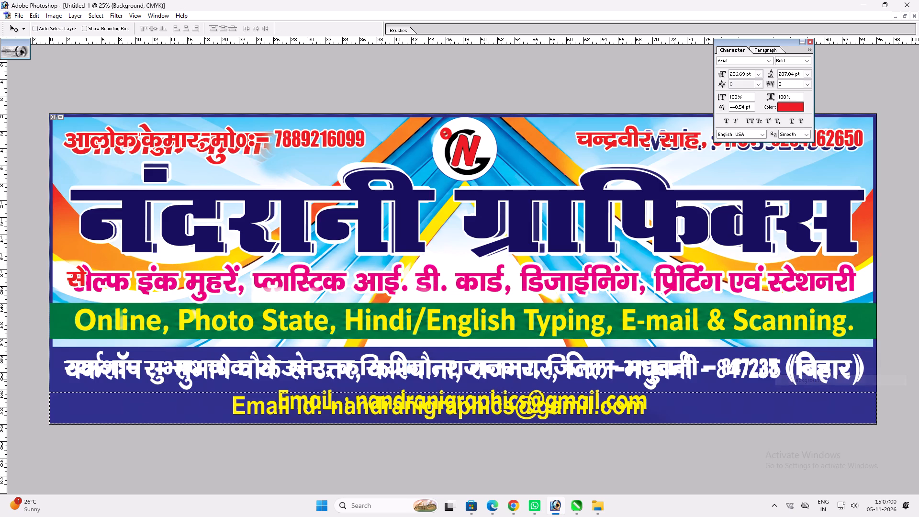
key(ctrl+v)
key(ctrl+bracketright)
Add a Color Overlay to the copied bottom strip layer and open the overlay's colour for editing.
key(alt+l)
key(alt+y)
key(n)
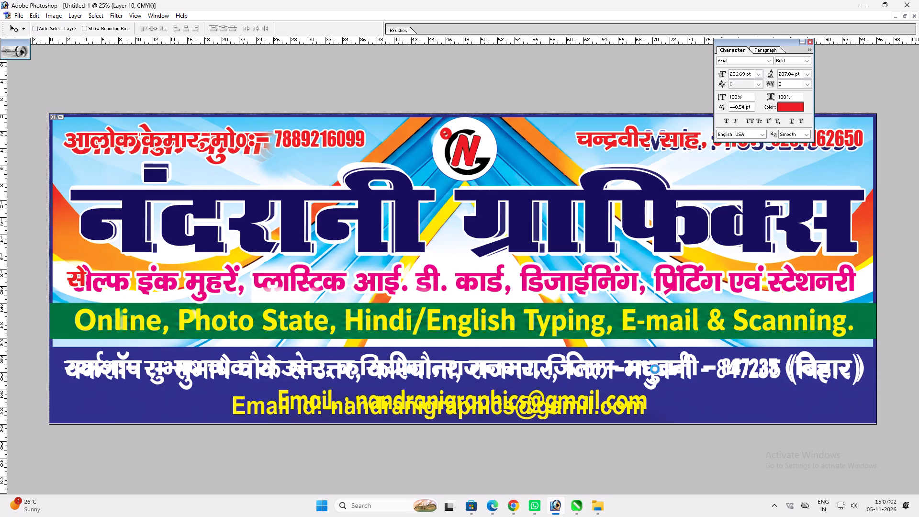
click(277, 226)
click(394, 140)
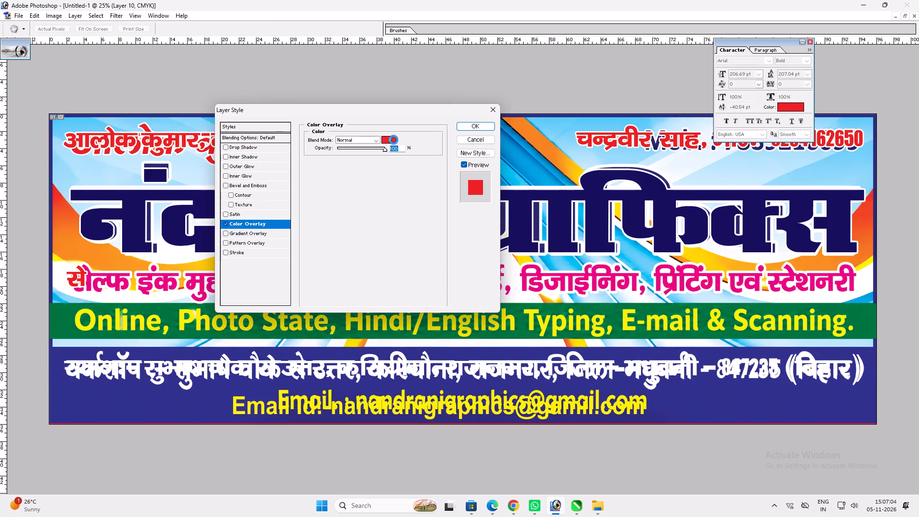
Set the Layer 10 band's Color Overlay to C 100, M 100, Y 0, K 30.
text(10)
key(shift+Tab)
key(Tab)
text(100)
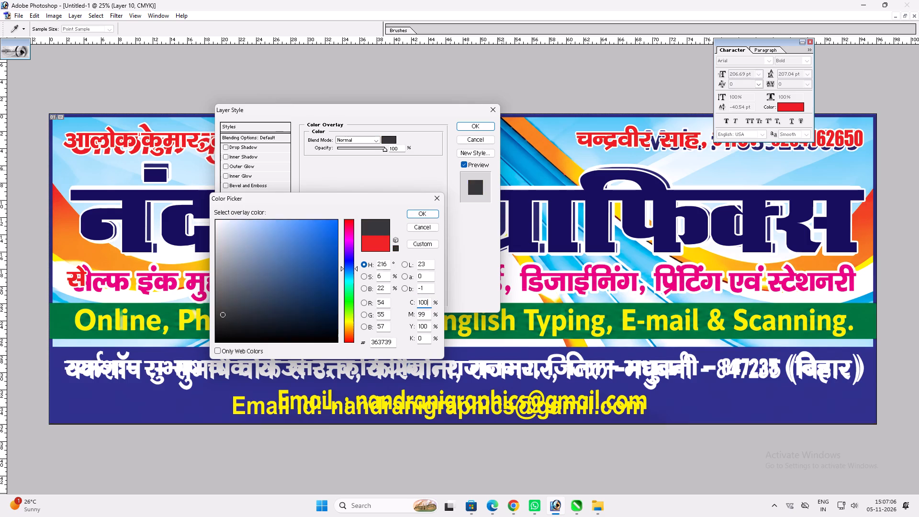
key(Tab)
text(100)
key(Tab)
key(0)
key(Tab)
text(30)
key(Return)
key(Return)
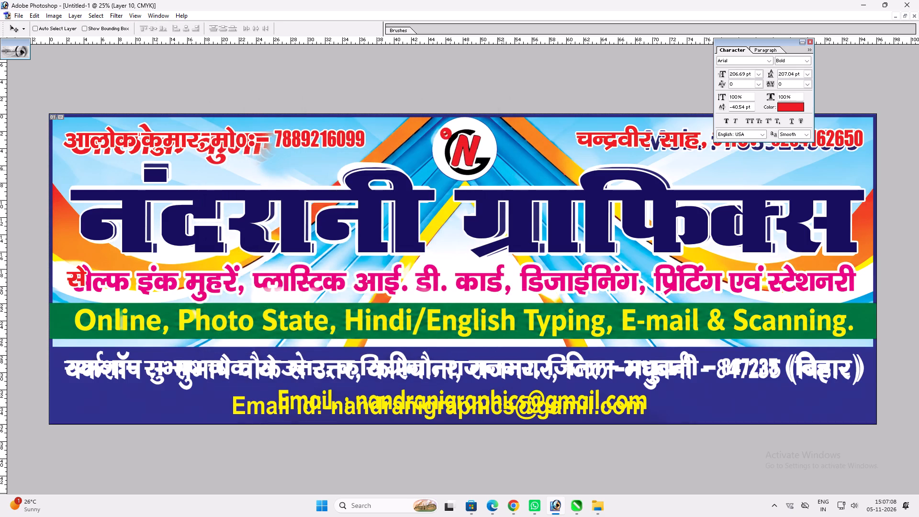
Raise the dark blue Layer 10 band in the layer order so it covers the original email line.
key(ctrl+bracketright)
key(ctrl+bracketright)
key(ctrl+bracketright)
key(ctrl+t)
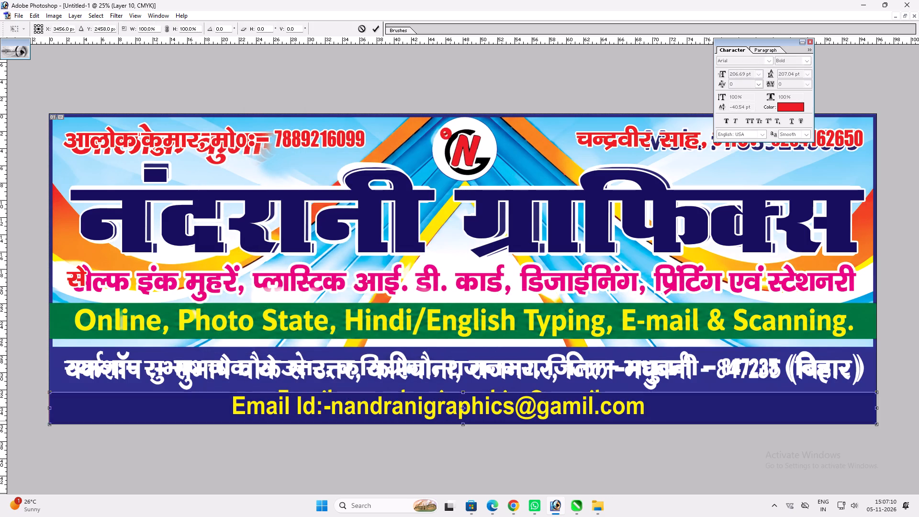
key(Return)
Scale down the yellow email text and move it to the right end of the bottom band.
ctrl+click(545, 410)
key(ctrl+t)
shift+drag(233, 395, 417, 394)
key(shift+Return)
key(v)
shift+drag(471, 398, 678, 388)
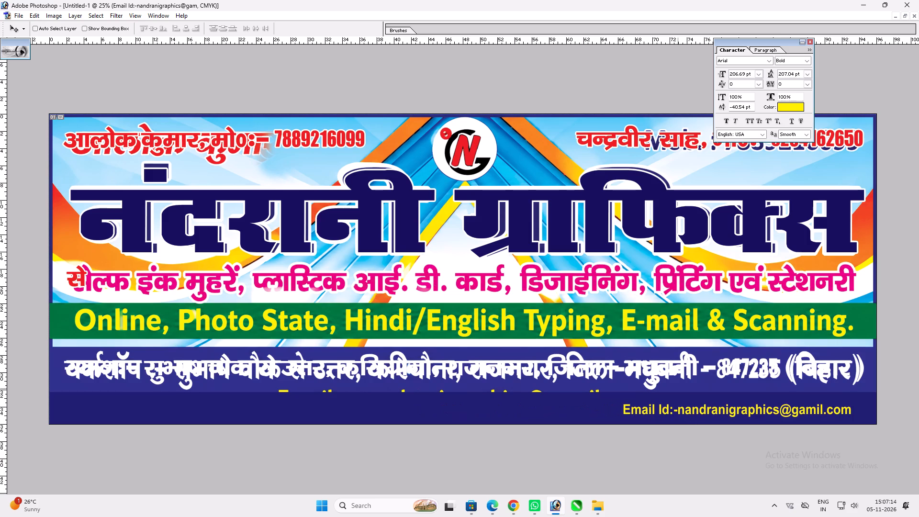
shift+drag(678, 388, 682, 389)
Stretch the email text to about 120% width and 174% height within the right part of the bottom band.
key(ctrl+t)
shift+drag(700, 403, 703, 399)
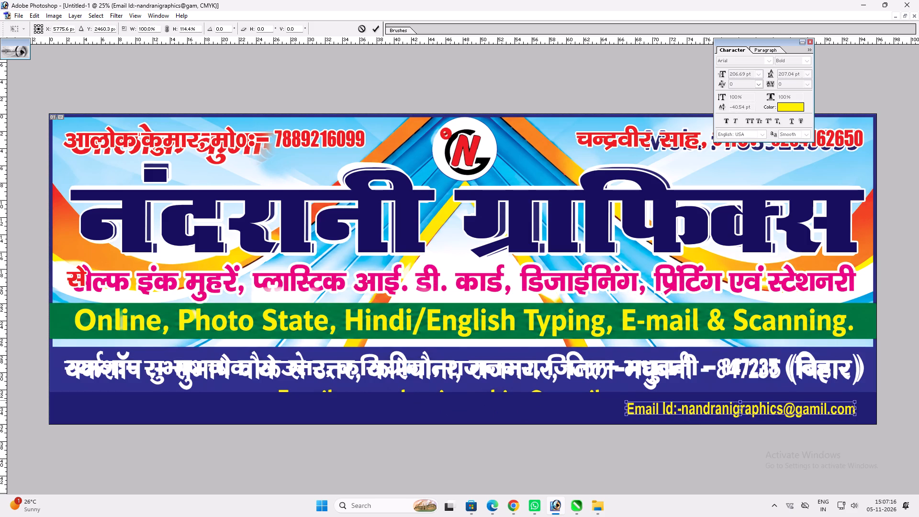
shift+drag(703, 399, 703, 396)
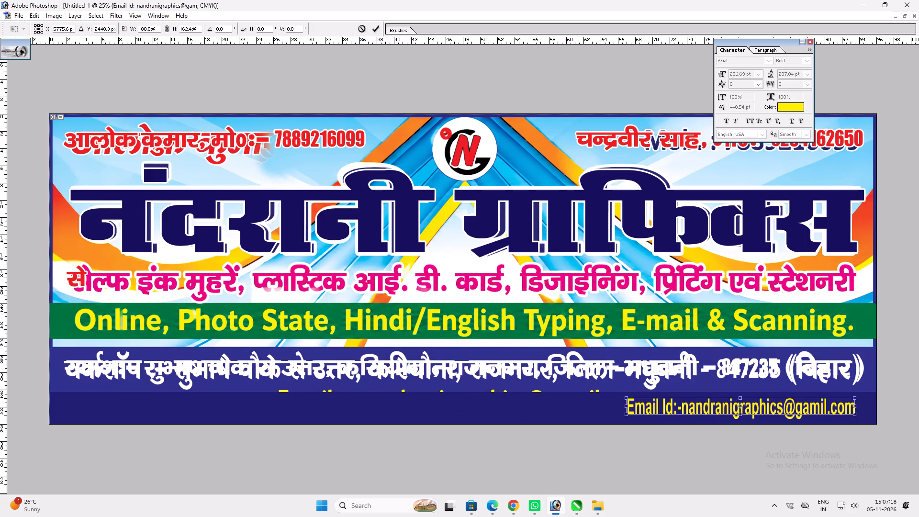
alt+shift+drag(853, 410, 861, 408)
shift+drag(619, 405, 584, 405)
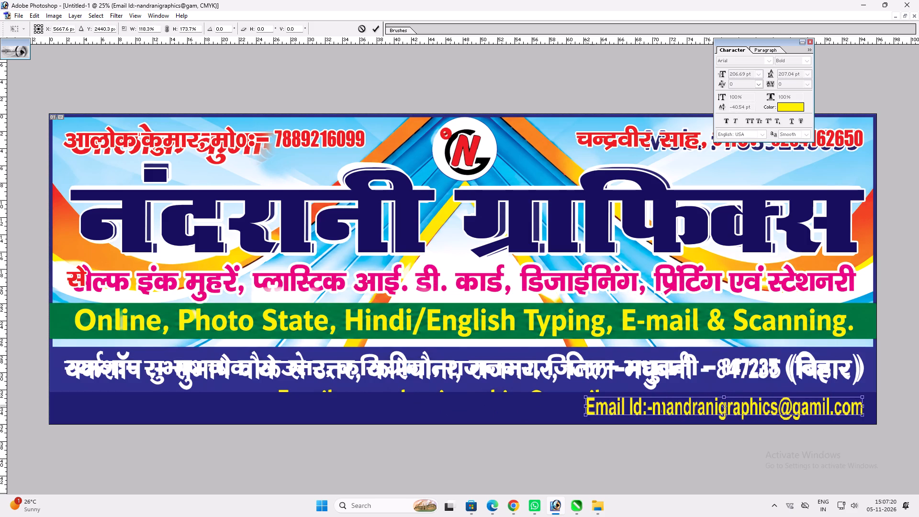
shift+drag(584, 405, 582, 405)
key(shift+Return)
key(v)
Move the white address text down onto the bottom band and shrink it to fit beside the email text.
ctrl+click(517, 362)
drag(517, 362, 510, 401)
key(ctrl+t)
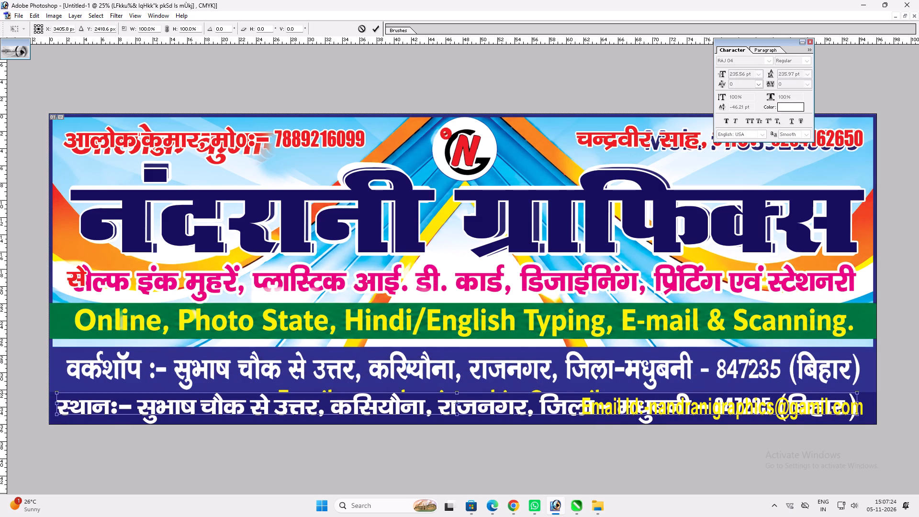
shift+drag(858, 392, 575, 390)
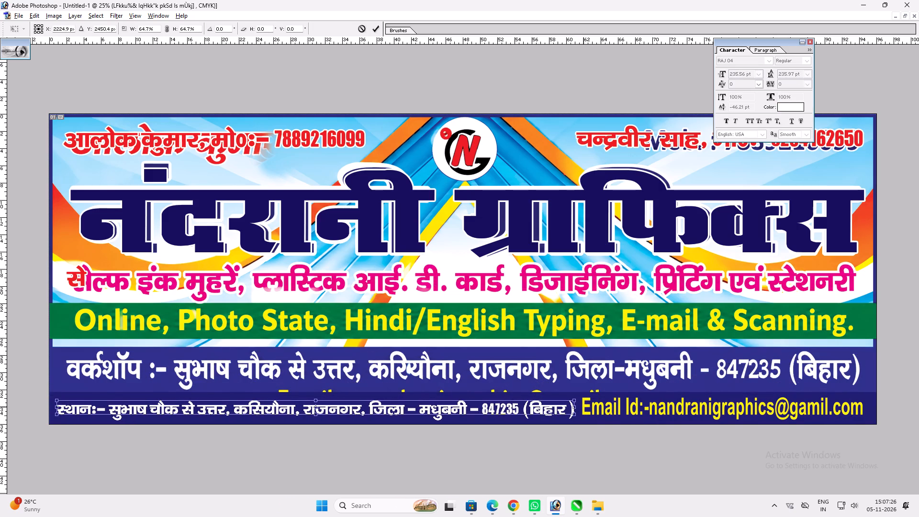
alt+shift+drag(574, 404, 564, 403)
key(alt+shift+Return)
key(Return)
Delete the part of the white address text that follows "राजनगर".
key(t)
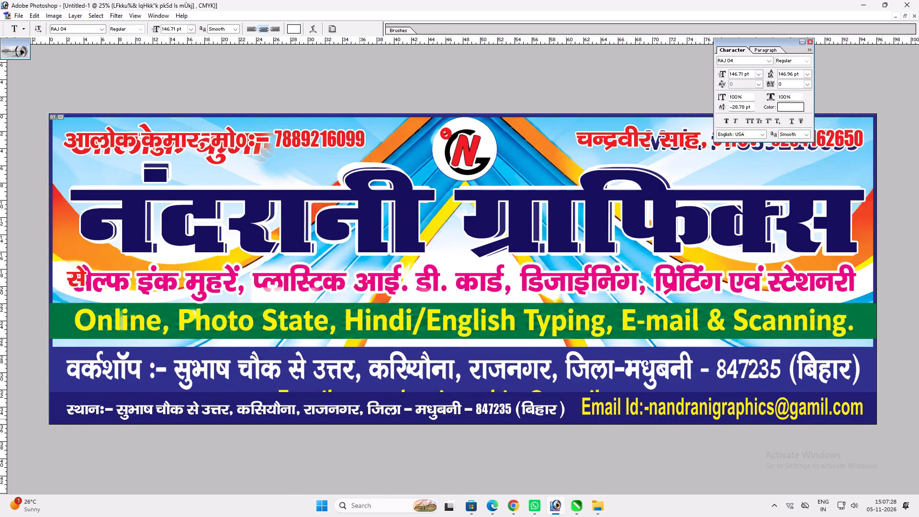
drag(359, 419, 918, 328)
key(BackSpace)
key(Return)
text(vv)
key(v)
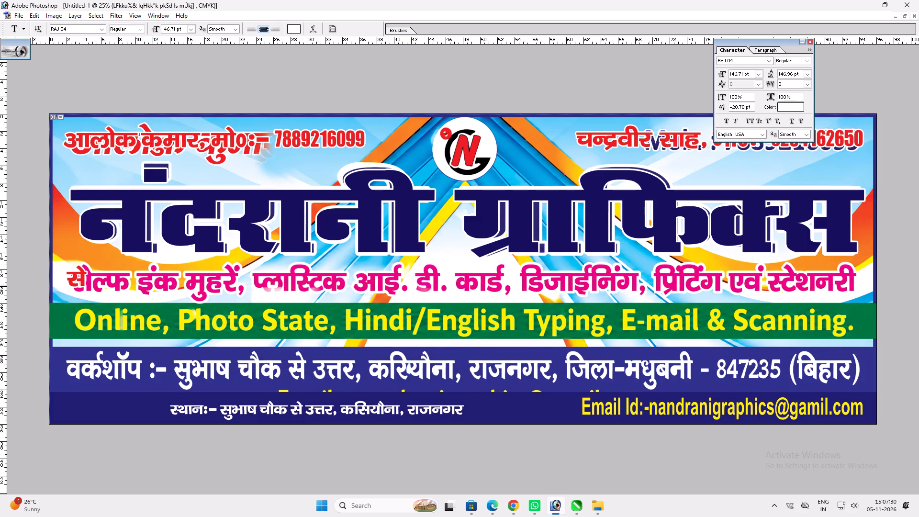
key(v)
Move the shortened address to the left end of the bottom band and enlarge it to fill the space before the email.
drag(427, 419, 322, 416)
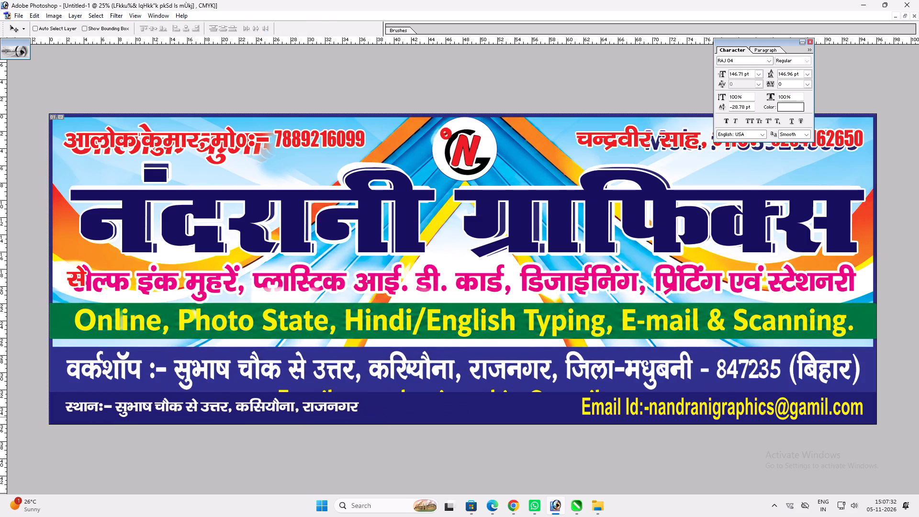
key(ctrl+t)
shift+drag(359, 412, 426, 411)
shift+drag(426, 408, 509, 402)
key(shift+Return)
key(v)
click(482, 404)
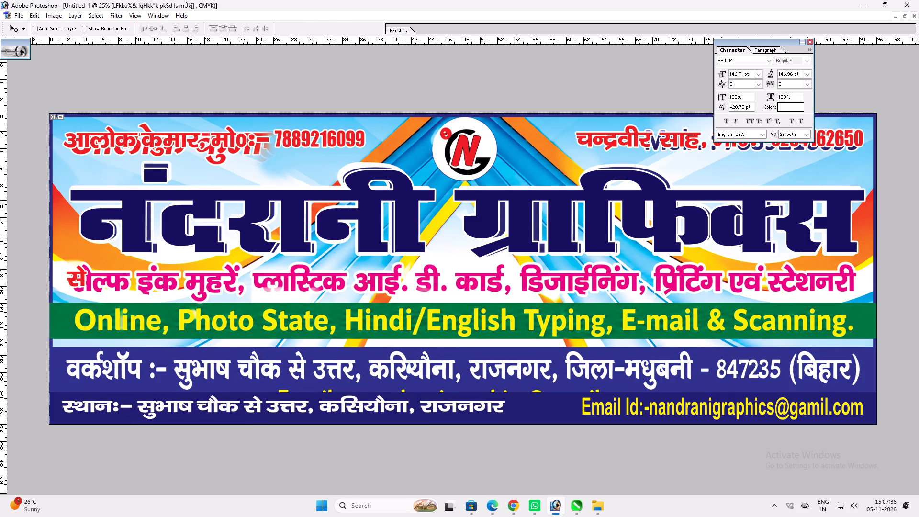
Widen the email text leftward until it nearly meets the end of the shortened address.
ctrl+click(627, 401)
key(ctrl+t)
shift+drag(578, 405, 561, 407)
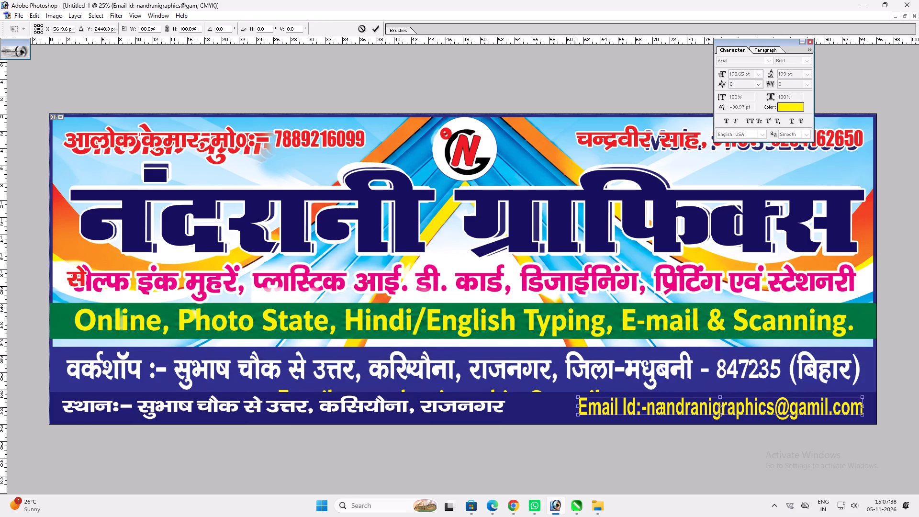
shift+drag(561, 407, 519, 407)
key(shift+Return)
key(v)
Insert a "|" separator followed by two spaces in front of the email text.
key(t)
click(526, 409)
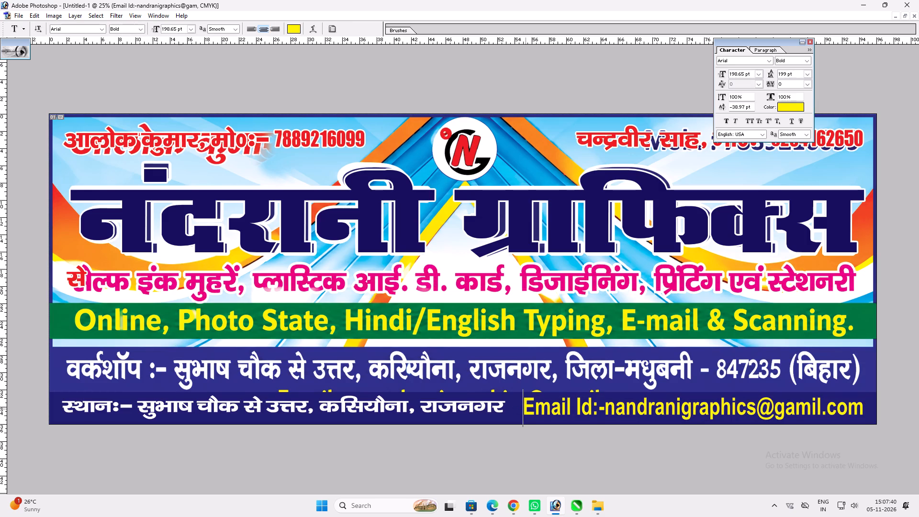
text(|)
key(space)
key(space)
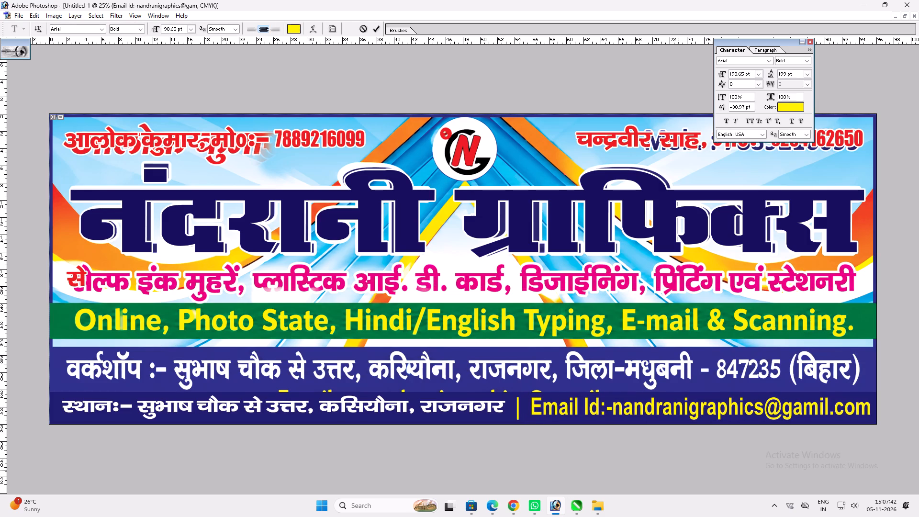
click(679, 471)
Start a free transform of the email text together with its separator.
key(ctrl+t)
key(shift+Return)
key(ctrl+t)
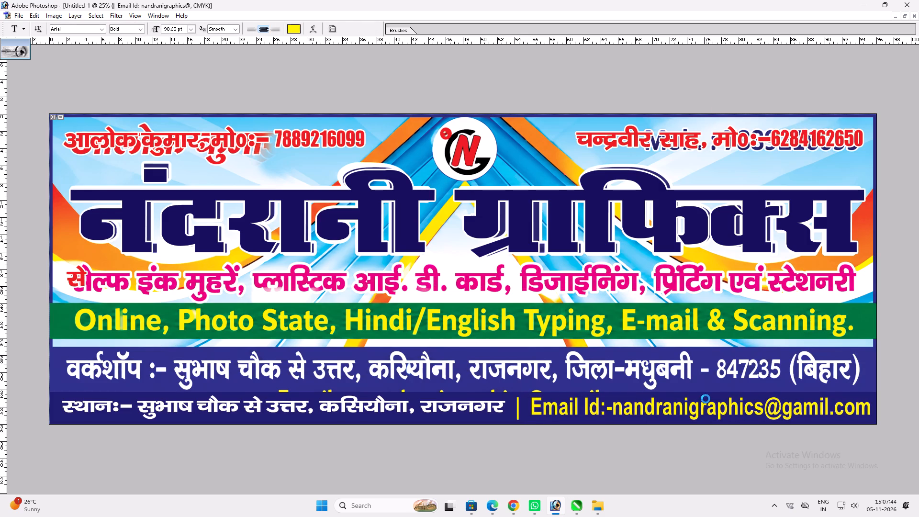
Fit the yellow email text beside the address in the bottom navy strip and nudge it up.
shift+drag(699, 396, 694, 397)
key(shift+Return)
text(vv)
key(Up)
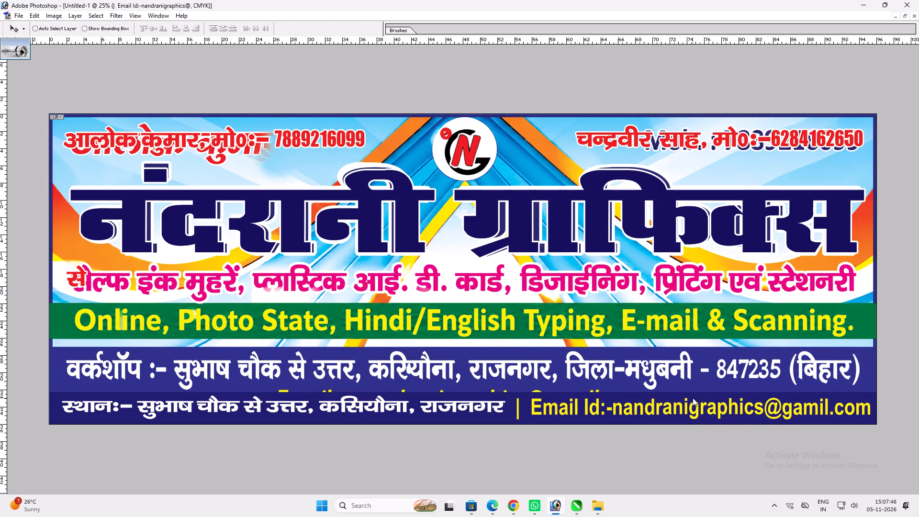
text(vv)
key(v)
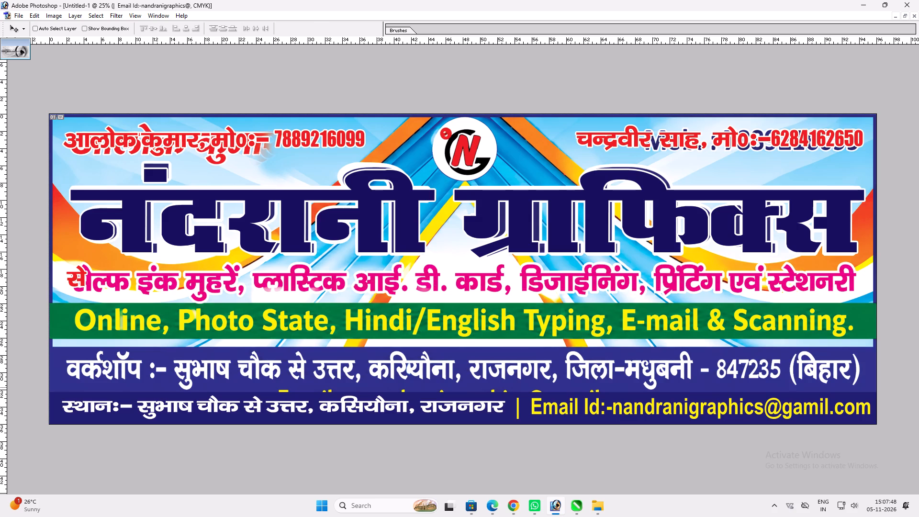
Duplicate the navy Layer 10 band upward to cover most of the original address line.
key(m)
key(v)
ctrl+click(226, 395)
alt+drag(226, 395, 228, 370)
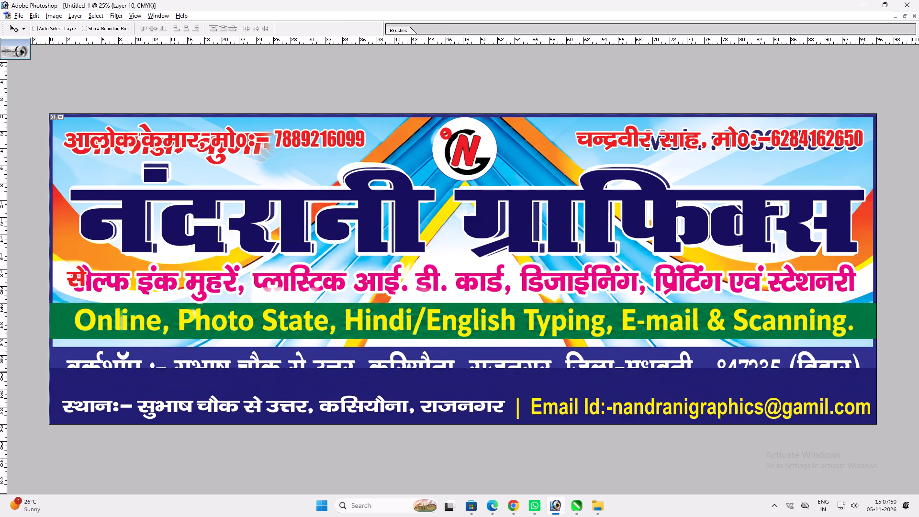
alt+drag(228, 370, 231, 363)
Set the upper band's Color Overlay to C 100, M 0, Y 100, K 60.
key(alt+l)
key(alt+y)
key(n)
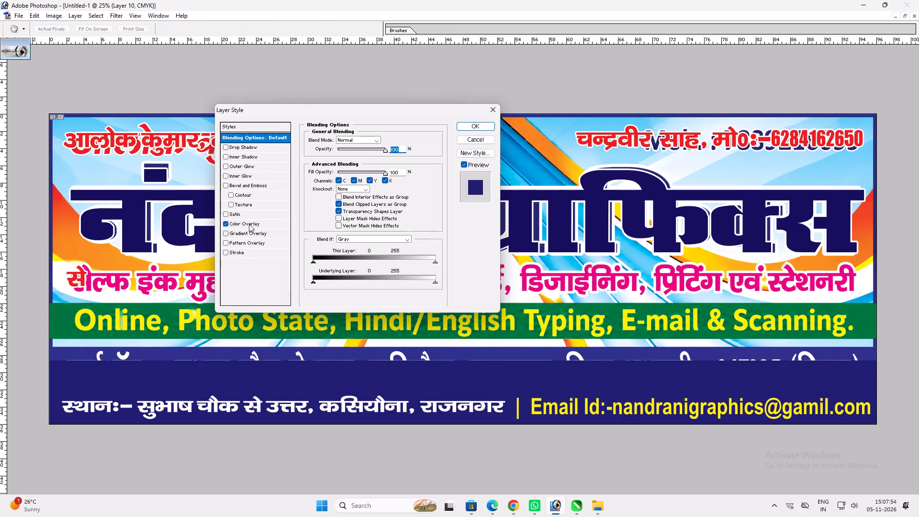
click(249, 224)
click(388, 136)
text(21)
text(00)
key(Tab)
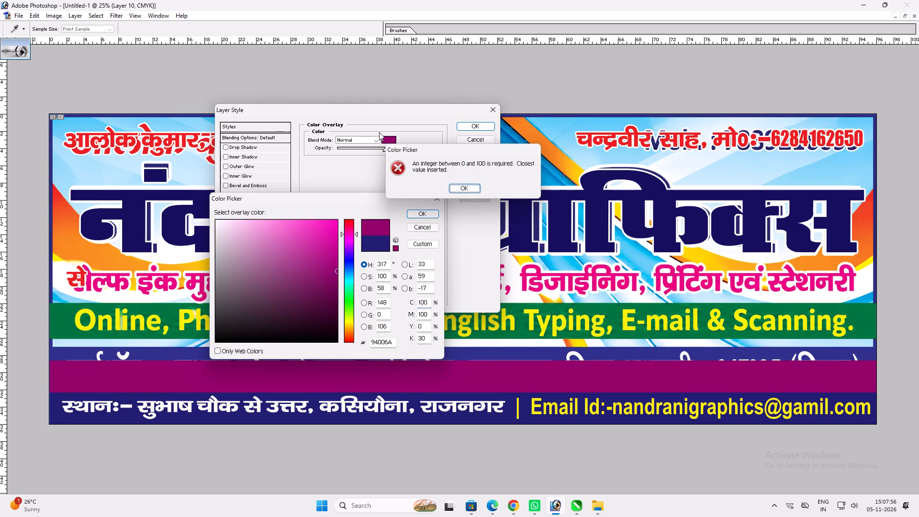
key(Return)
key(shift+Tab)
key(Tab)
text(100)
key(Tab)
key(0)
key(Tab)
text(100)
key(Tab)
key(6)
key(0)
key(Return)
key(Return)
key(v)
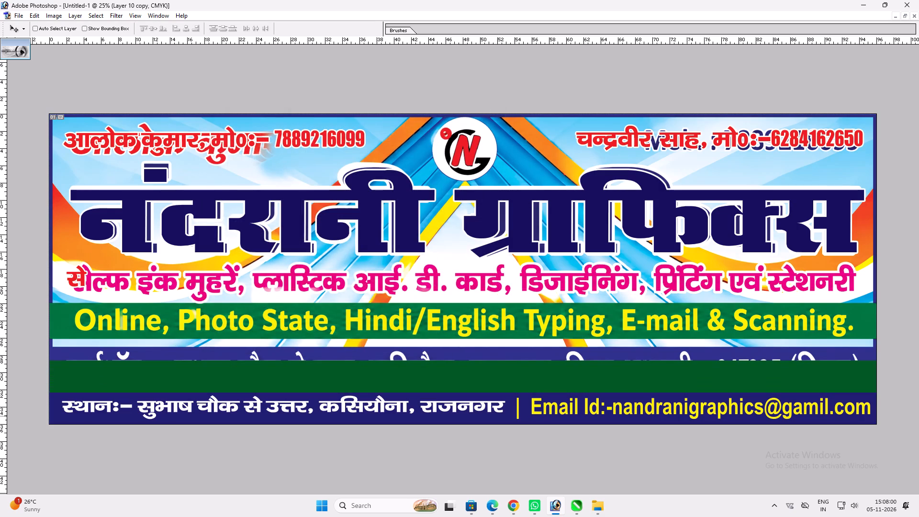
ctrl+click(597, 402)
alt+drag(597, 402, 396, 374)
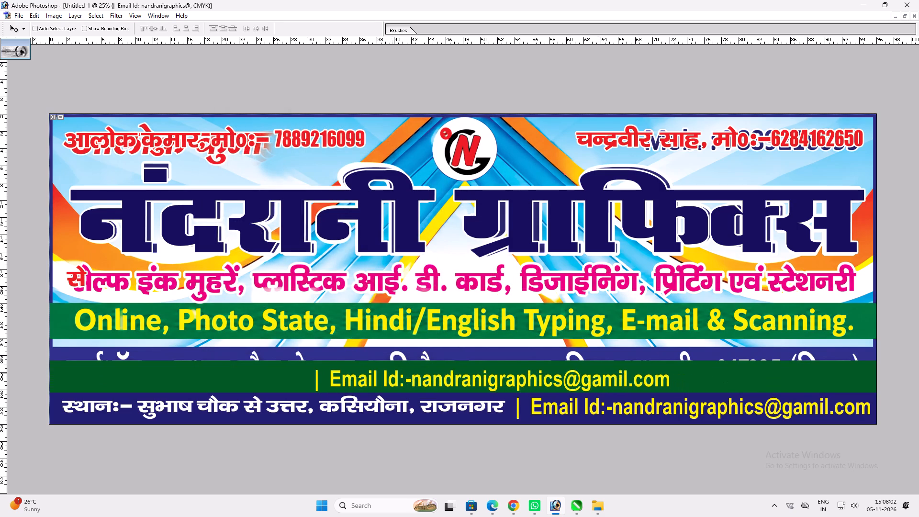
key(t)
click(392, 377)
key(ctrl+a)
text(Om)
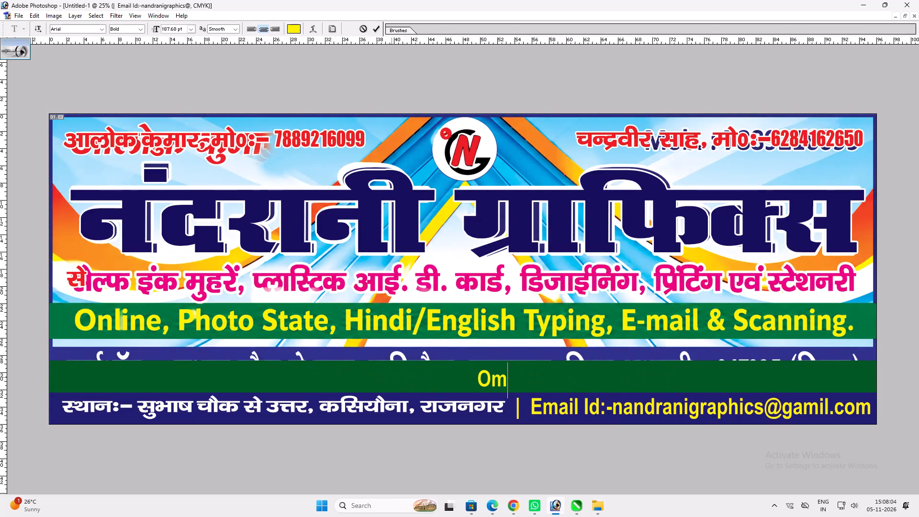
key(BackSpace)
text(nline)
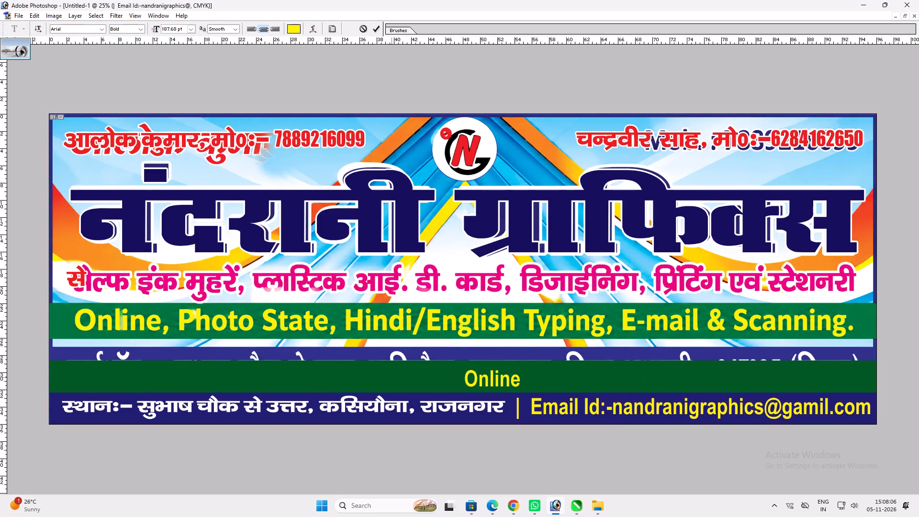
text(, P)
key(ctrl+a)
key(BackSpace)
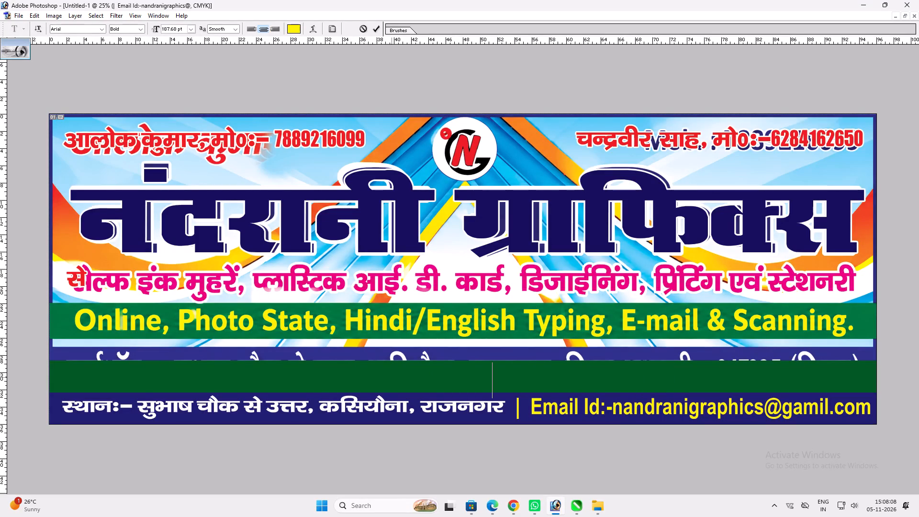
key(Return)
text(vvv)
Delete the dark green Layer 10 copy band above the bottom navy address strip.
ctrl+click(395, 375)
key(alt+l)
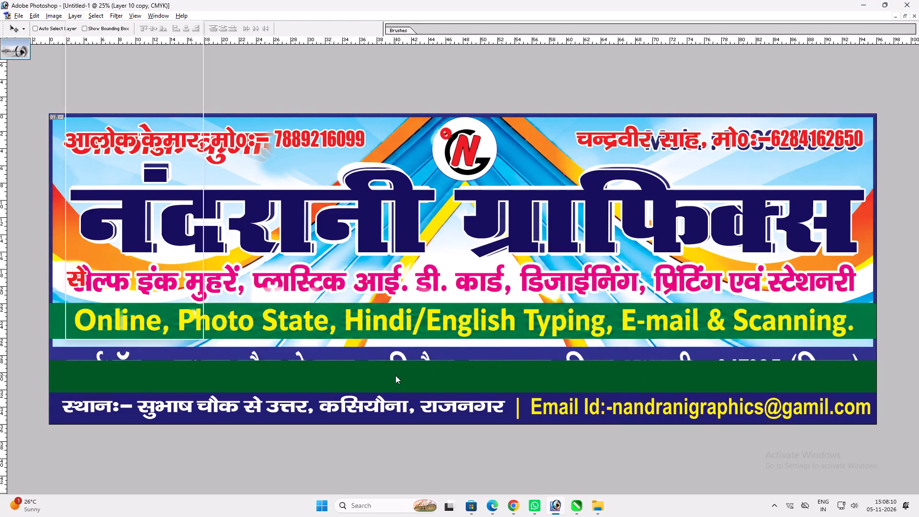
key(alt+l)
key(alt+l)
key(v)
Copy the coloured service-label grid from the Rudransh Cyber Cafe file into the Nandrani Graphics banner.
key(f)
key(f)
key(f)
click(687, 447)
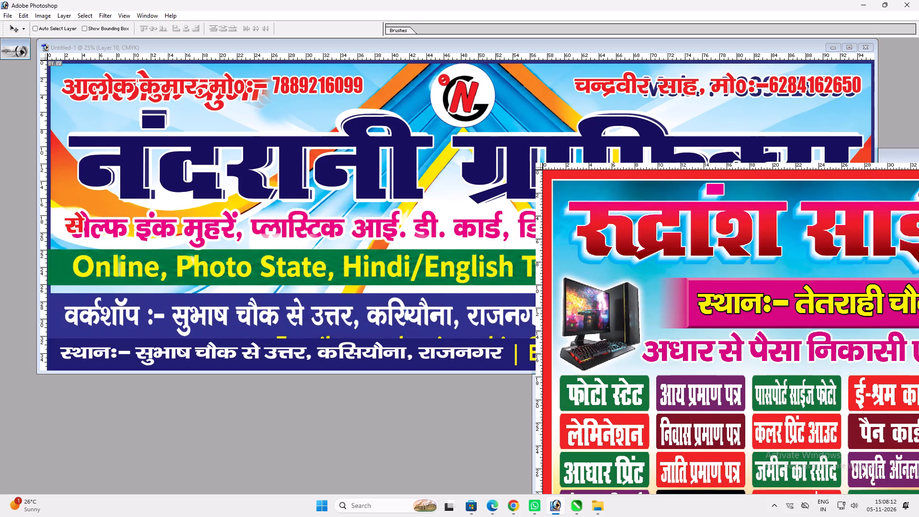
key(v)
ctrl+click(610, 394)
ctrl+drag(608, 394, 629, 364)
key(ctrl+z)
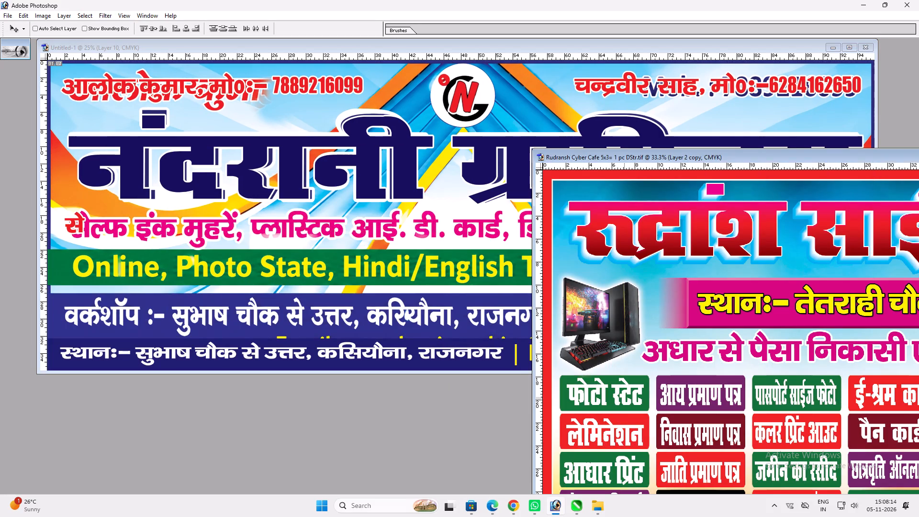
drag(624, 400, 468, 198)
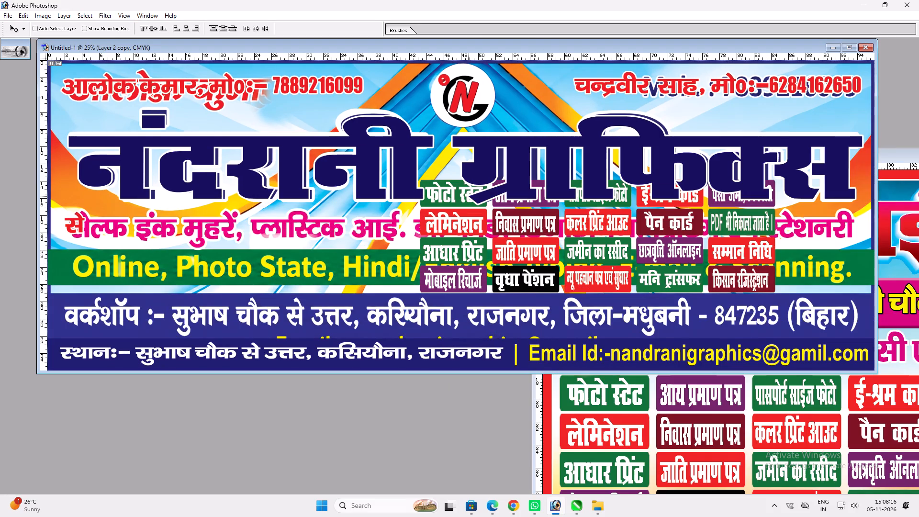
double_click(532, 45)
Move the service-label grid to the banner's lower left, just above the bottom navy address strip.
key(v)
key(v)
drag(598, 281, 401, 256)
drag(406, 256, 410, 306)
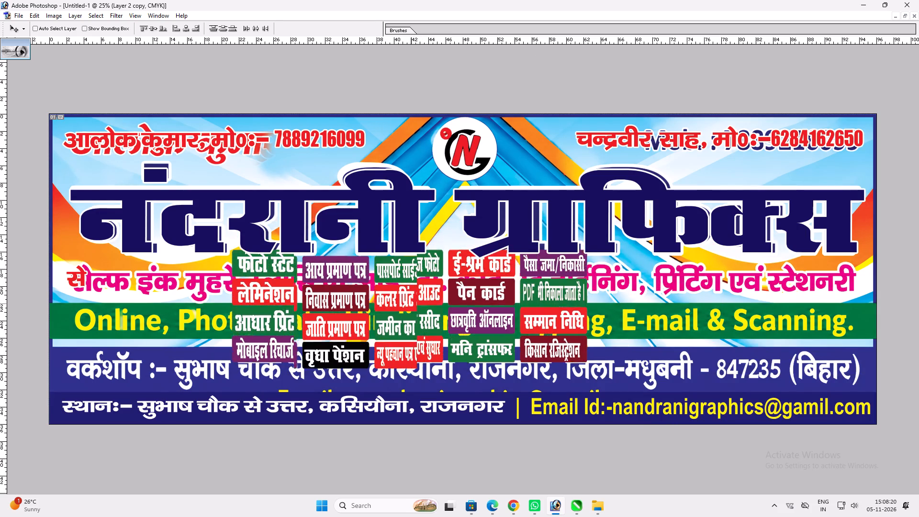
drag(410, 306, 306, 324)
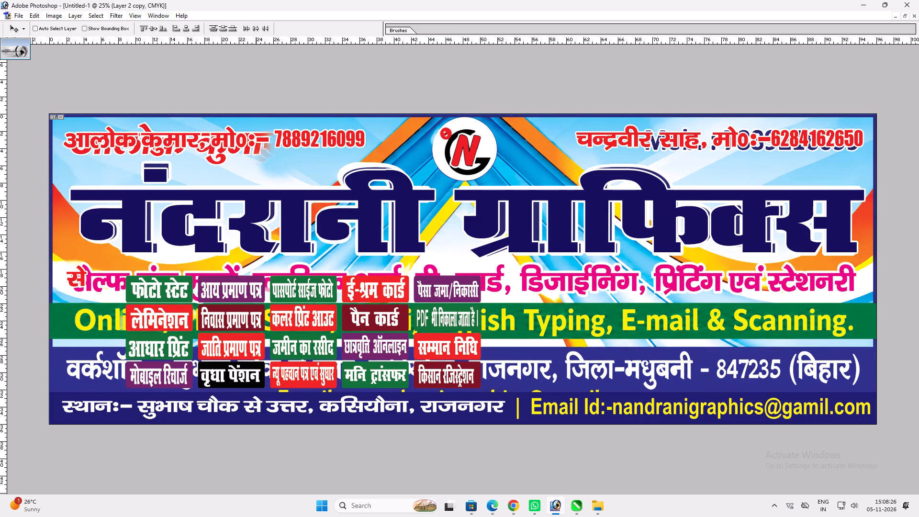
ctrl+click(246, 379)
drag(245, 377, 195, 372)
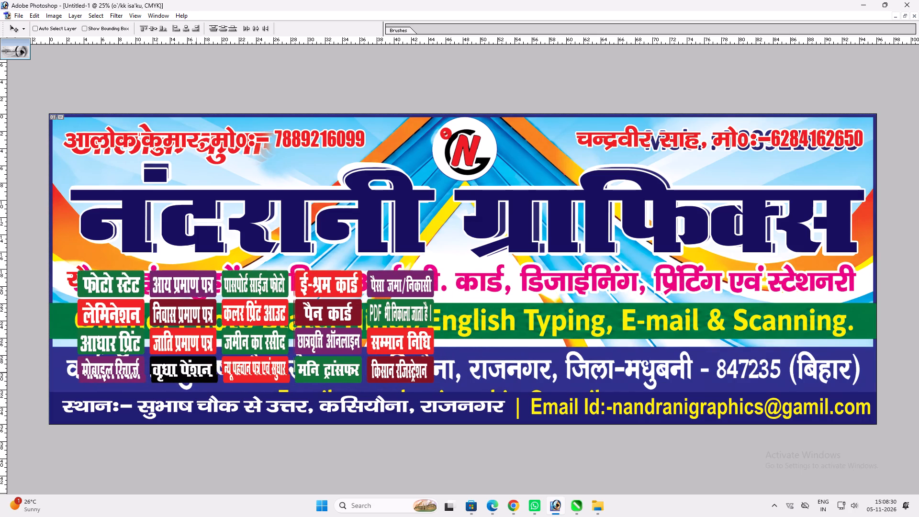
drag(195, 372, 189, 372)
Stretch the service-label grid horizontally with Free Transform so it spans most of the banner's width.
key(ctrl+t)
key(shift+Return)
key(shift+Return)
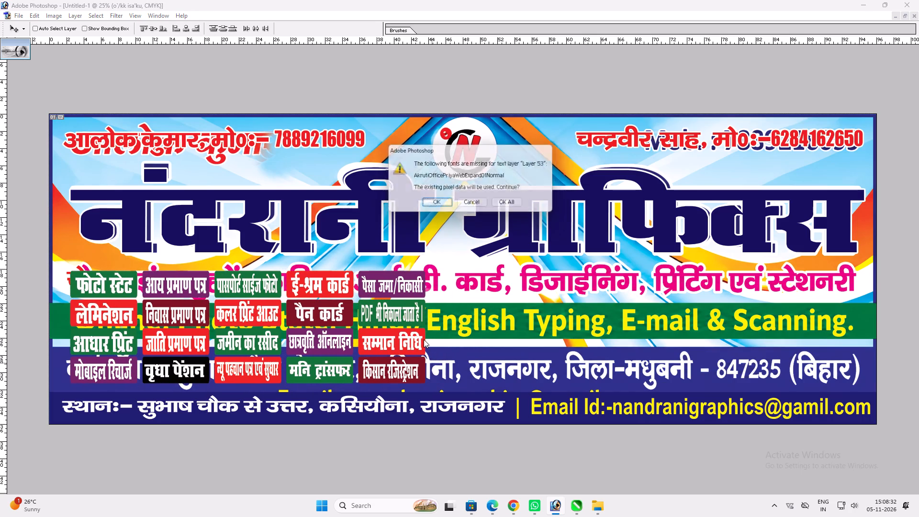
click(509, 200)
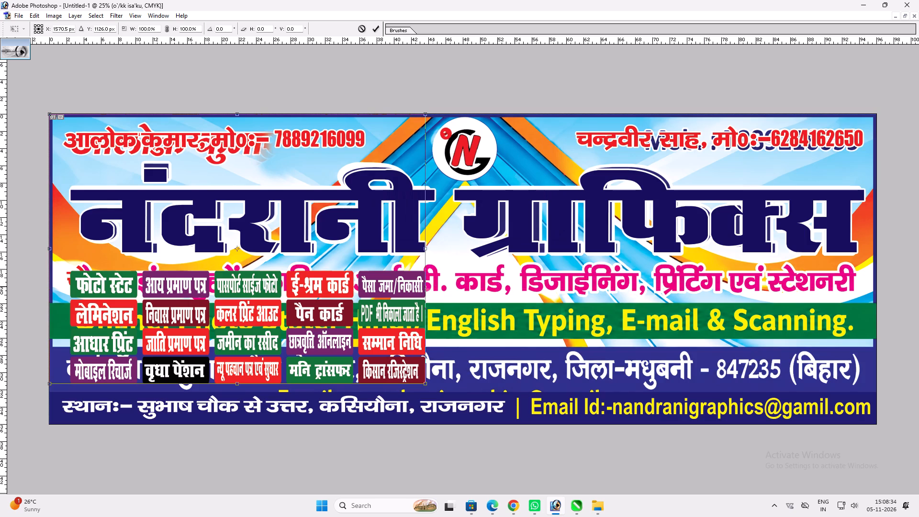
shift+drag(424, 283, 772, 260)
key(shift+Return)
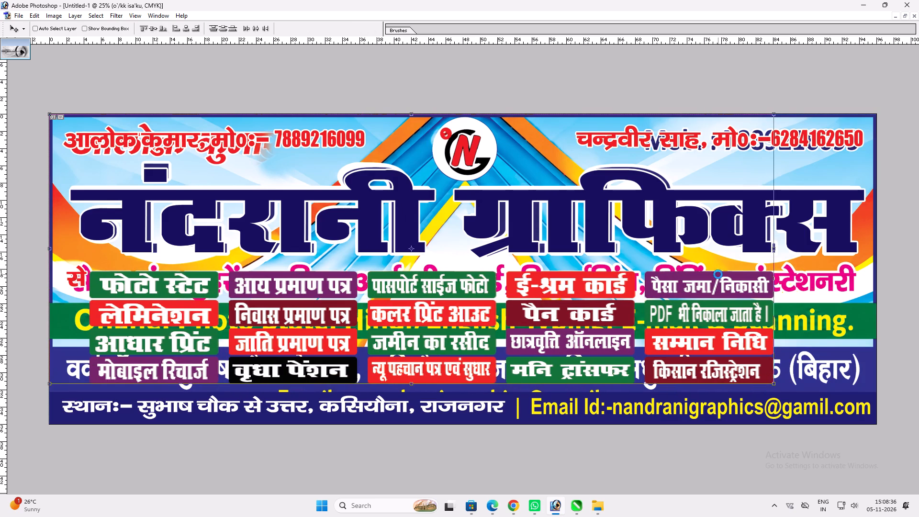
key(v)
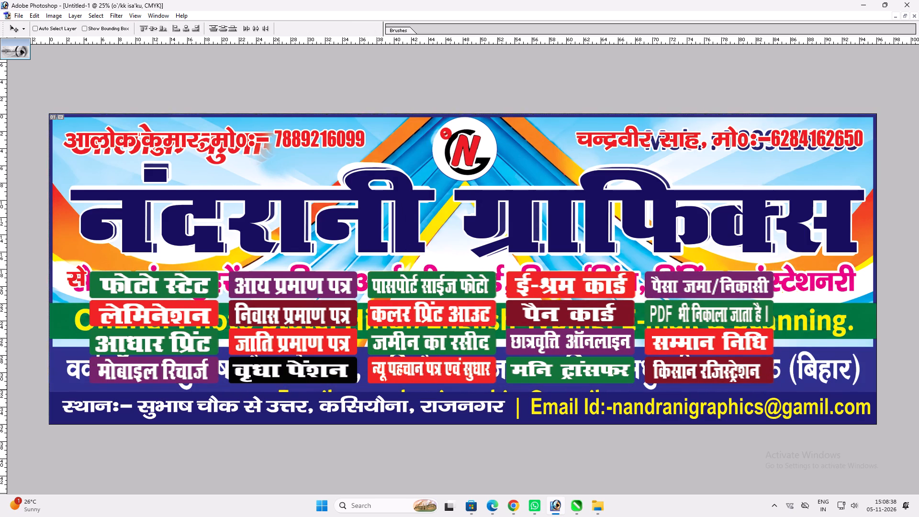
Delete the आय प्रमाण पत्र text from the purple label in the grid's second column.
ctrl+click(315, 279)
key(alt+l)
key(alt+l)
key(alt+l)
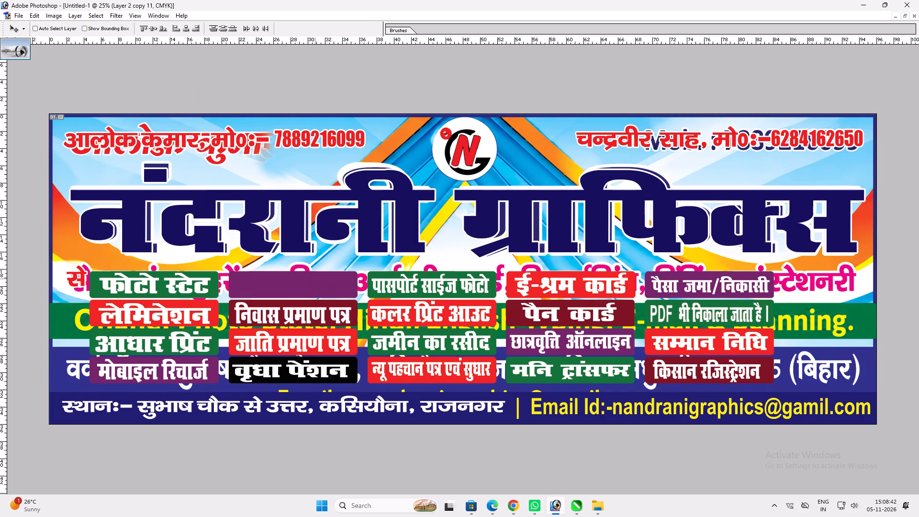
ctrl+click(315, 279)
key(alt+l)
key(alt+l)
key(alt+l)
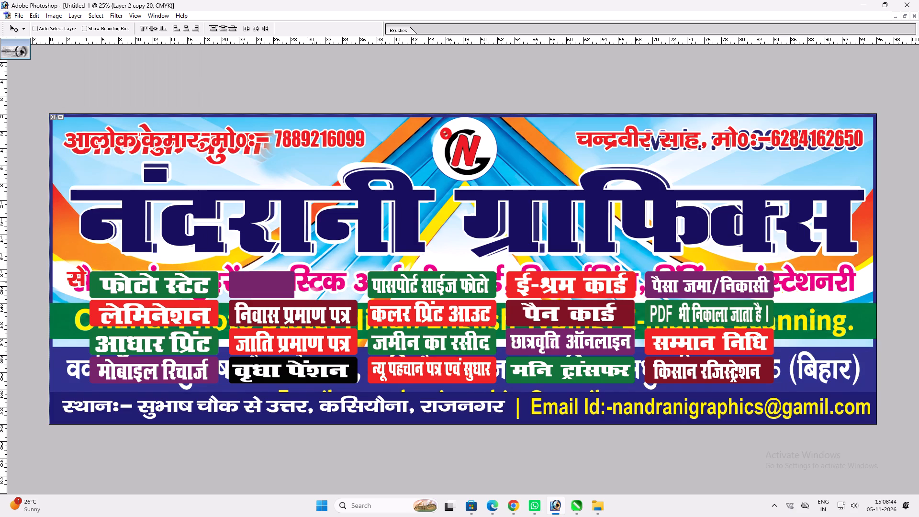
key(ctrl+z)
Clear the निवास प्रमाण पत्र and जाति प्रमाण पत्र texts from their labels in the grid's second column.
key(t)
click(305, 319)
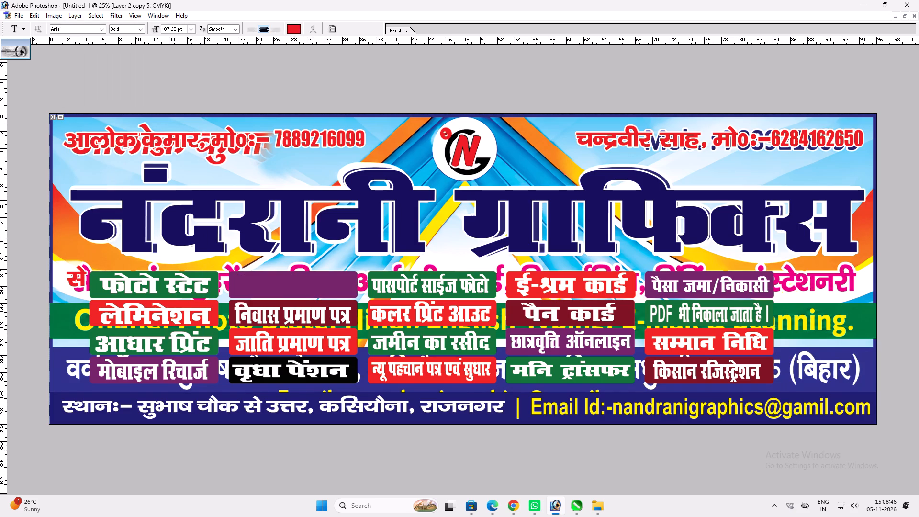
key(ctrl+a)
key(BackSpace)
key(Return)
click(294, 343)
key(ctrl+a)
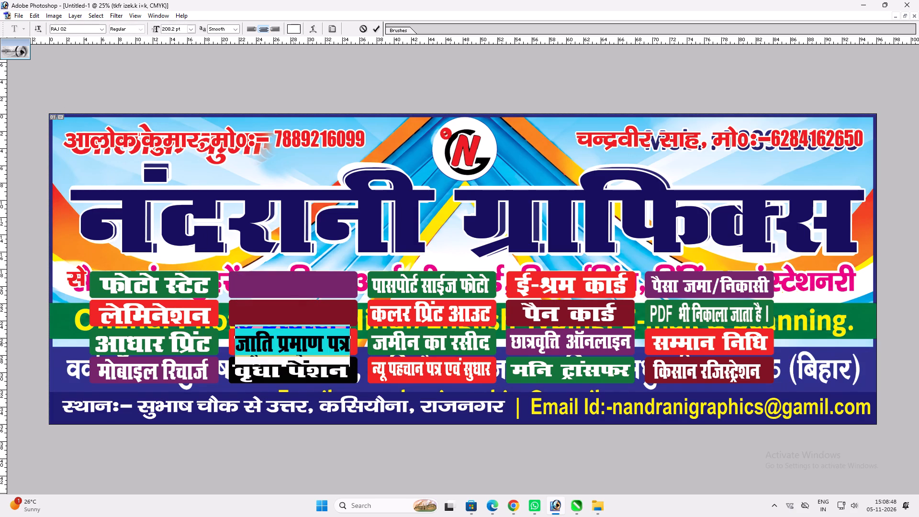
key(BackSpace)
key(Return)
text(vv)
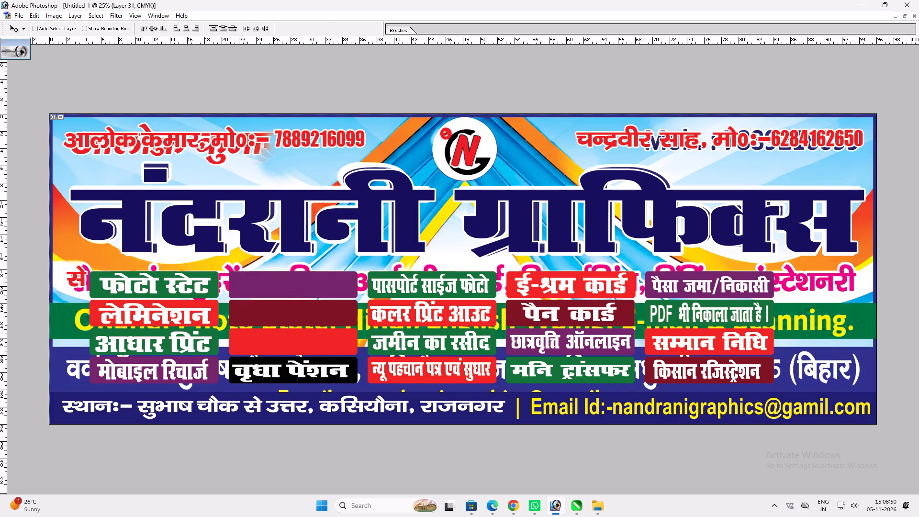
Move the पासपोर्ट साईज फोटो text onto the empty purple label in the grid's second column.
right_click(435, 286)
click(442, 290)
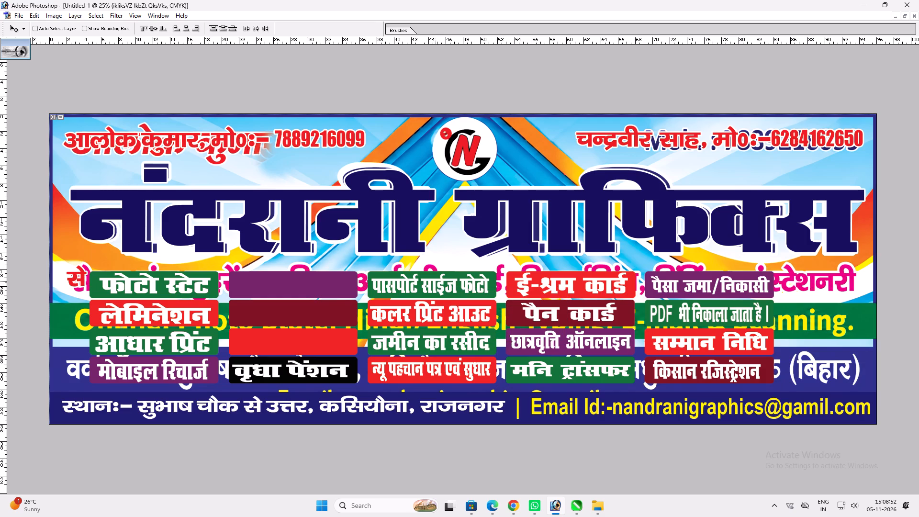
ctrl+shift+right_click(435, 281)
ctrl+shift+right_click(434, 279)
ctrl+shift+click(443, 281)
drag(462, 282, 325, 281)
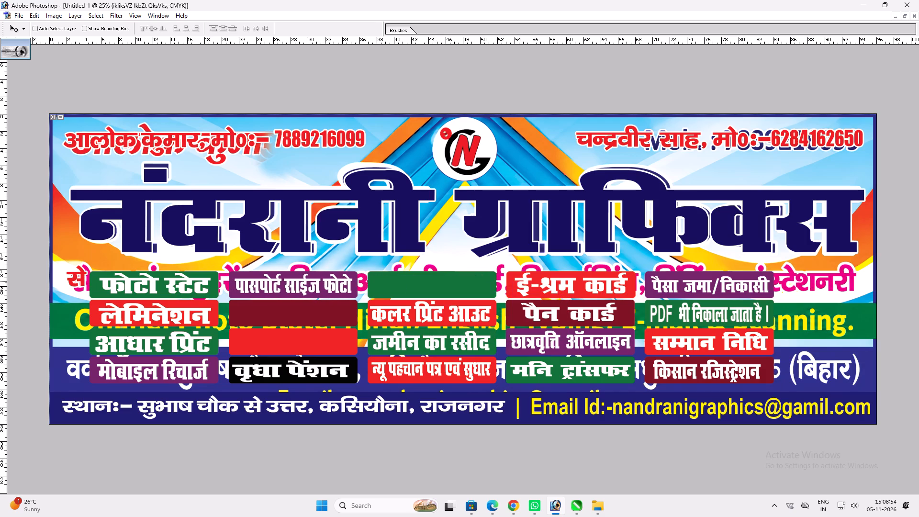
drag(325, 281, 325, 281)
Move the वृधा पेंशन text from the black label up to the empty maroon label in the second column.
ctrl+right_click(315, 369)
click(324, 371)
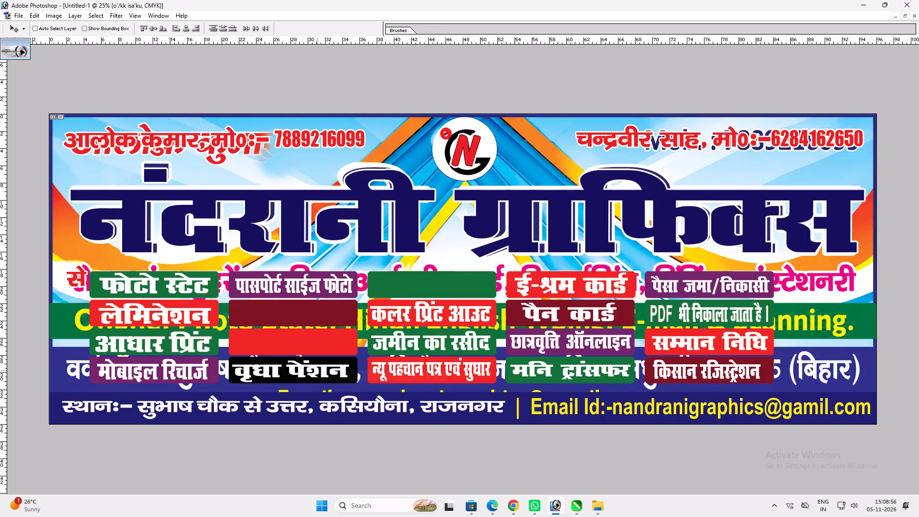
ctrl+shift+right_click(317, 371)
ctrl+shift+click(327, 374)
shift+drag(318, 373, 324, 314)
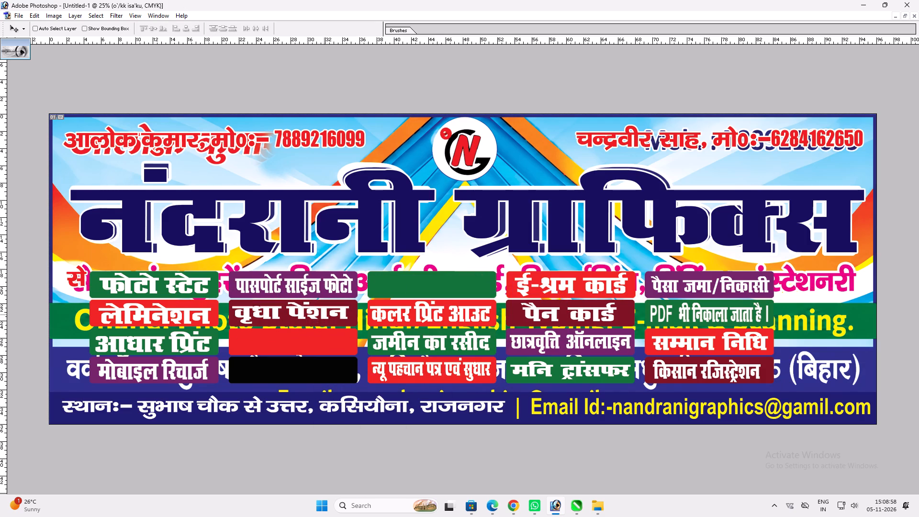
shift+drag(324, 314, 326, 314)
key(v)
Delete the कलर प्रिंट आउट text and its red label from the third column, nudging the grid slightly right.
right_click(407, 309)
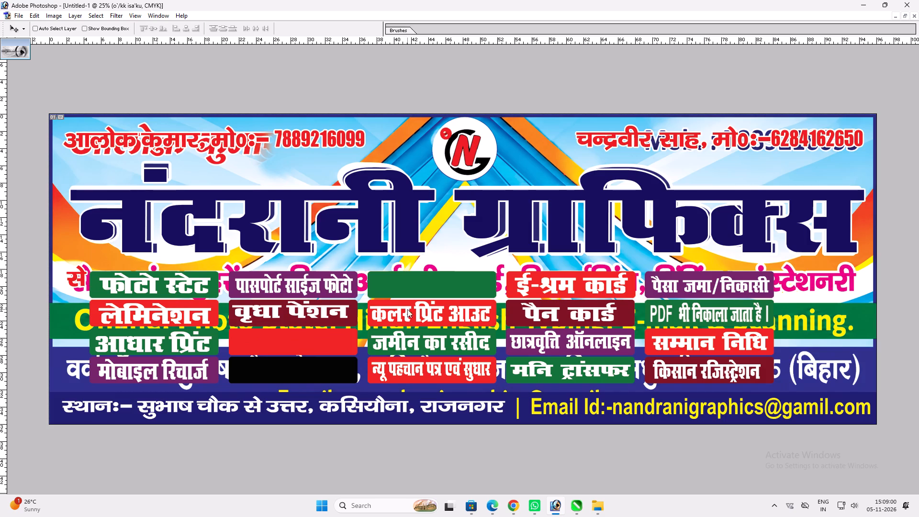
click(417, 313)
ctrl+shift+right_click(407, 308)
ctrl+shift+click(413, 310)
key(alt+l)
key(alt+l)
key(alt+l)
ctrl+drag(413, 309, 419, 308)
key(alt+l)
key(alt+l)
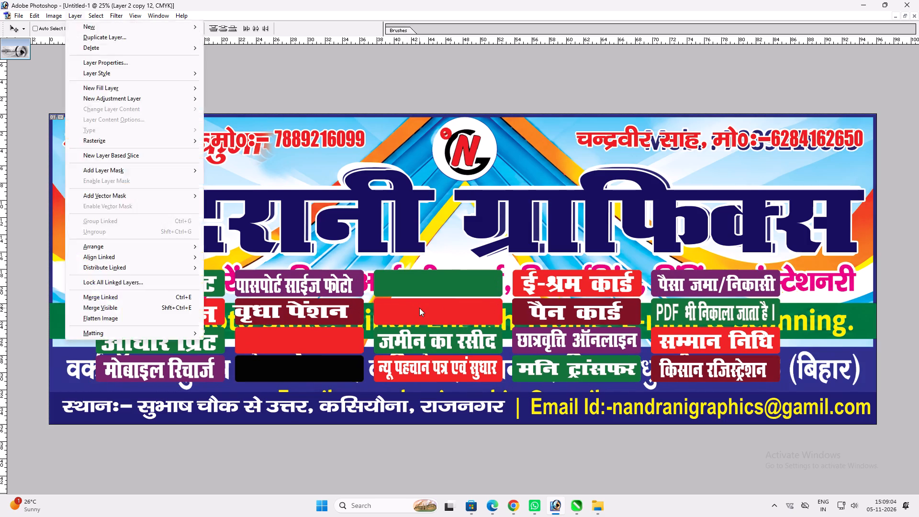
key(alt+l)
key(v)
Delete the जमीन का रसीद and न्यू पहचान पत्र एवं सुधार texts from their third-column labels.
ctrl+click(422, 341)
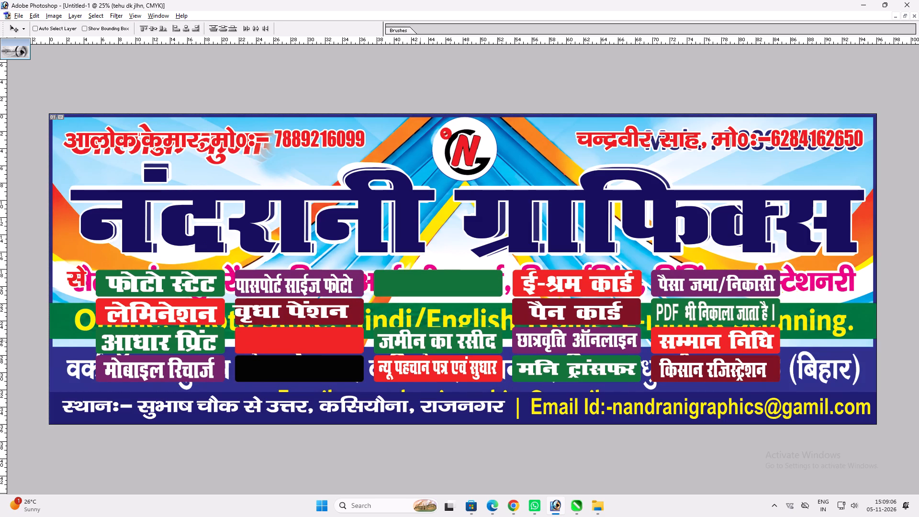
key(alt+l)
key(alt+l)
key(alt+l)
key(v)
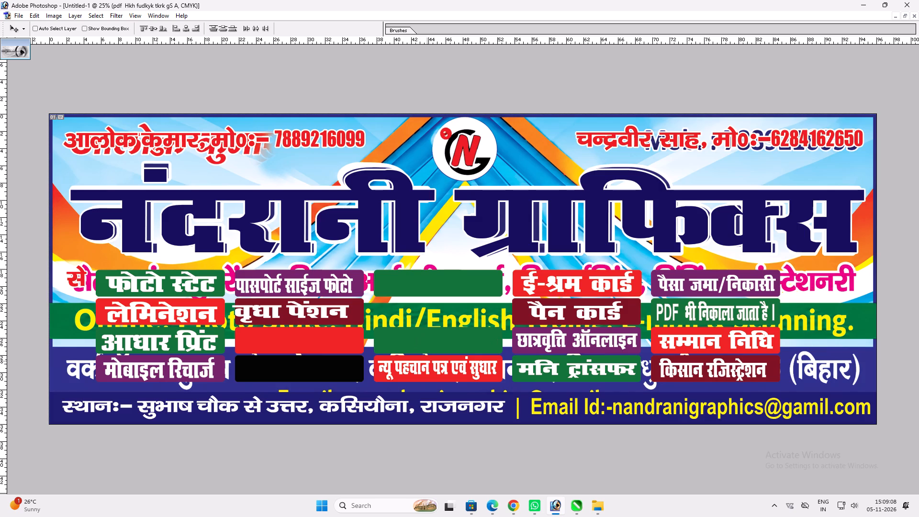
ctrl+click(426, 364)
key(alt+l)
key(alt+l)
key(alt+l)
key(v)
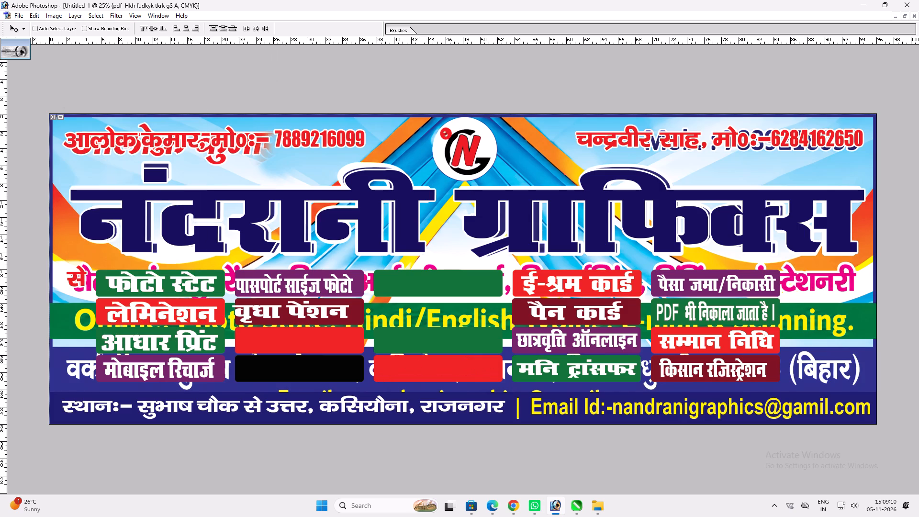
Move the मनि ट्रांसफर text onto the empty red label in the grid's second column, third row.
right_click(554, 363)
click(560, 365)
click(555, 365)
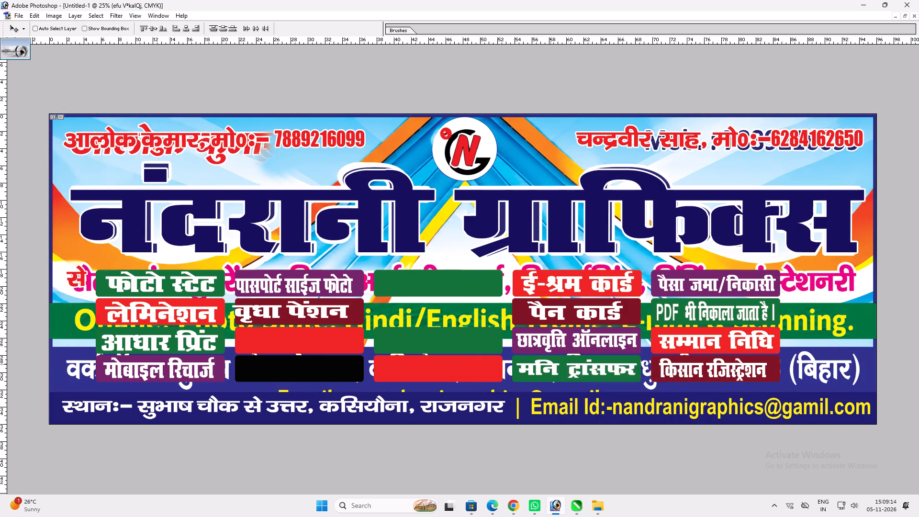
ctrl+shift+right_click(550, 364)
ctrl+shift+click(562, 369)
drag(560, 368, 571, 363)
key(ctrl+z)
drag(574, 366, 296, 342)
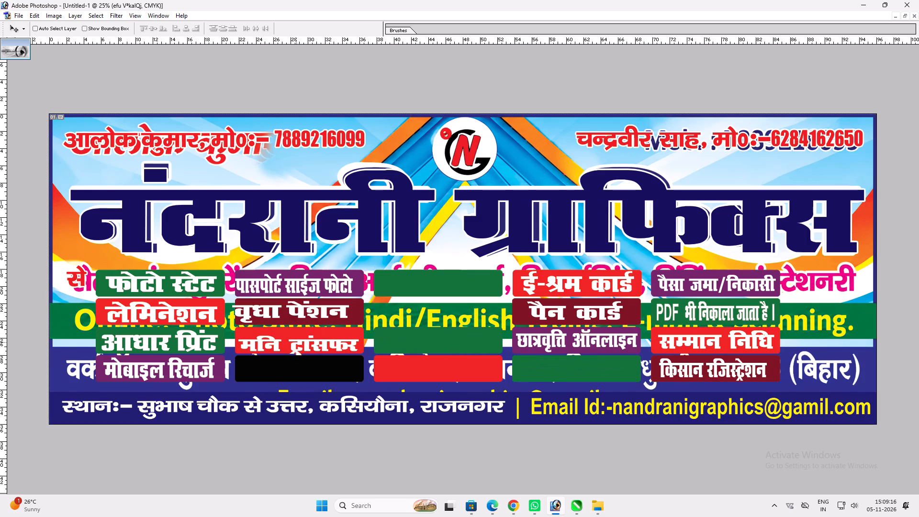
drag(296, 342, 296, 337)
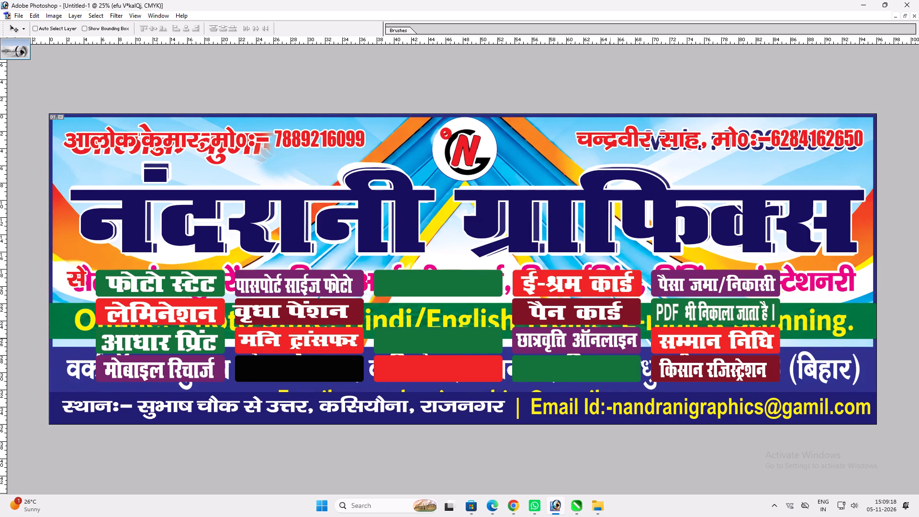
Delete the empty green label in the fourth column of the grid's bottom row.
ctrl+click(601, 358)
key(alt+l)
key(alt+l)
key(alt+l)
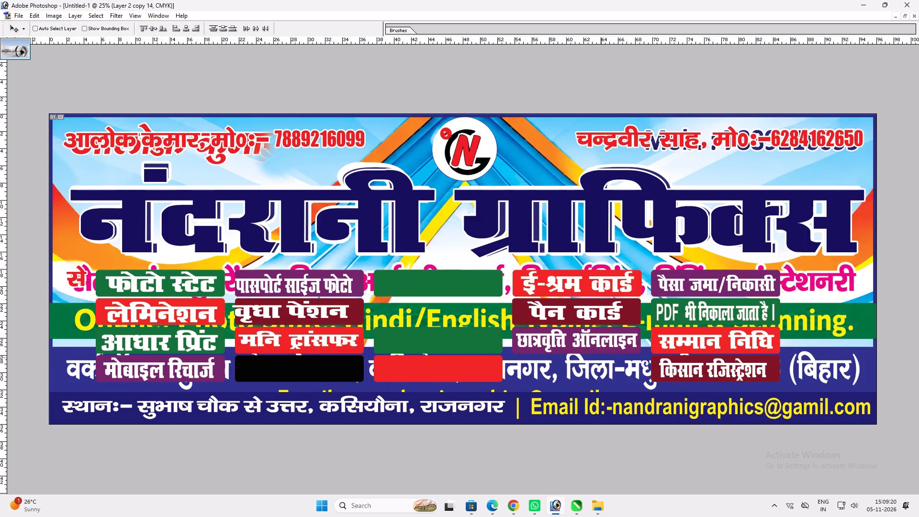
text(vv)
Delete the सम्मान निधि and किसान रजिस्ट्रेशन texts from their labels in the grid's last column.
ctrl+click(687, 342)
right_click(687, 342)
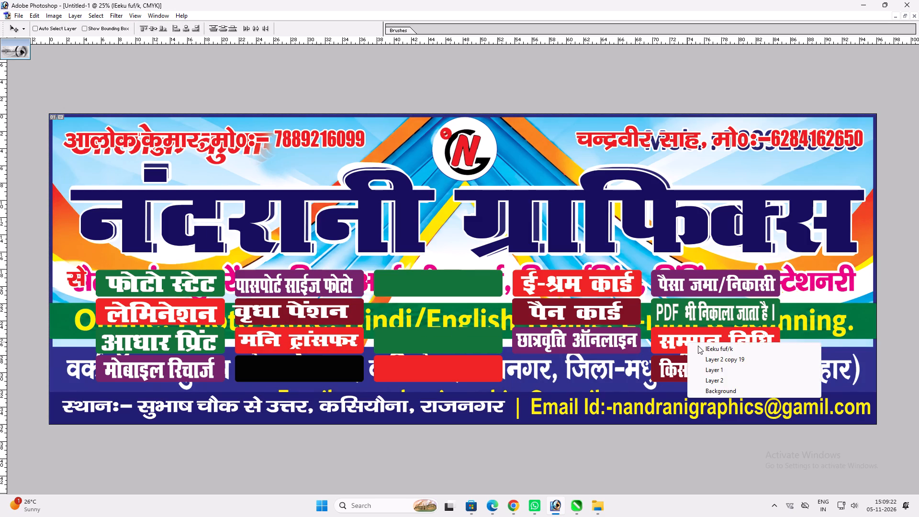
ctrl+click(698, 346)
ctrl+shift+right_click(689, 342)
ctrl+shift+click(694, 344)
drag(701, 347, 702, 340)
key(ctrl+z)
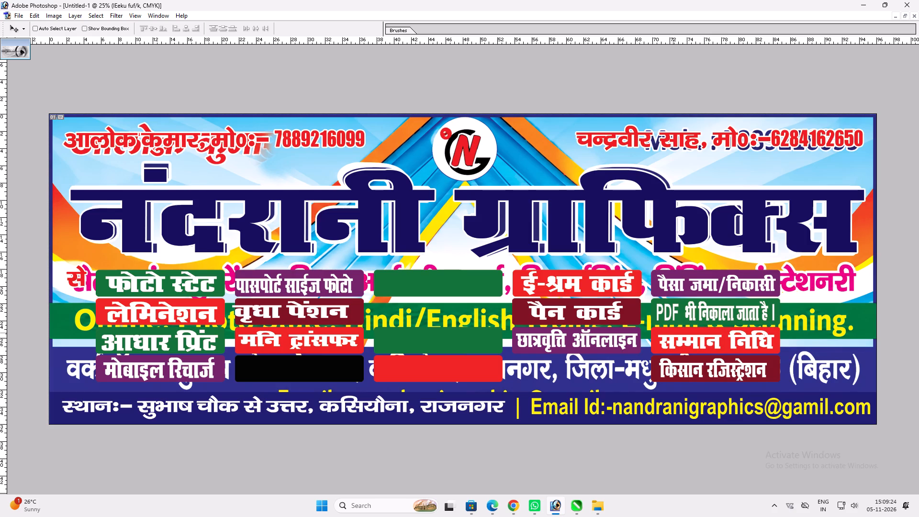
key(alt+l)
key(alt+l)
key(alt+l)
key(t)
click(663, 371)
key(ctrl+a)
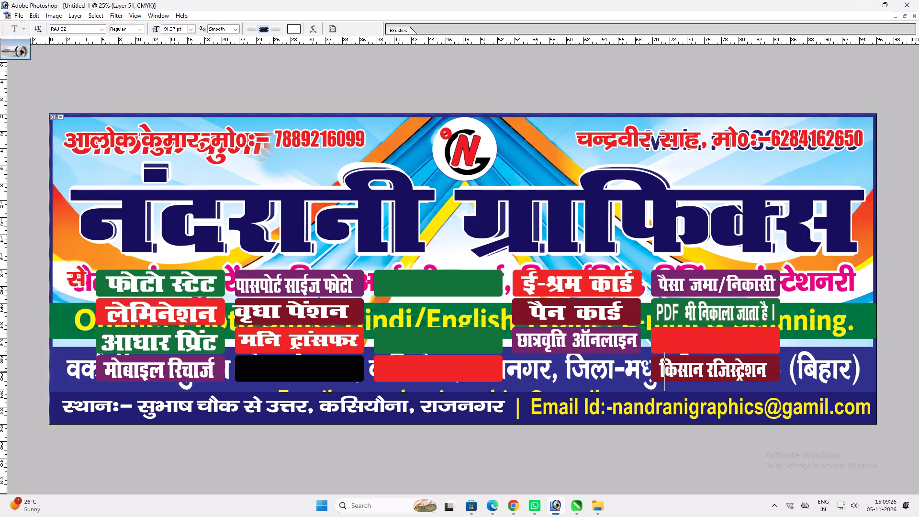
key(BackSpace)
key(Return)
key(v)
key(v)
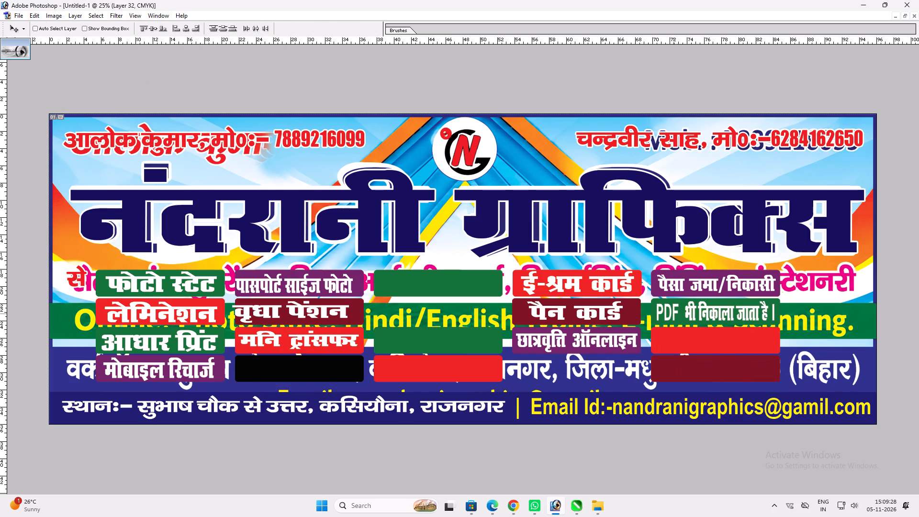
Move the PDF भी निकाला जाता है text onto the empty black label in the second column's bottom row.
ctrl+click(673, 312)
drag(673, 312, 674, 300)
key(ctrl+z)
ctrl+shift+right_click(676, 312)
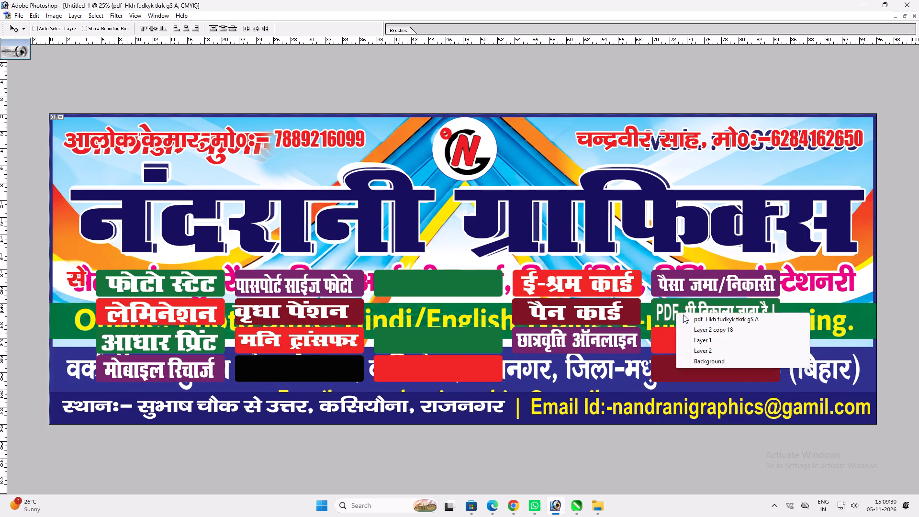
ctrl+shift+click(683, 315)
drag(703, 312, 289, 368)
key(ctrl+t)
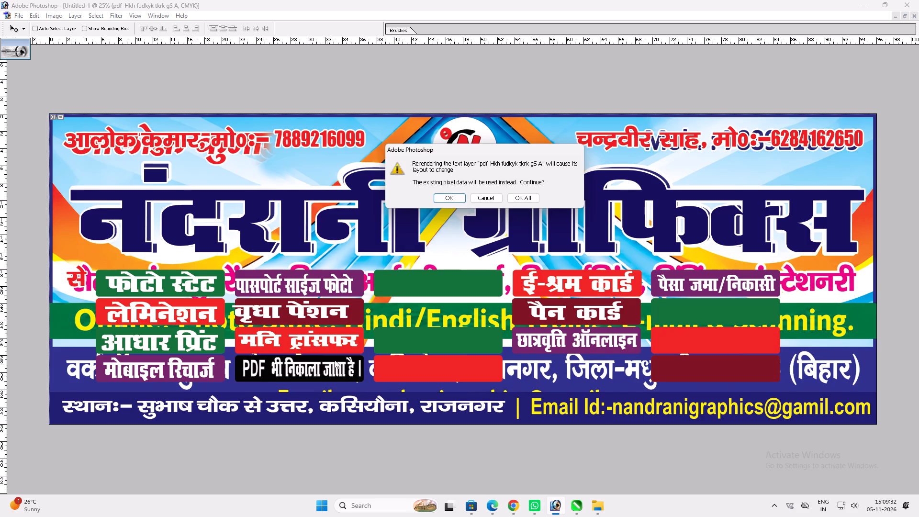
key(shift+Return)
shift+click(326, 359)
key(shift+Return)
key(v)
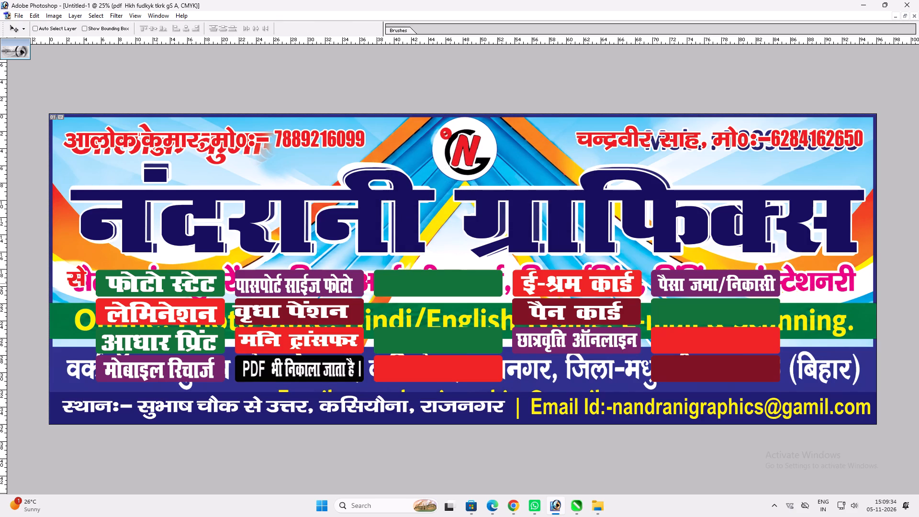
Move the पैसा जमा/निकासी text onto the empty green label at the top of the grid's third column.
ctrl+click(672, 281)
drag(672, 281, 672, 264)
key(ctrl+z)
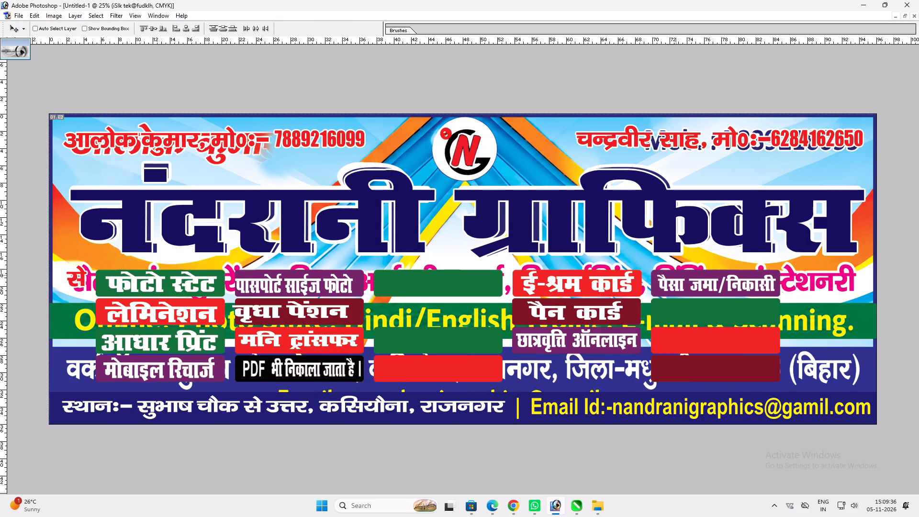
ctrl+shift+right_click(676, 281)
ctrl+shift+click(685, 286)
drag(686, 286, 490, 289)
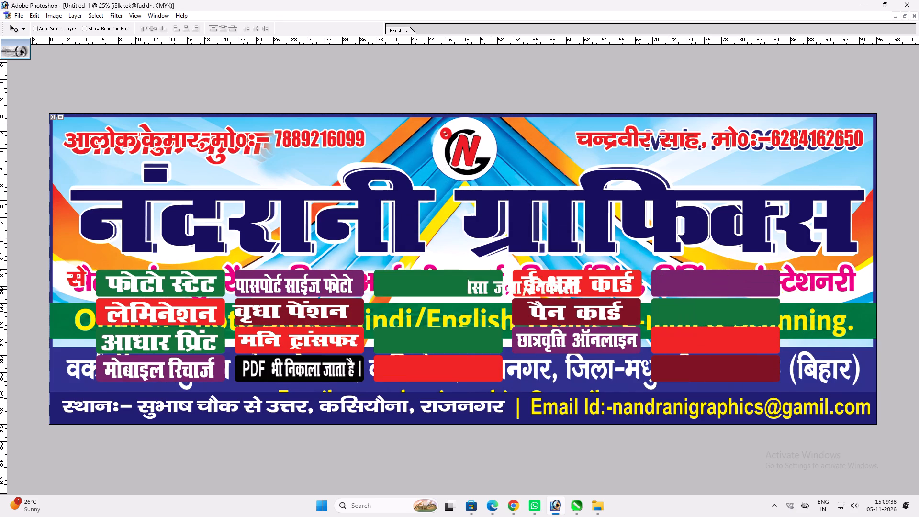
drag(490, 289, 408, 286)
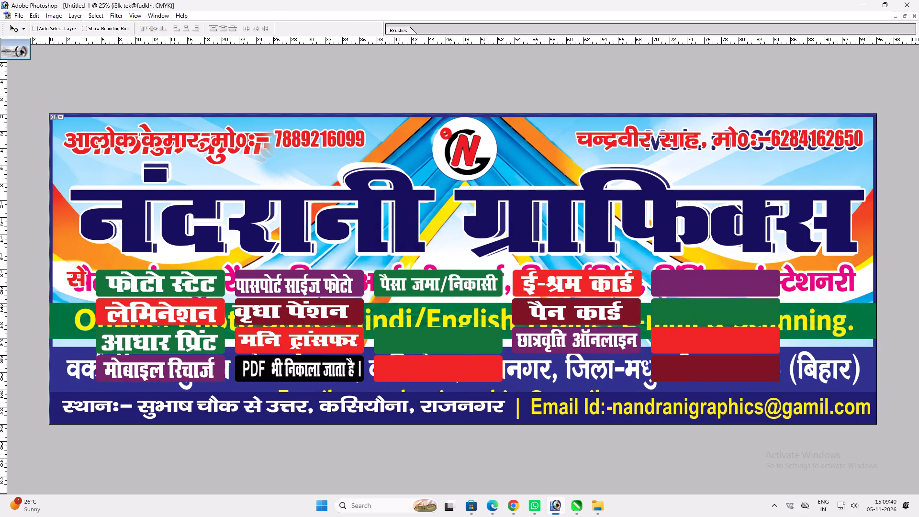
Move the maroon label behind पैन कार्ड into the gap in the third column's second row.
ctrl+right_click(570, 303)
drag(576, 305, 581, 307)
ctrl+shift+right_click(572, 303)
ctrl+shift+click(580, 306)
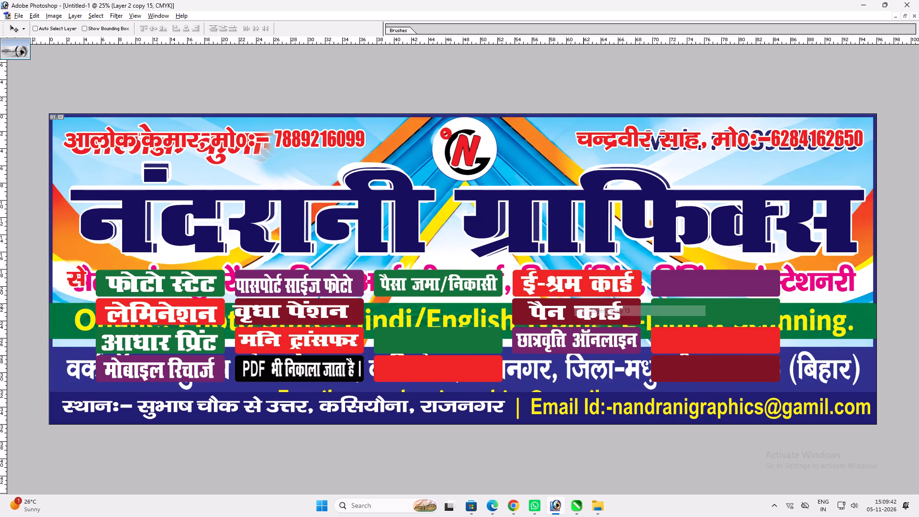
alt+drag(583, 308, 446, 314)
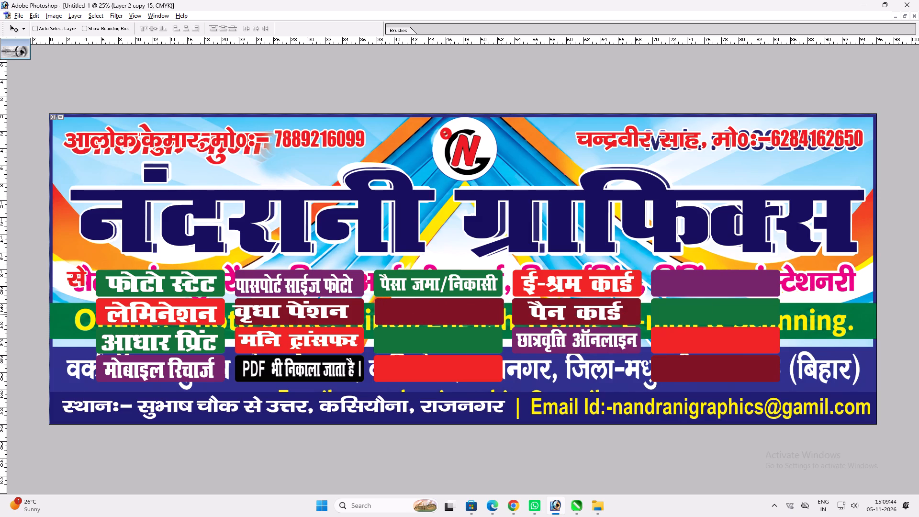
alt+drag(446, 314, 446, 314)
Delete the पैन कार्ड, छात्रवृत्ति ऑनलाइन and ई-श्रम कार्ड texts from the fourth-column labels.
key(t)
click(570, 321)
key(ctrl+a)
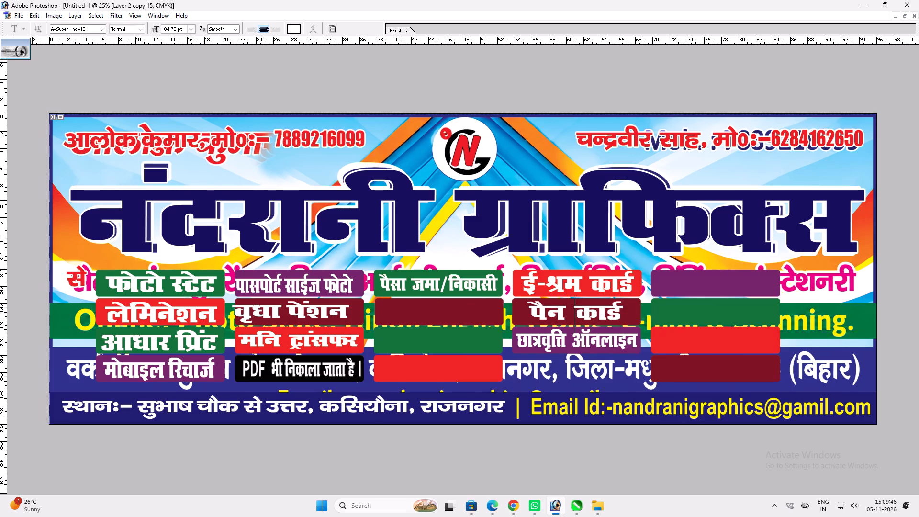
key(BackSpace)
key(Return)
click(569, 338)
key(ctrl+a)
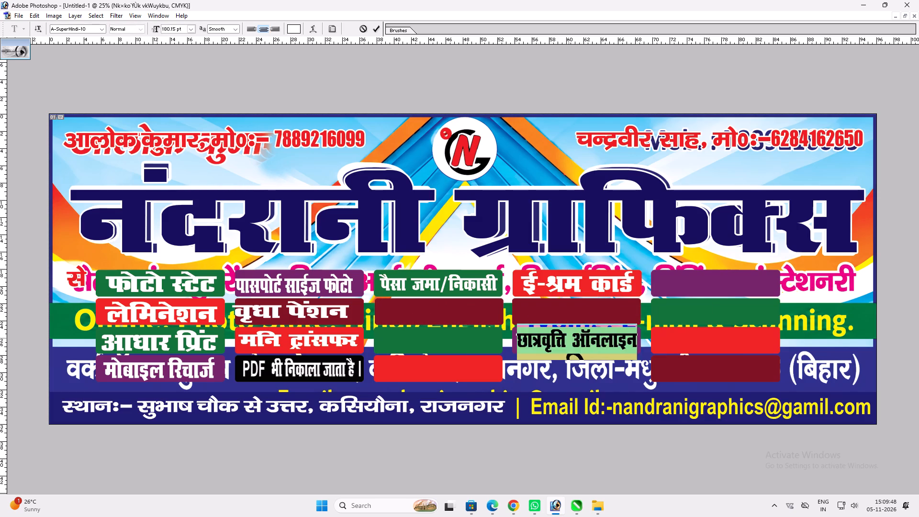
key(BackSpace)
key(Return)
click(565, 287)
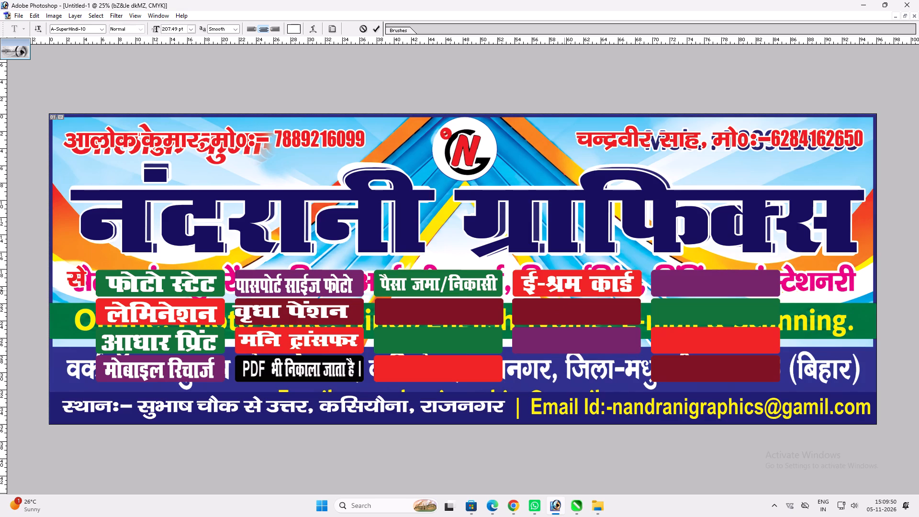
key(ctrl+a)
key(BackSpace)
key(Return)
key(v)
key(v)
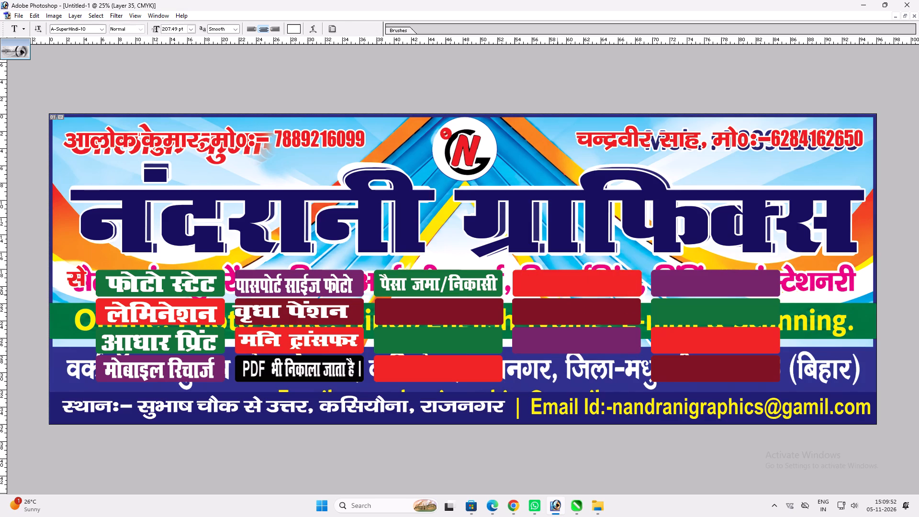
Delete the empty red, maroon and purple labels from the grid's fourth column.
ctrl+click(559, 286)
key(alt+l)
key(alt+l)
key(alt+l)
key(alt+l)
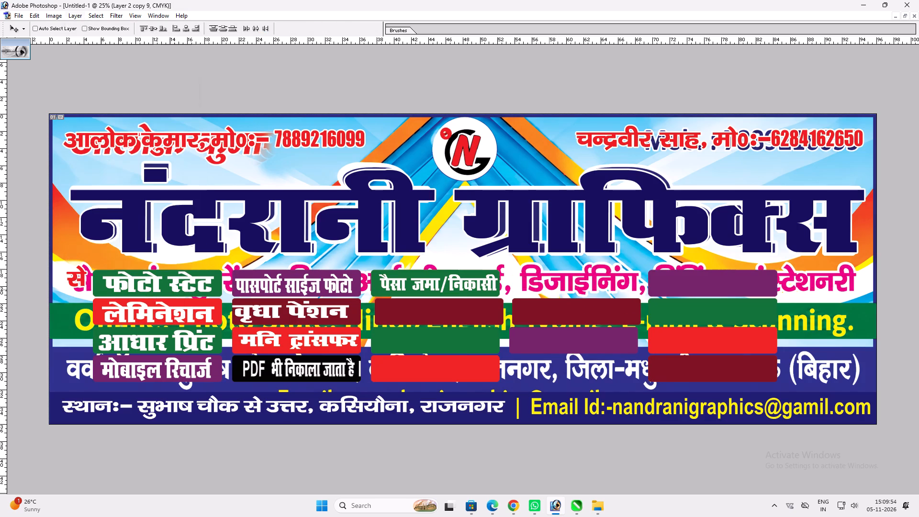
click(549, 290)
key(v)
ctrl+click(554, 303)
key(alt+l)
key(alt+l)
key(alt+l)
key(v)
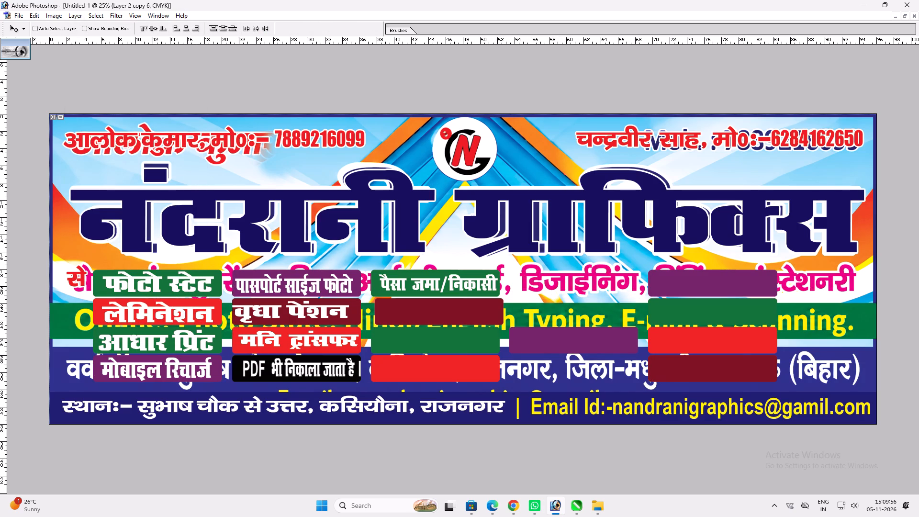
ctrl+click(553, 334)
key(alt+l)
key(alt+l)
key(alt+l)
key(v)
Delete the empty purple, green, red and maroon labels from the grid's last column.
ctrl+click(662, 290)
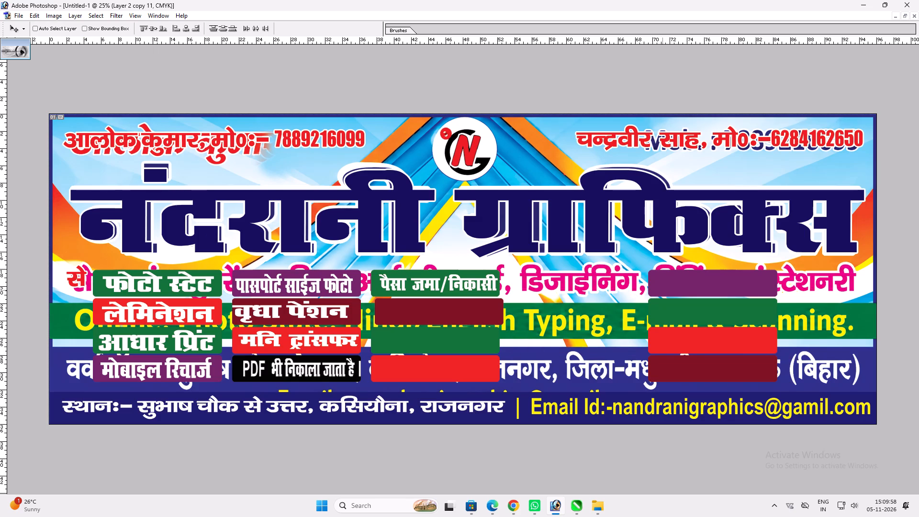
key(alt+l)
key(alt+l)
key(alt+l)
key(v)
ctrl+click(654, 303)
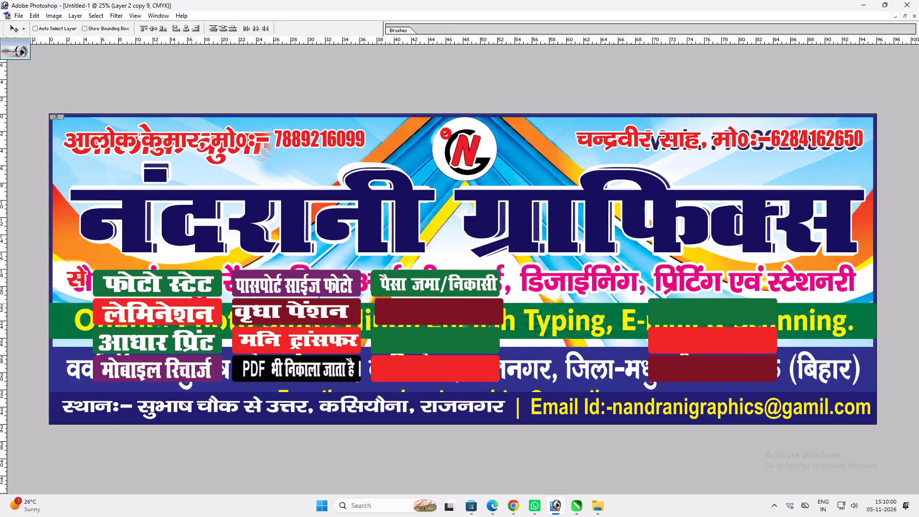
key(alt+l)
key(alt+l)
key(alt+l)
key(v)
ctrl+click(678, 336)
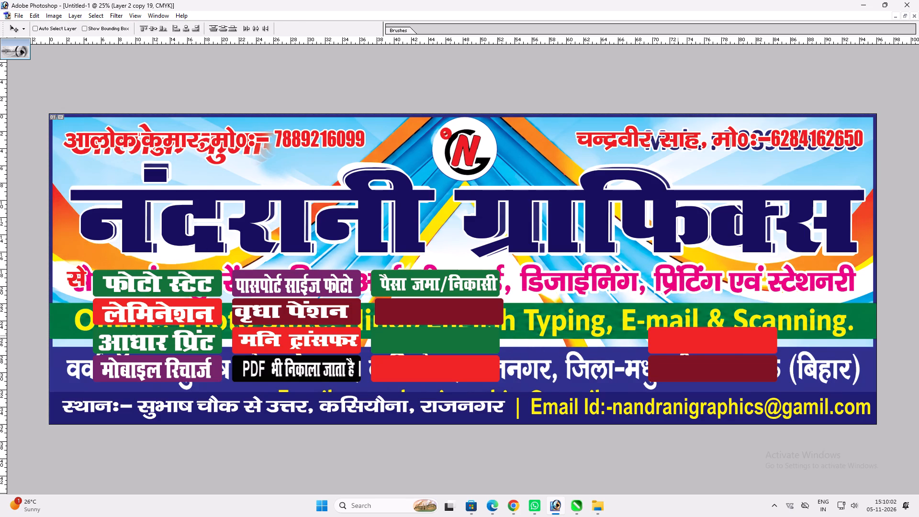
key(alt+l)
key(alt+l)
key(alt+l)
key(v)
ctrl+click(687, 361)
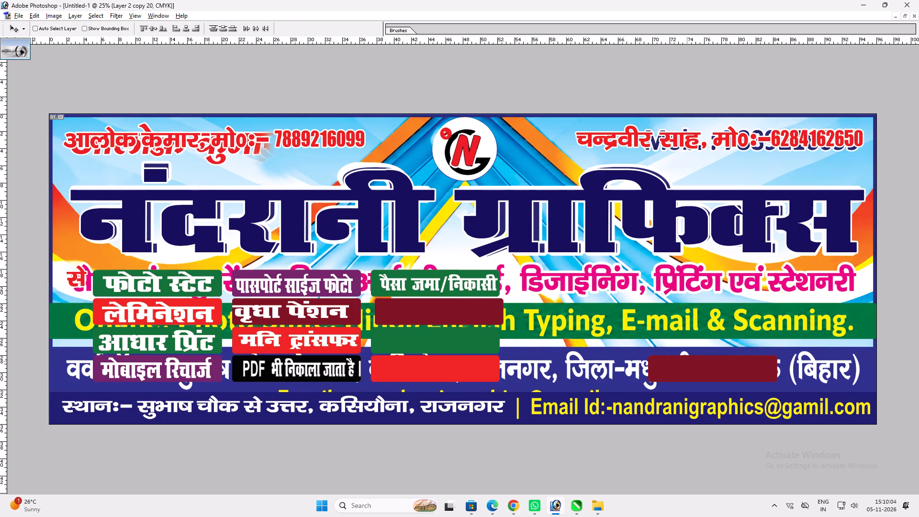
key(alt+l)
key(alt+l)
key(alt+l)
key(v)
Delete the empty red, green and maroon labels from the third column, keeping the पैसा जमा/निकासी label.
ctrl+click(467, 372)
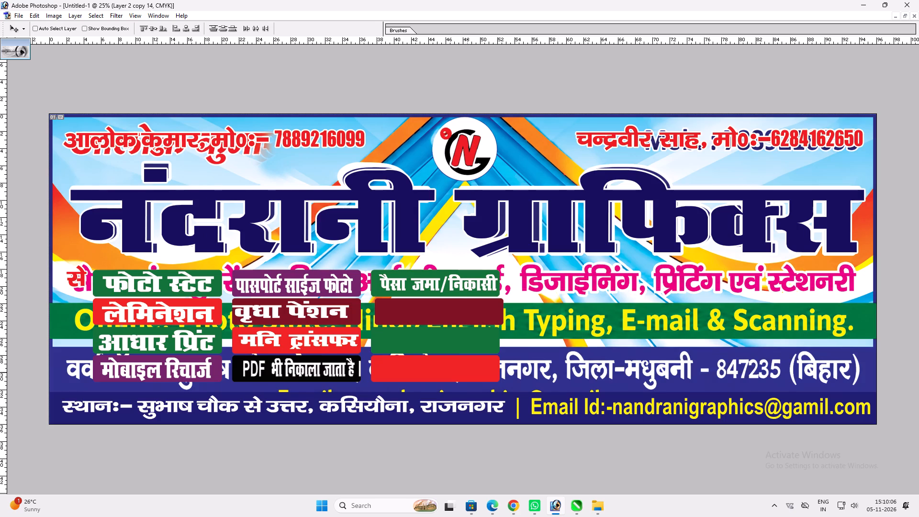
key(alt+l)
key(alt+l)
key(alt+l)
key(v)
ctrl+click(469, 342)
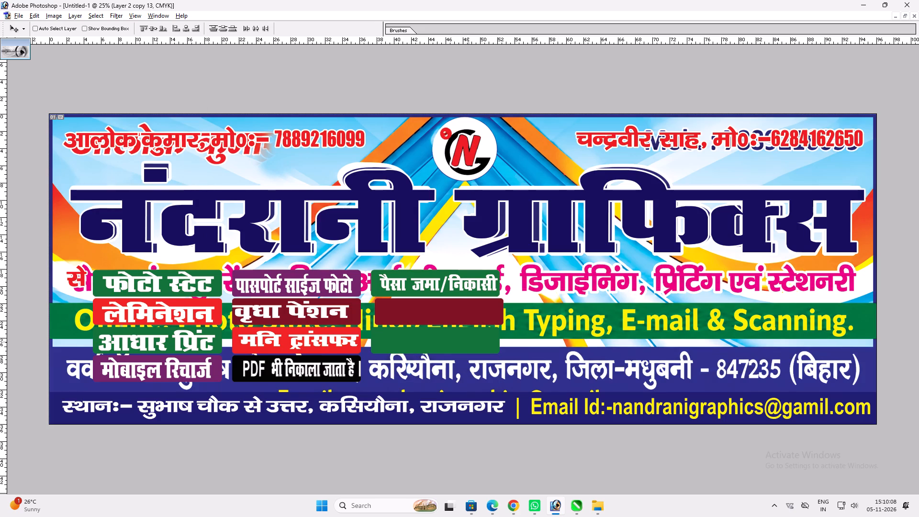
key(alt+l)
key(alt+l)
key(alt+l)
key(alt+l)
key(alt+l)
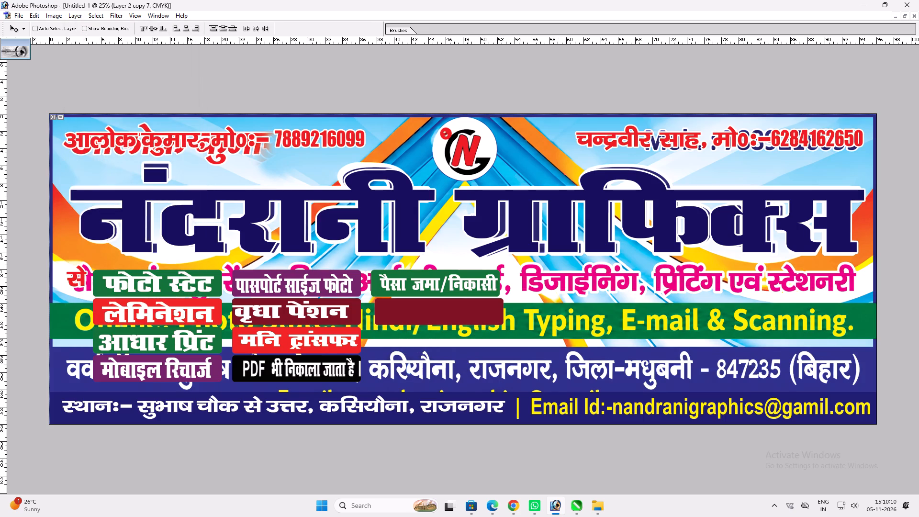
ctrl+click(464, 320)
key(alt+semicolon)
key(alt+l)
key(alt+l)
key(alt+l)
key(v)
Link the four second-column service texts to the label grid, testing with small moves that are undone.
ctrl+click(278, 338)
drag(278, 339, 283, 310)
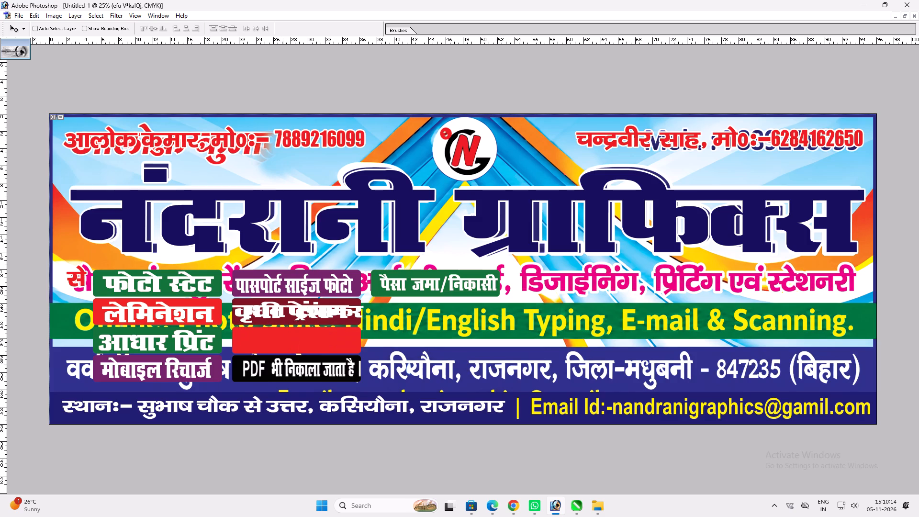
drag(283, 310, 283, 309)
key(ctrl+z)
ctrl+click(202, 319)
drag(202, 319, 202, 280)
key(ctrl+z)
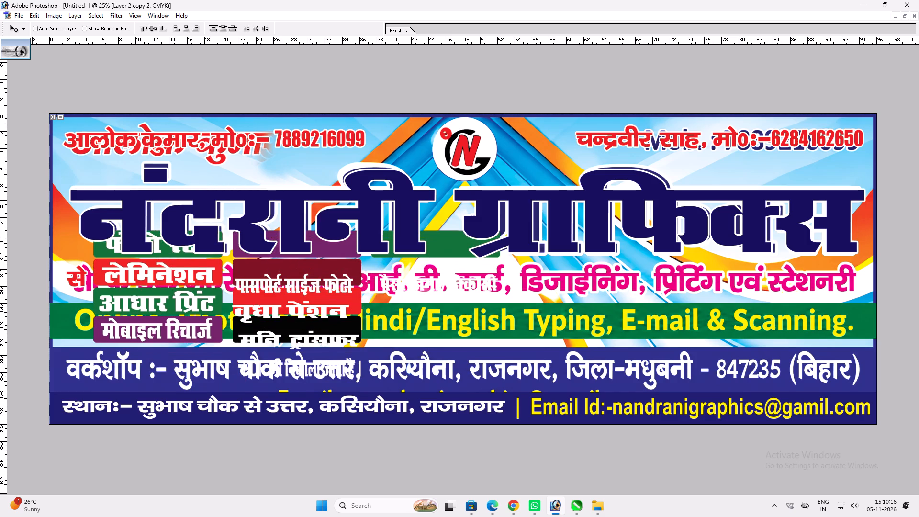
ctrl+shift+click(268, 339)
drag(267, 339, 267, 328)
key(ctrl+z)
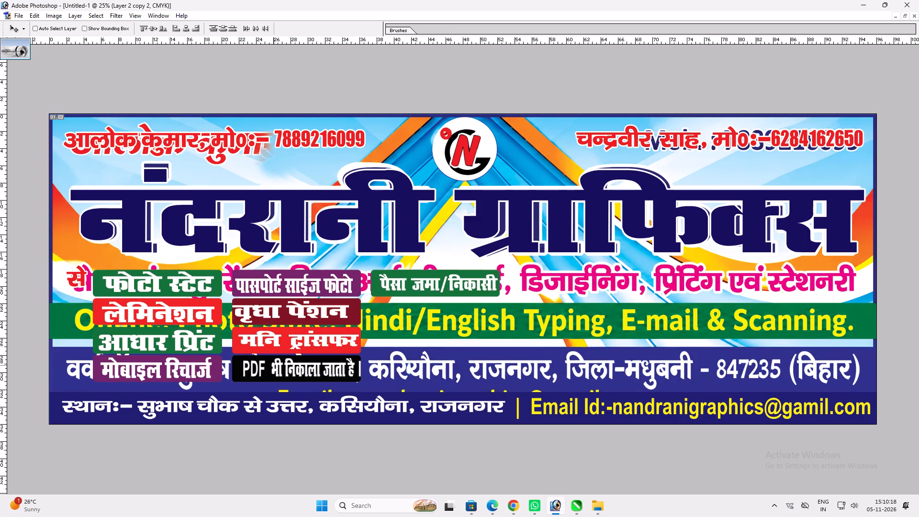
ctrl+shift+click(274, 365)
drag(274, 366, 272, 348)
key(ctrl+z)
ctrl+shift+click(290, 309)
drag(290, 303, 291, 288)
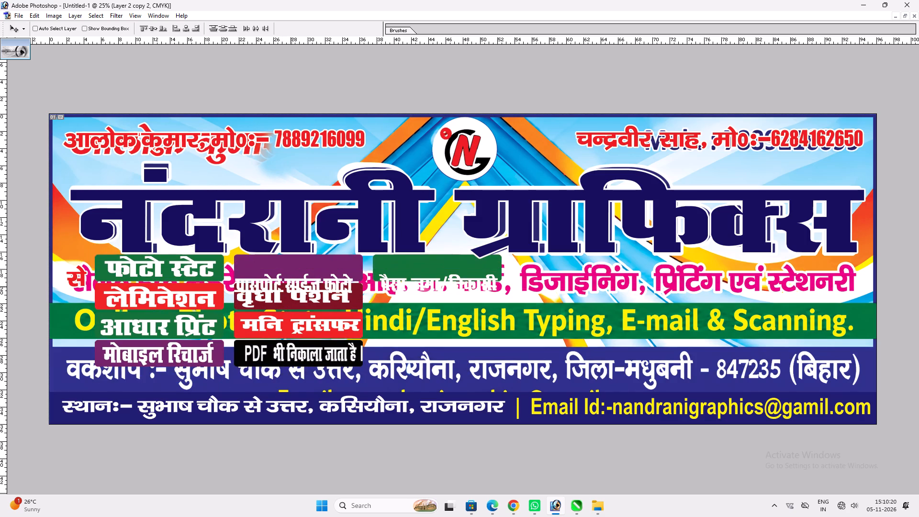
key(ctrl+z)
ctrl+shift+click(293, 286)
drag(293, 284, 296, 261)
key(ctrl+z)
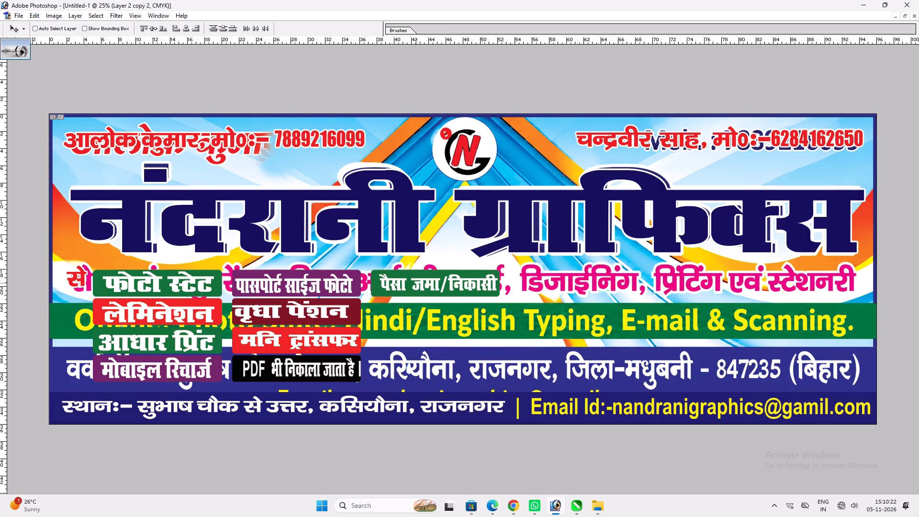
Link the पैसा जमा/निकासी text to the grid and move the whole grid up over the नंदरानी ग्राफिक्स heading.
ctrl+shift+click(417, 283)
drag(417, 283, 413, 181)
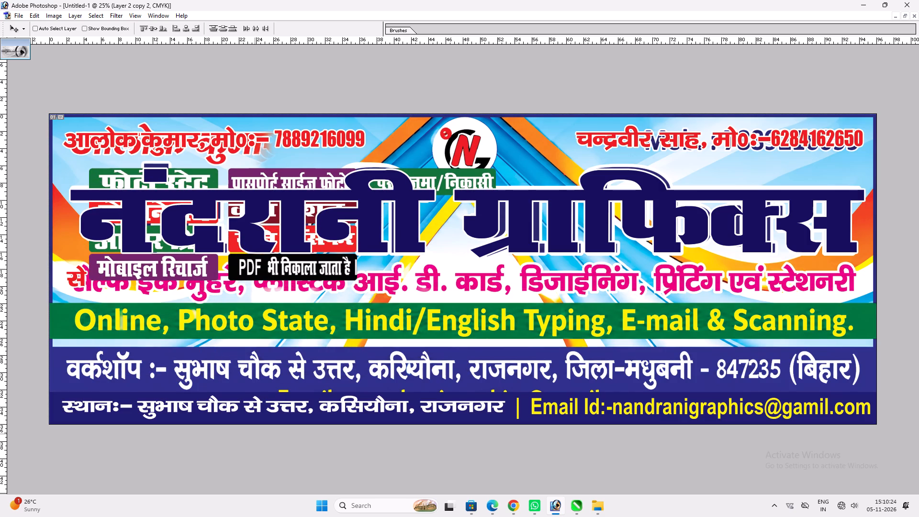
Stroke a black border around the entire canvas on a new layer.
key(u)
key(ctrl+a)
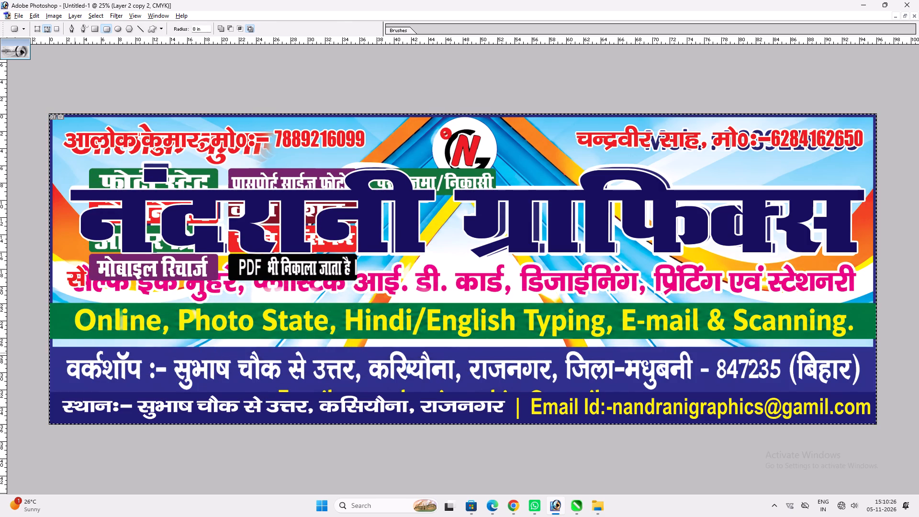
key(alt+l)
key(alt+w)
key(alt+l)
key(alt+e)
key(s)
key(Return)
key(ctrl+d)
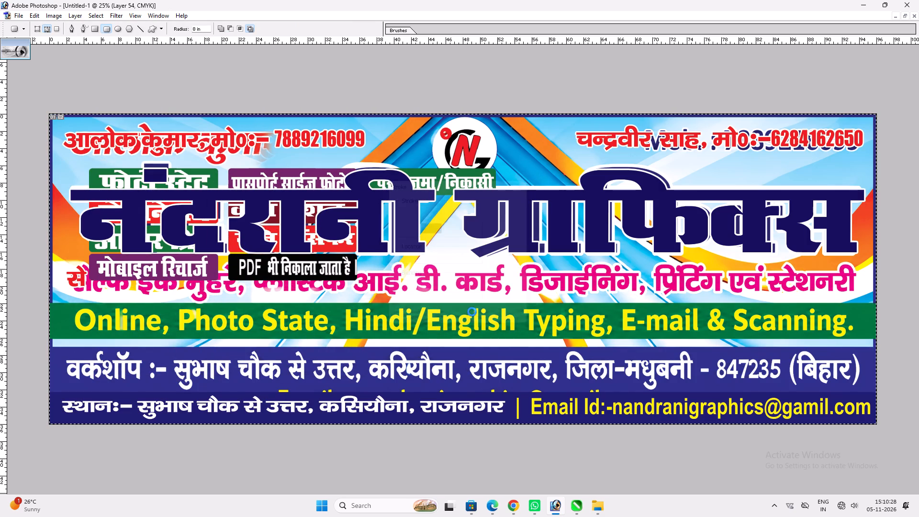
Apply a blue colour overlay of C100 M100 Y0 K0 to the canvas border.
key(alt+l)
key(alt+y)
key(n)
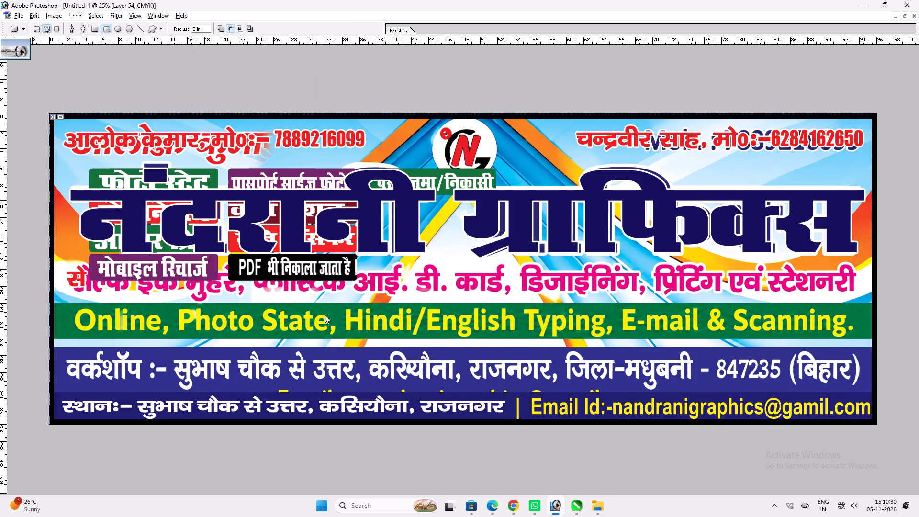
click(267, 223)
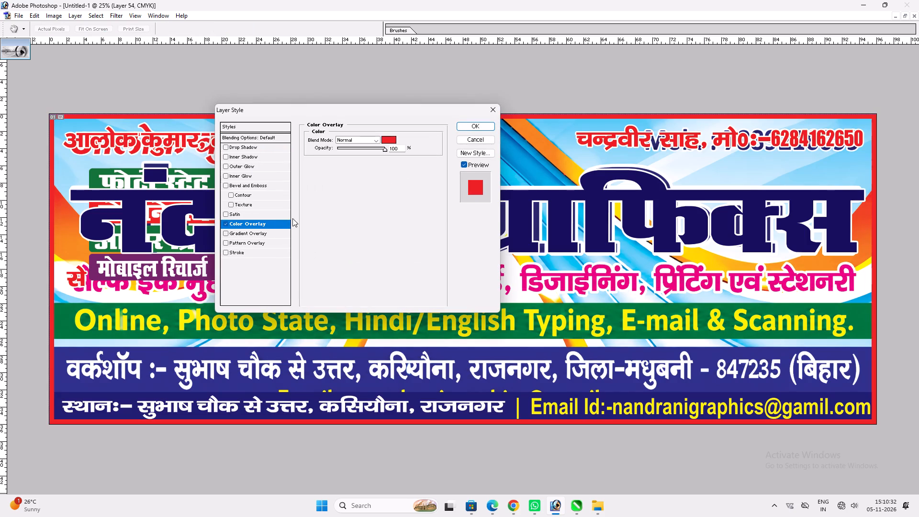
click(394, 133)
click(392, 140)
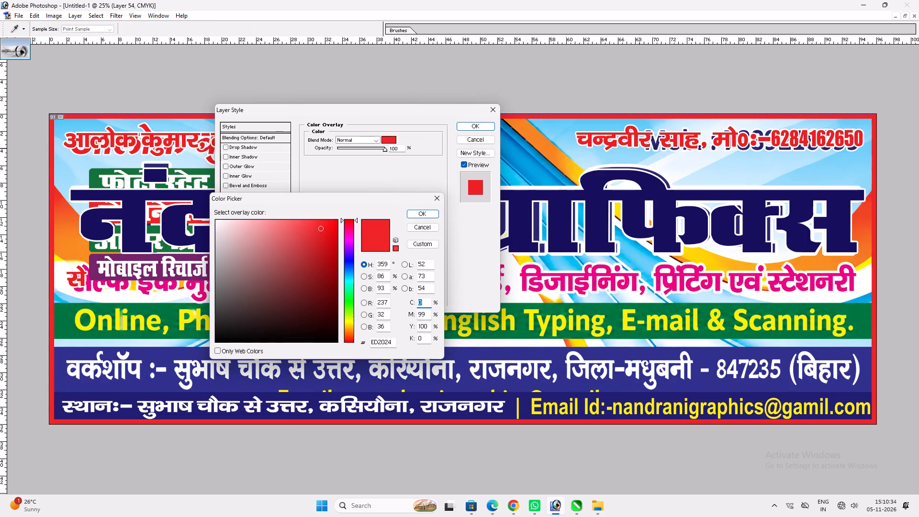
text(100)
key(Tab)
text(100)
key(Tab)
key(0)
key(Tab)
key(Return)
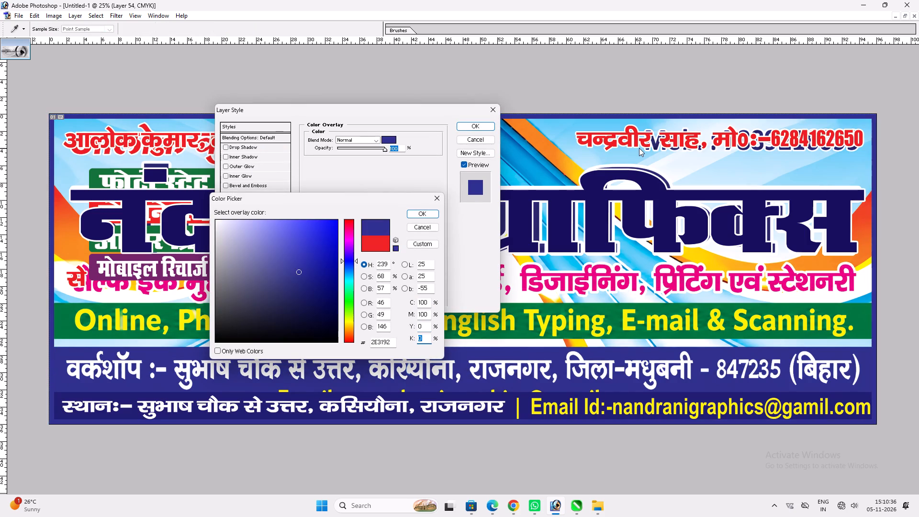
Add a thicker yellow outside stroke, with the yellow ink value at 100, to the canvas border.
click(242, 253)
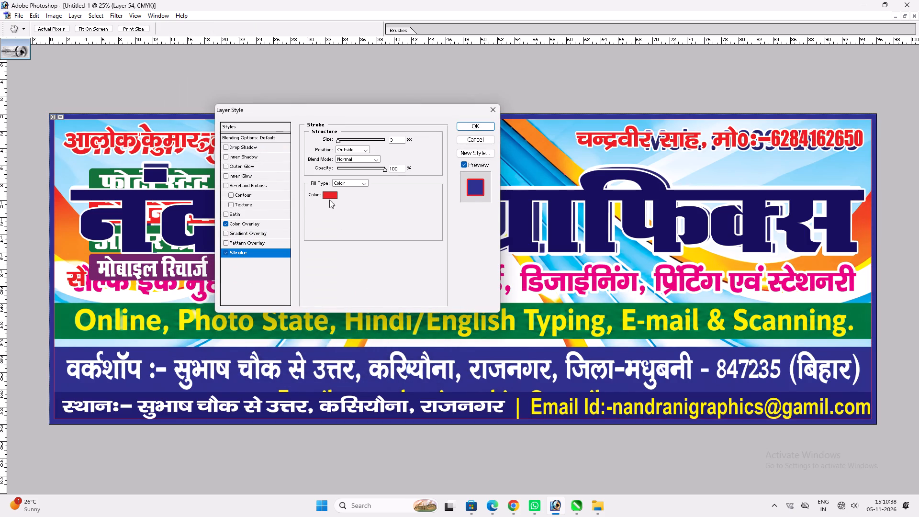
click(333, 190)
drag(329, 189, 331, 194)
click(332, 195)
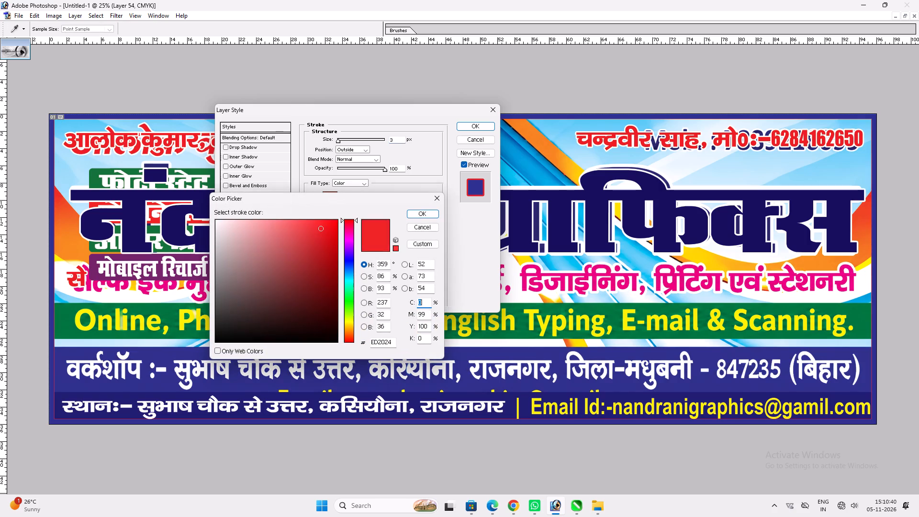
click(194, 298)
drag(247, 275, 196, 164)
key(Return)
scroll(377, 306, up, 5)
scroll(425, 229, up, 4)
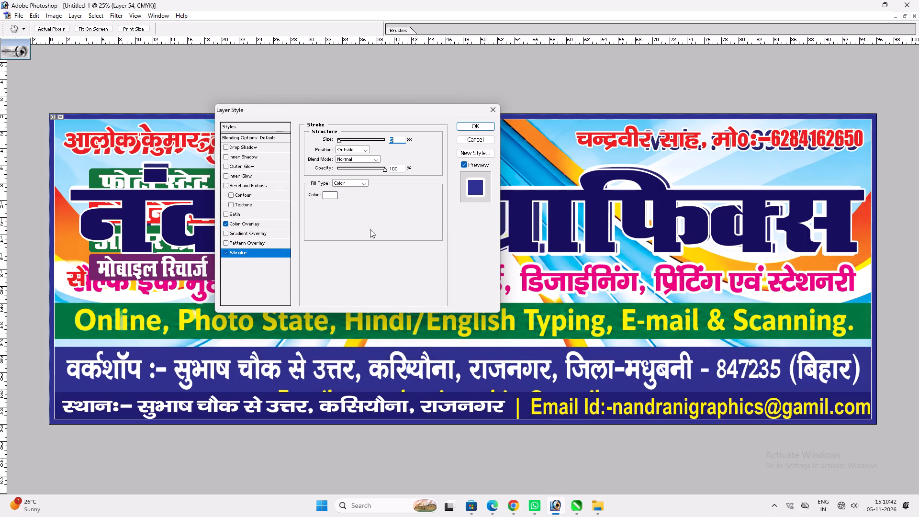
scroll(355, 202, up, 3)
click(334, 193)
key(Tab)
key(Tab)
text(100)
key(Return)
key(Return)
key(v)
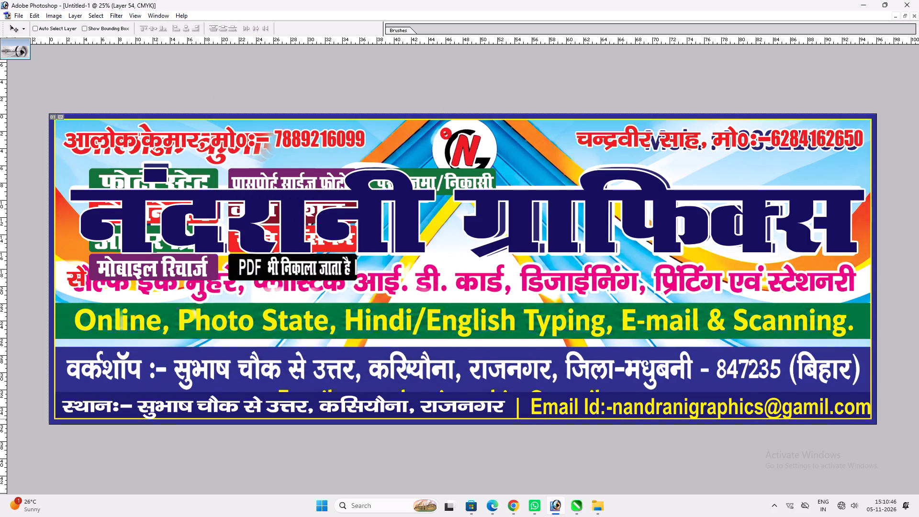
Move the bottom address and email line with its dark band slightly up, clear of the border's inner edge.
ctrl+click(517, 408)
drag(517, 408, 517, 402)
key(ctrl+z)
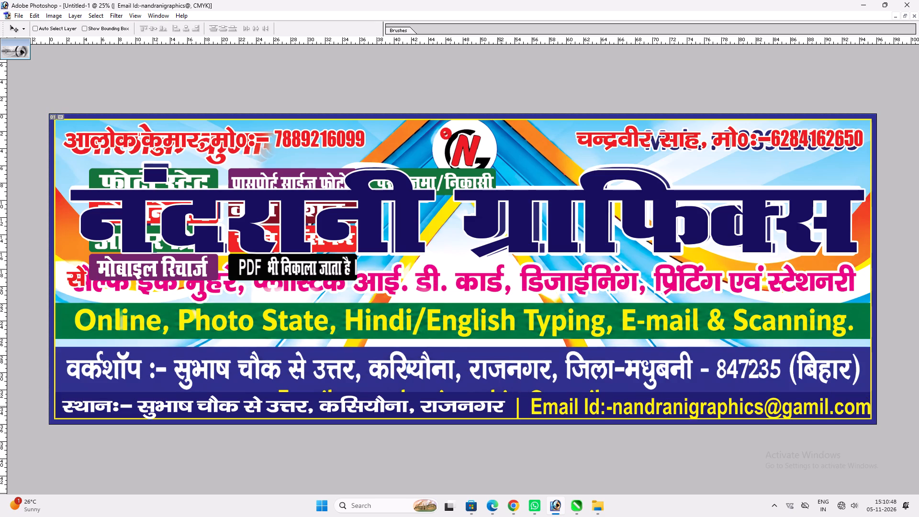
ctrl+shift+click(501, 404)
drag(501, 404, 500, 396)
key(ctrl+z)
ctrl+shift+click(505, 407)
drag(505, 407, 506, 405)
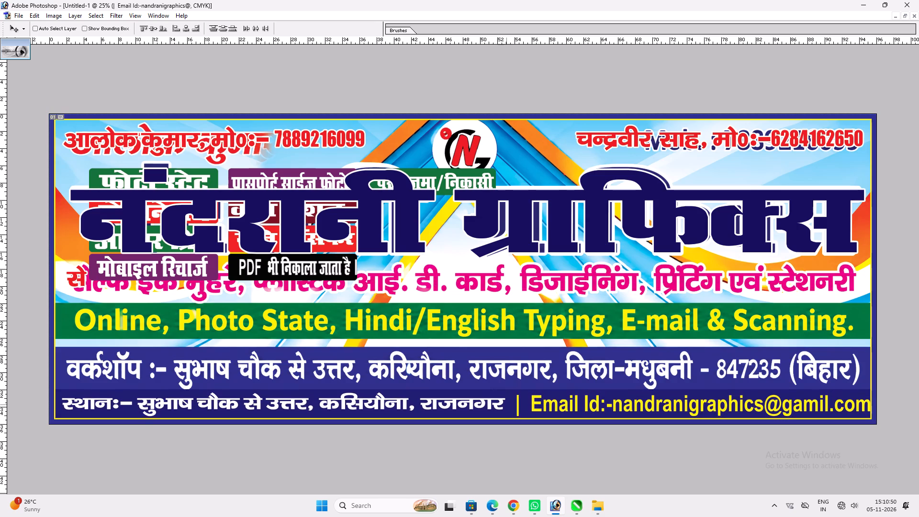
drag(506, 405, 506, 403)
key(v)
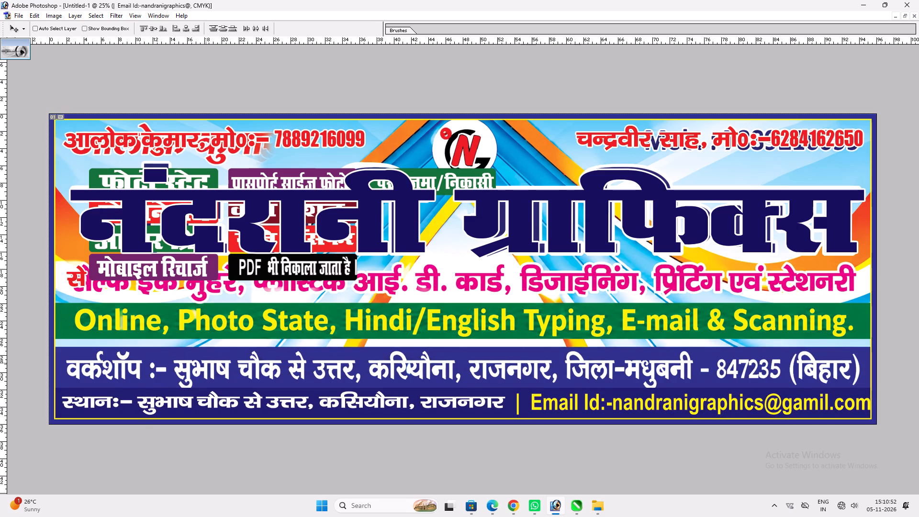
Create a white rounded box, 0.3 in radius and about 16 in wide, over the start of the वर्कशॉप line on a new top layer.
key(u)
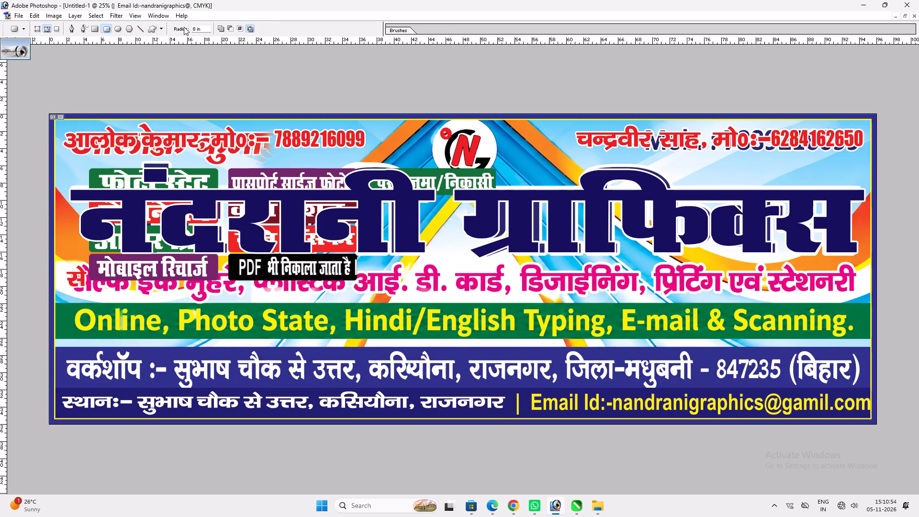
drag(210, 27, 104, 16)
text(0.3)
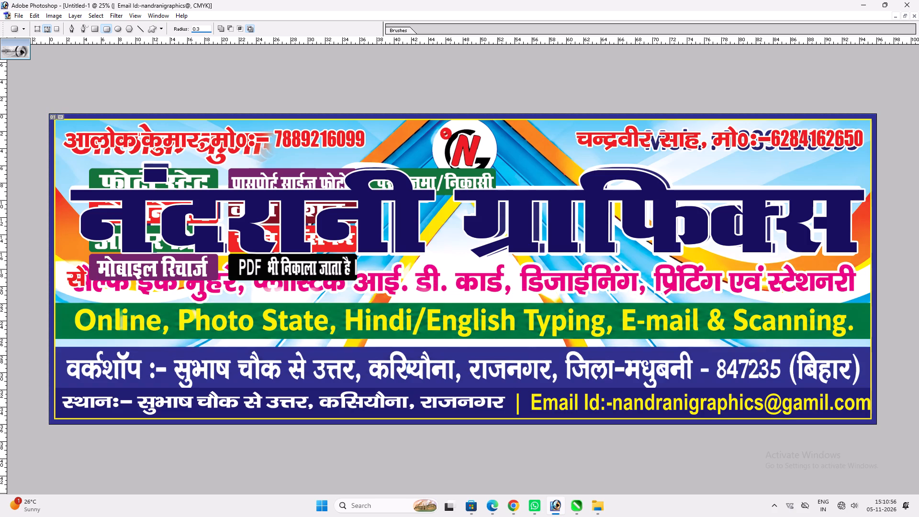
drag(60, 348, 202, 385)
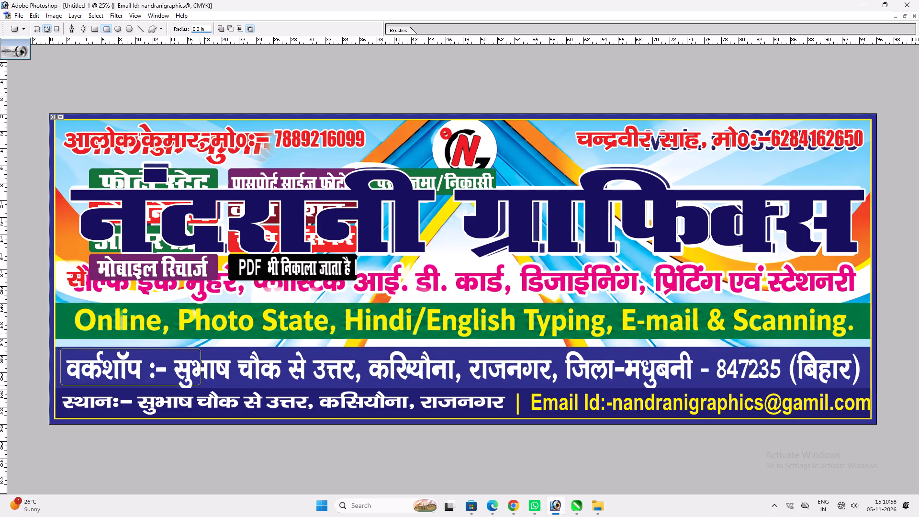
drag(202, 385, 197, 386)
key(ctrl+Return)
key(v)
right_click(264, 371)
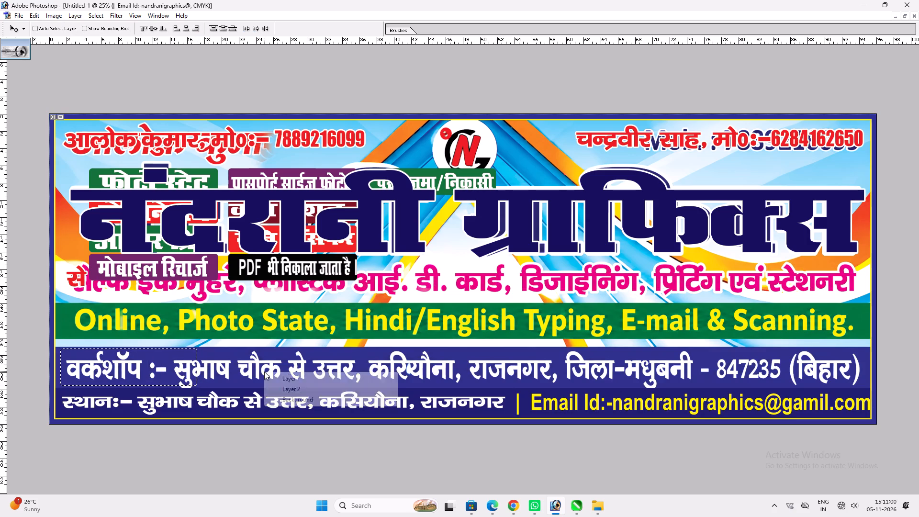
click(295, 397)
key(ctrl+c)
key(ctrl+v)
key(ctrl+shift+bracketright)
key(v)
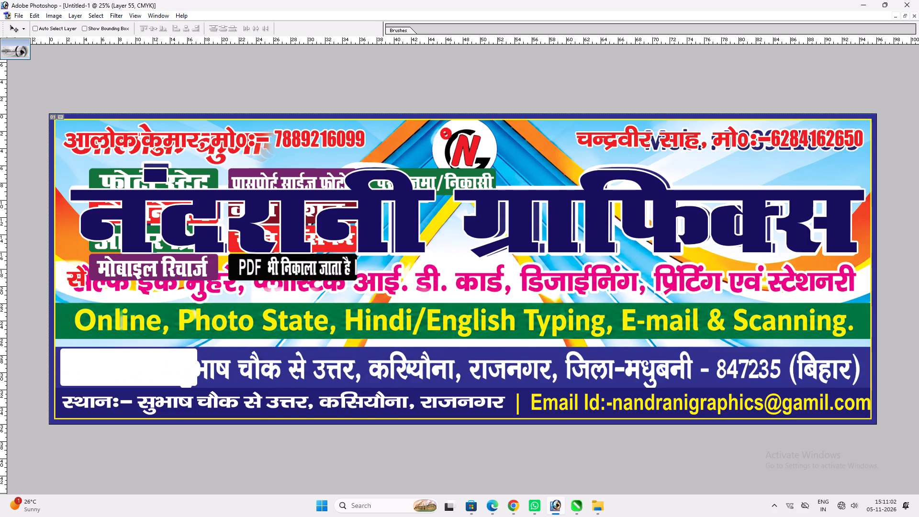
Shift the linked service-label grid about 9 in to the right and slightly down over the heading.
ctrl+click(283, 269)
drag(281, 267, 349, 322)
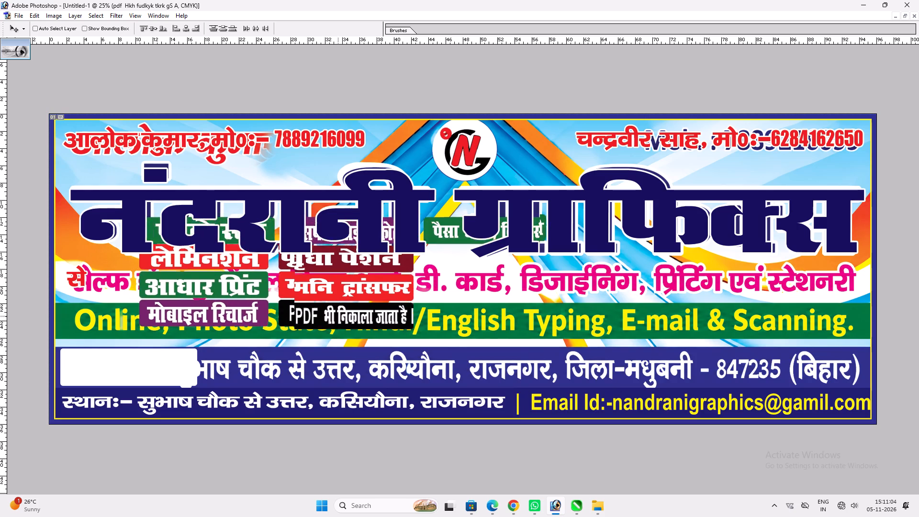
drag(349, 322, 360, 276)
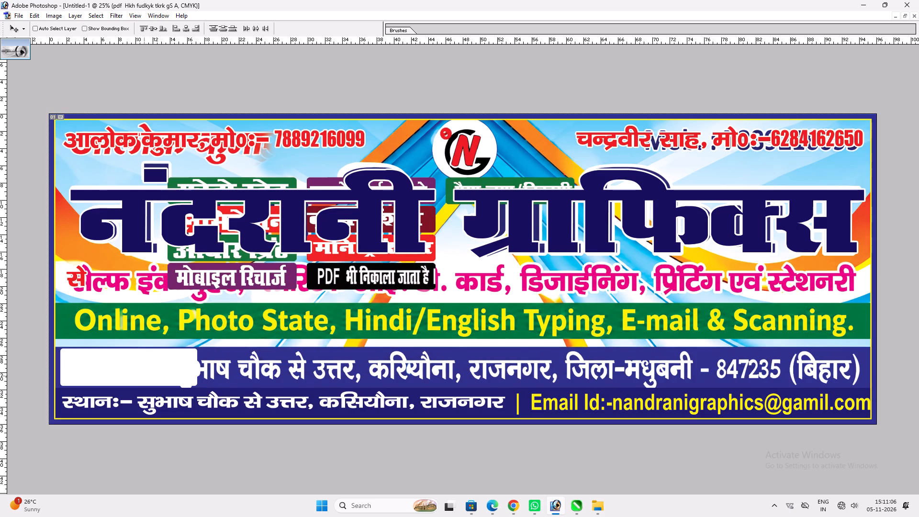
Widen the white box slightly and place four copies beside it to form a row of five along the वर्कशॉप band.
ctrl+click(140, 371)
key(ctrl+t)
shift+drag(200, 366, 204, 365)
key(shift+Return)
alt+shift+drag(193, 364, 326, 364)
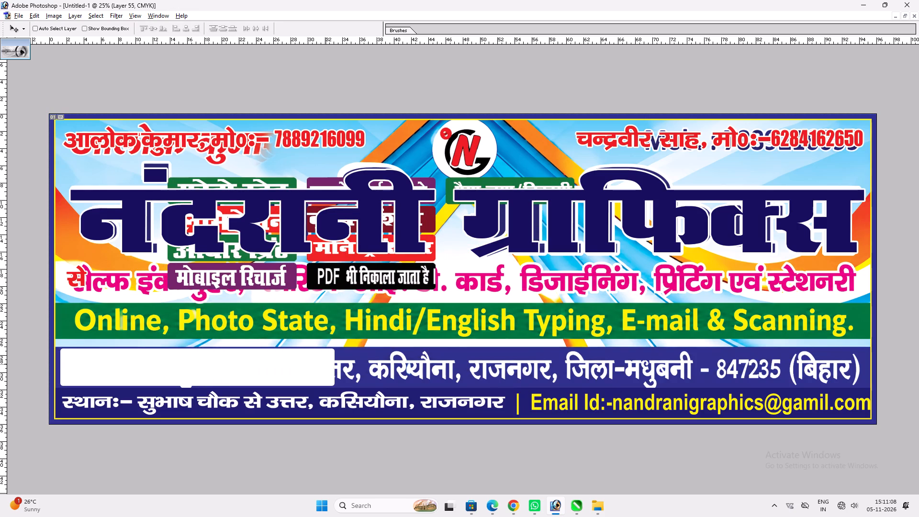
alt+shift+drag(326, 364, 339, 363)
alt+shift+drag(312, 365, 450, 364)
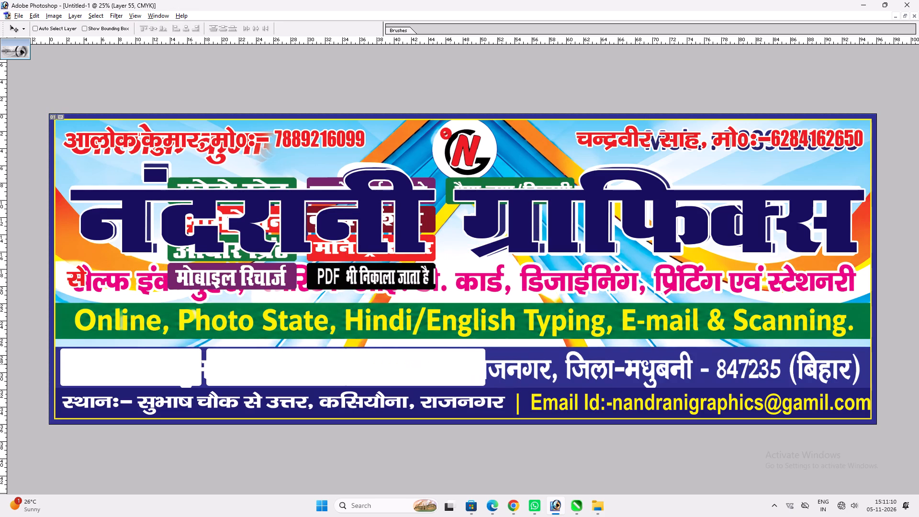
alt+shift+drag(450, 364, 459, 365)
alt+shift+drag(421, 366, 535, 376)
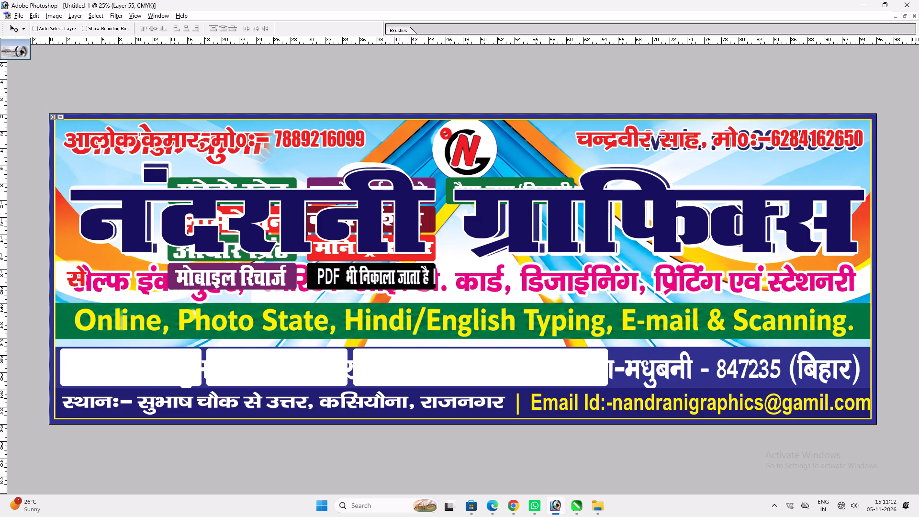
alt+shift+drag(535, 376, 566, 376)
alt+shift+drag(527, 366, 681, 357)
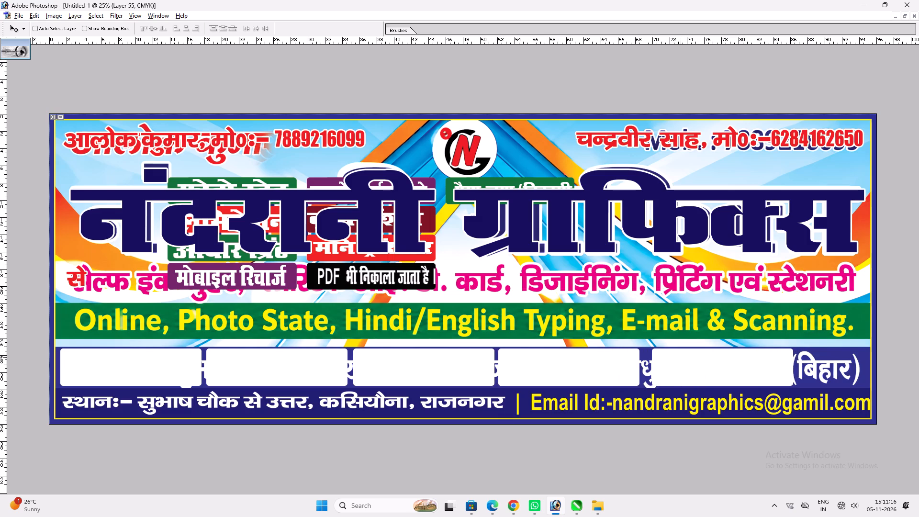
Link the five white boxes and stretch the row horizontally to just inside the border's right edge.
ctrl+shift+click(565, 366)
ctrl+shift+click(469, 363)
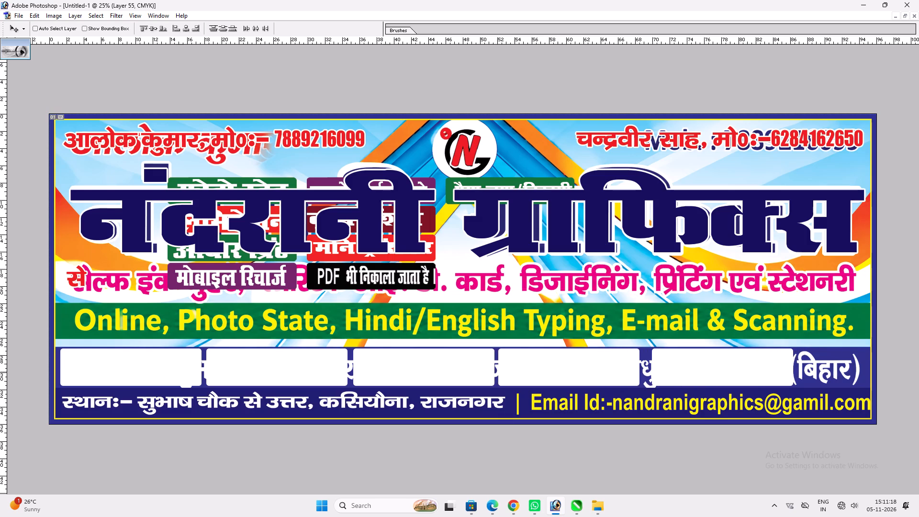
ctrl+shift+click(306, 373)
ctrl+shift+click(168, 367)
key(ctrl+t)
shift+drag(796, 363, 858, 365)
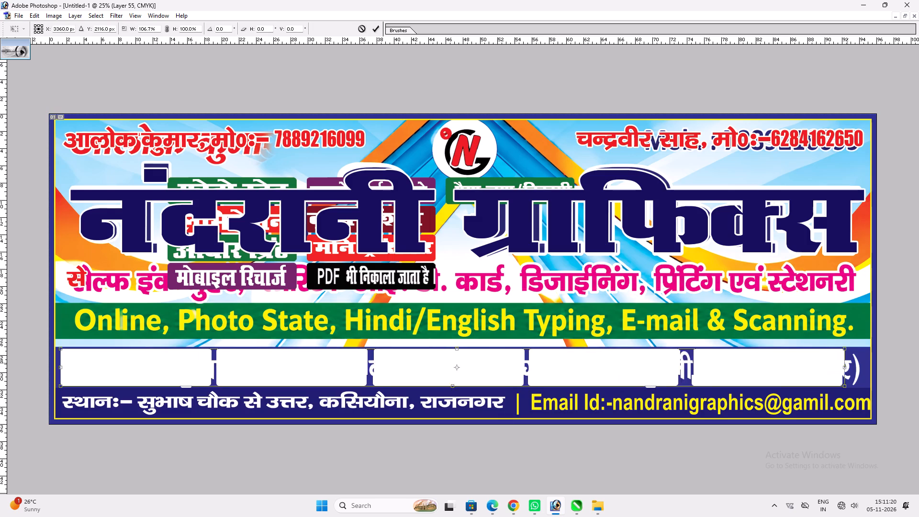
shift+drag(858, 365, 866, 367)
key(Return)
key(v)
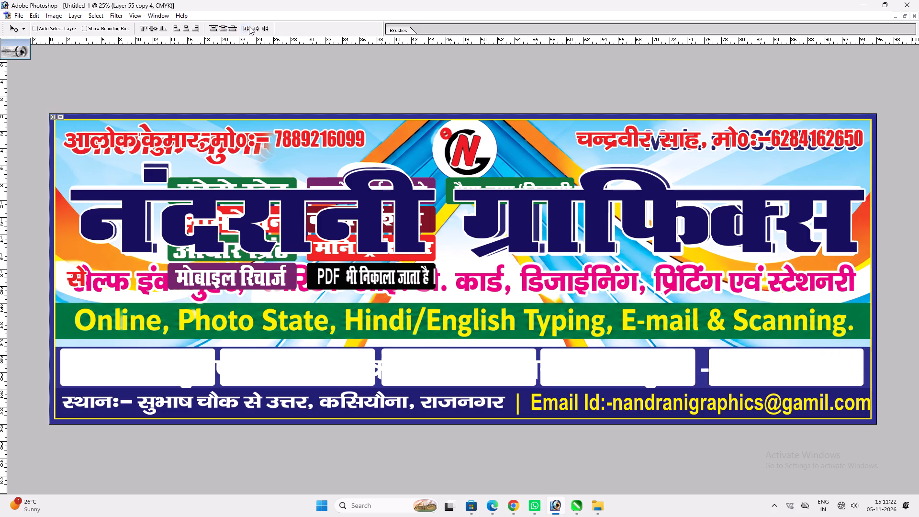
Distribute the five white boxes with even horizontal spacing.
double_click(252, 26)
key(ctrl+t)
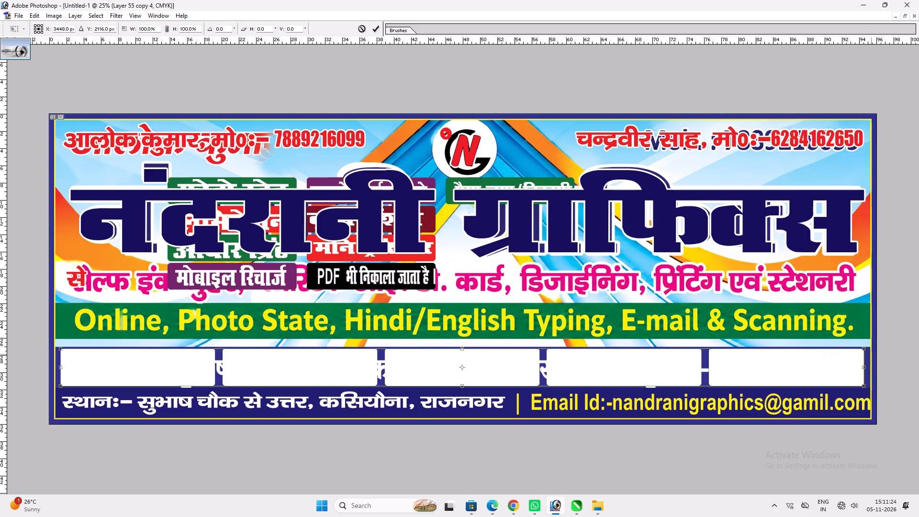
shift+click(864, 358)
key(shift+Return)
key(v)
Return to the floating window view and copy the purple मोबाइल रिचार्ज label's layer style onto the first white box.
key(f)
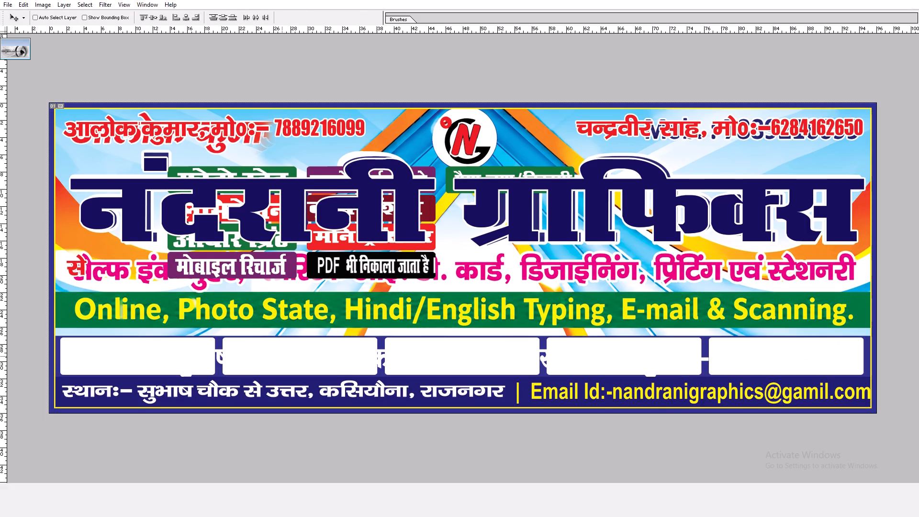
key(f)
key(f)
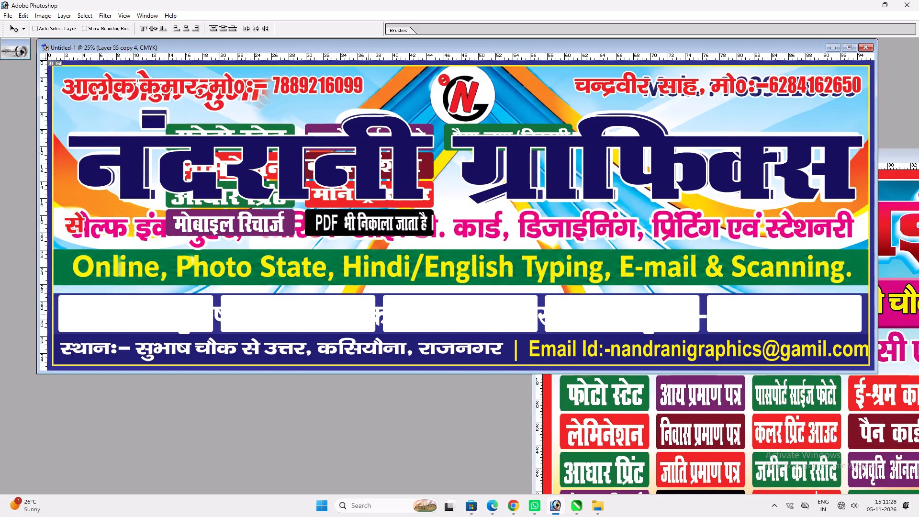
click(337, 286)
ctrl+click(298, 224)
ctrl+click(291, 222)
key(alt+l)
key(alt+y)
key(alt+c)
ctrl+double_click(165, 306)
key(alt+l)
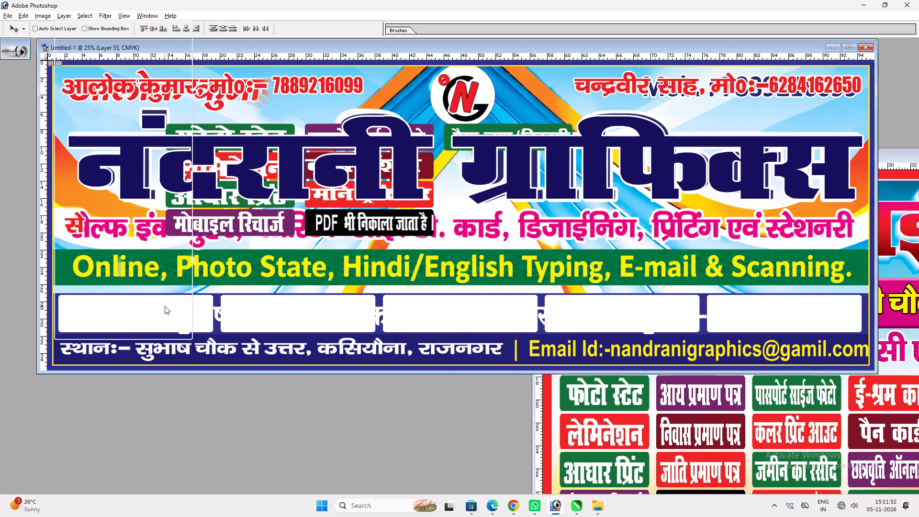
key(alt+y)
key(p)
Add a white outside stroke to the purple first box in the row.
key(alt+l)
key(alt+y)
key(k)
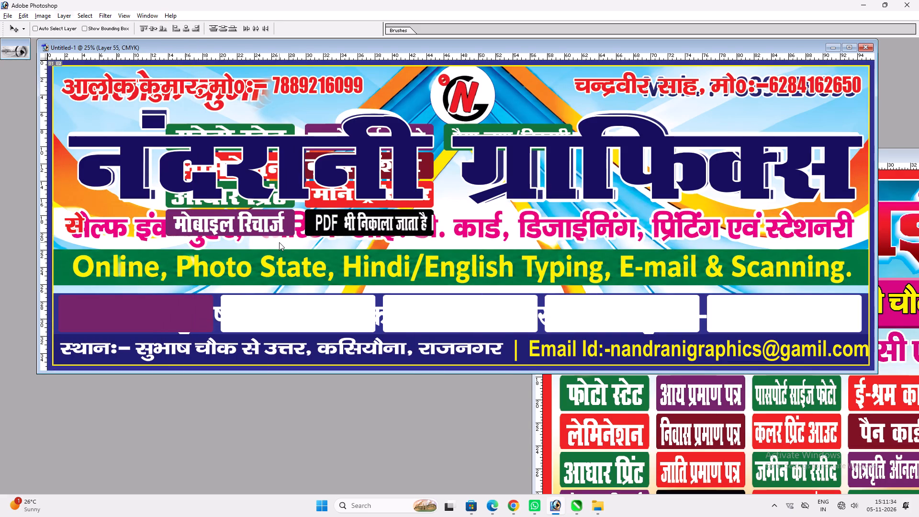
scroll(316, 338, up, 12)
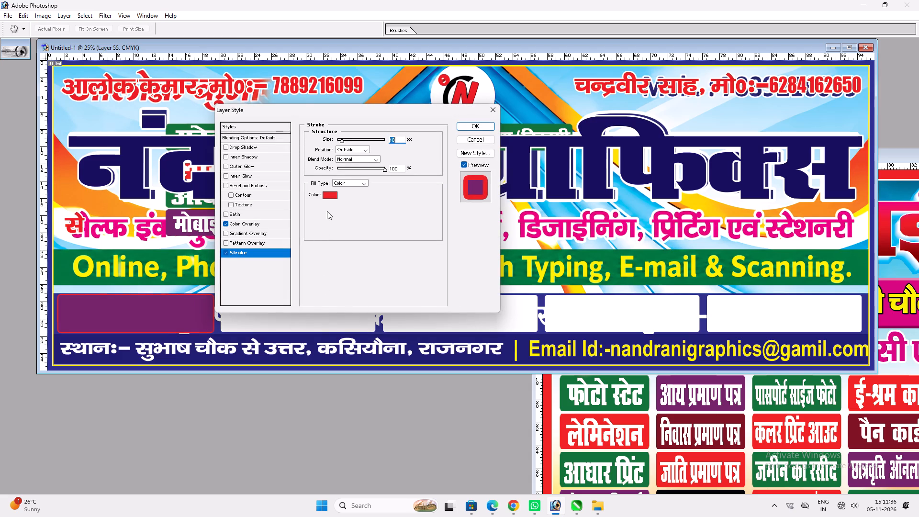
scroll(327, 211, up, 1)
click(330, 196)
drag(290, 266, 123, 90)
key(Return)
scroll(393, 217, down, 1)
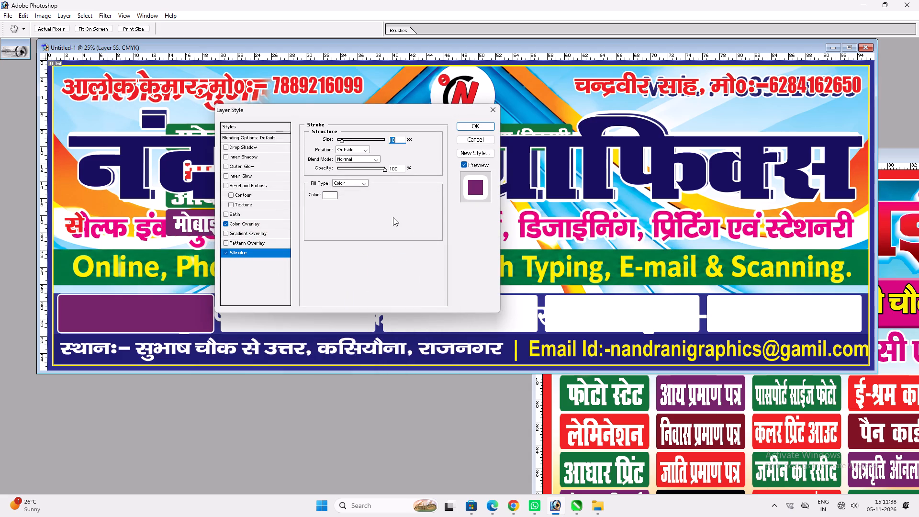
key(Return)
key(v)
Nudge the linked row of five boxes slightly upward in the blue band.
key(Up)
key(Up)
key(Up)
key(Up)
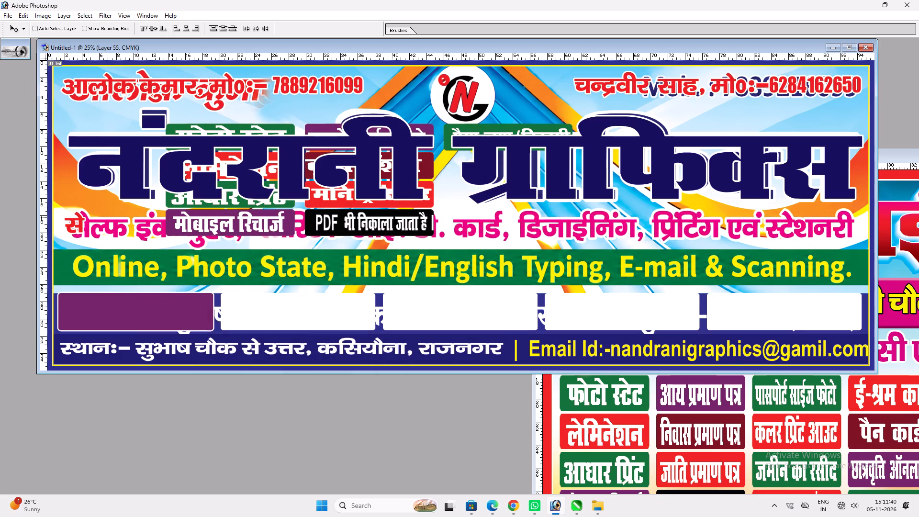
key(v)
Copy the layer style of the first purple box in the bottom row onto the second white box.
ctrl+click(191, 303)
key(alt+l)
key(alt+y)
key(alt+c)
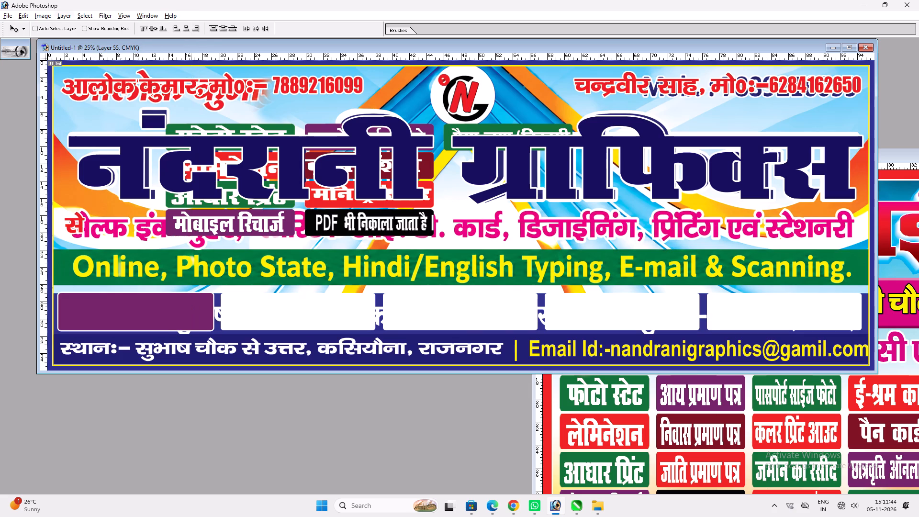
ctrl+click(244, 309)
key(alt+l)
key(alt+y)
key(p)
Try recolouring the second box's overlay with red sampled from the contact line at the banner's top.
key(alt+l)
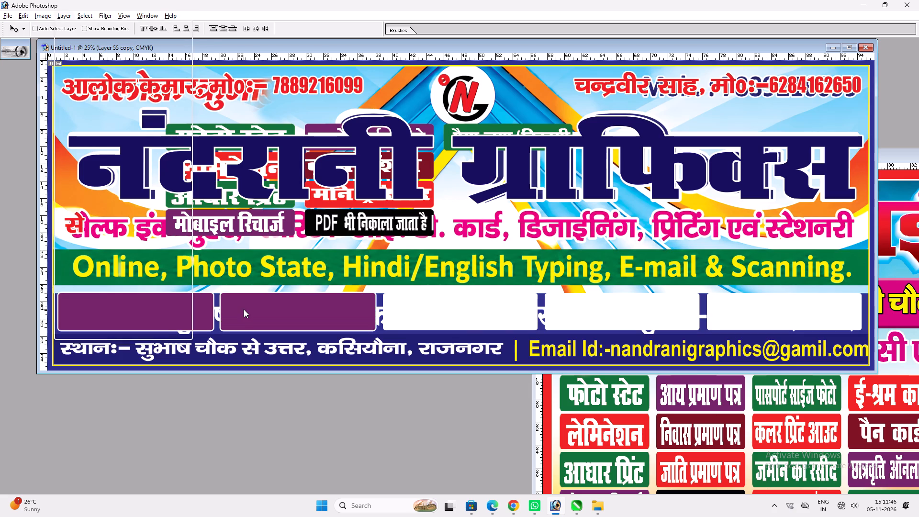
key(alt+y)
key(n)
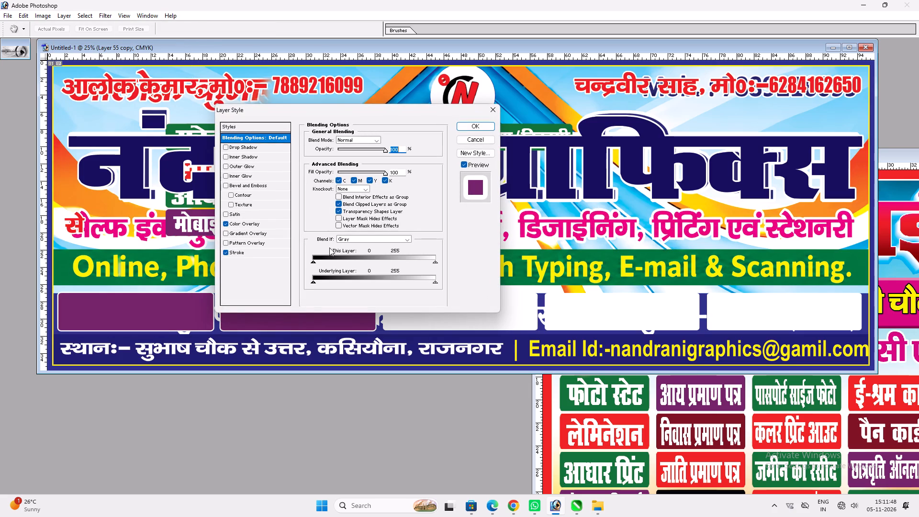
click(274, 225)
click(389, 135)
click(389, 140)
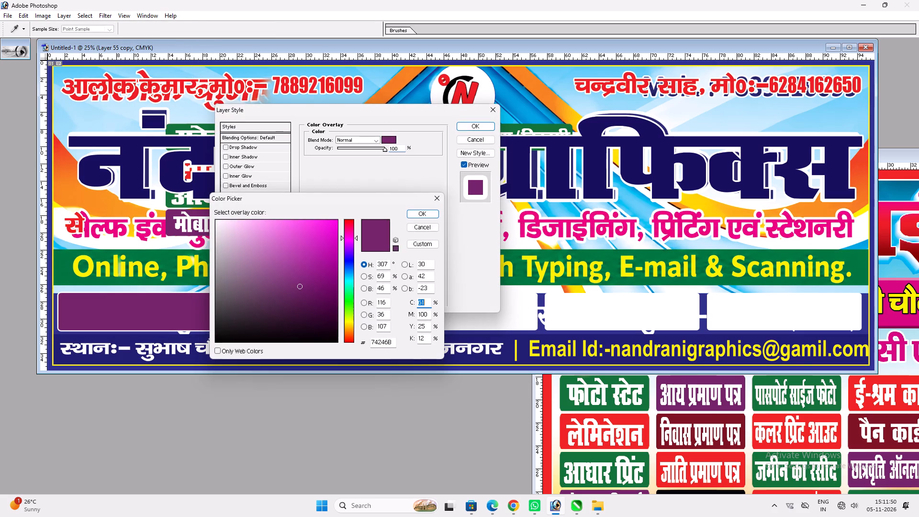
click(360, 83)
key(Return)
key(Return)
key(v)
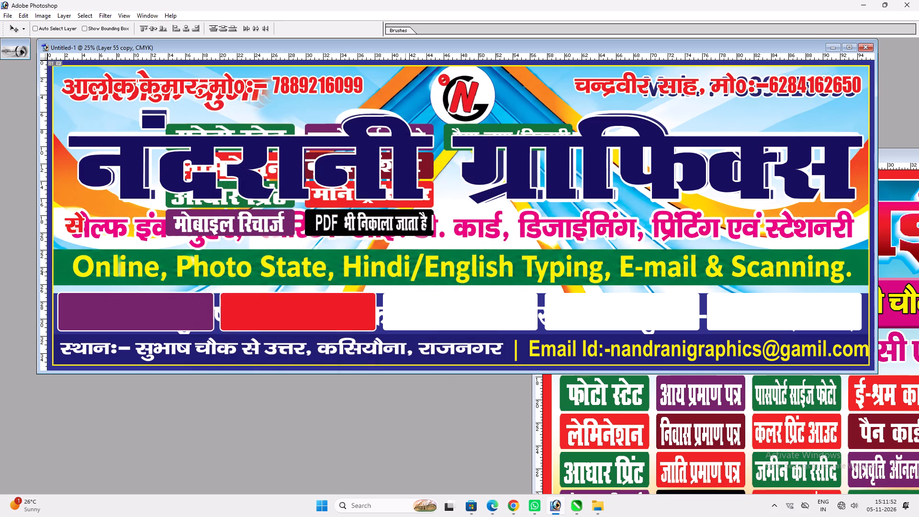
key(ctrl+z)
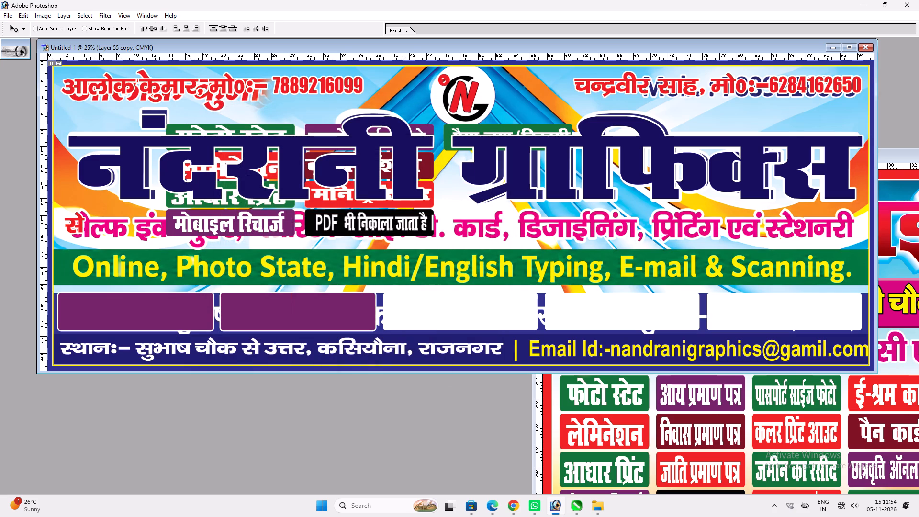
Apply the copied purple layer style to the third, fourth and fifth boxes in the row.
ctrl+click(401, 304)
key(alt+l)
key(alt+y)
key(p)
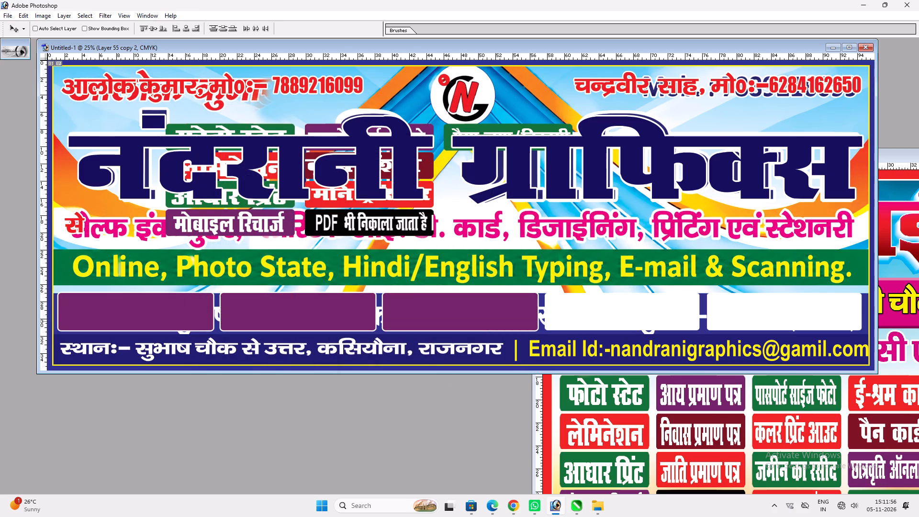
ctrl+click(560, 314)
key(alt+l)
key(alt+y)
key(p)
ctrl+click(737, 312)
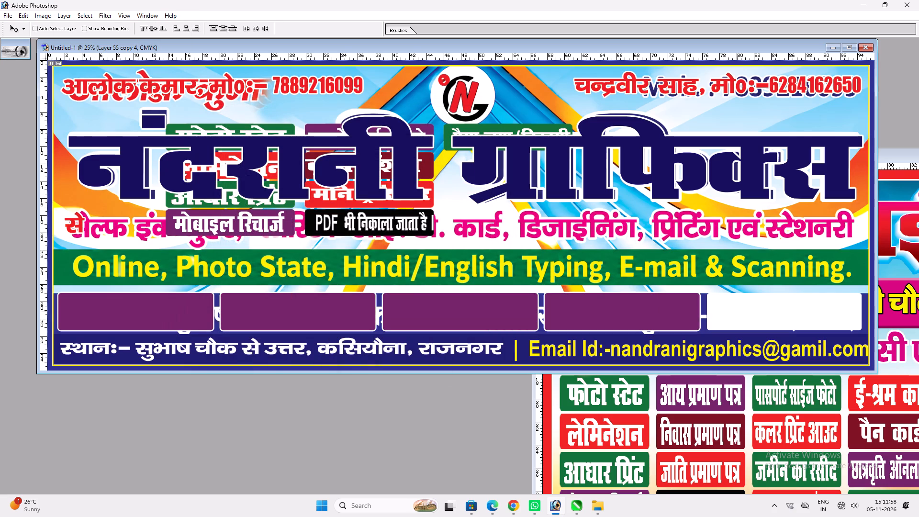
key(alt+l)
key(alt+y)
key(p)
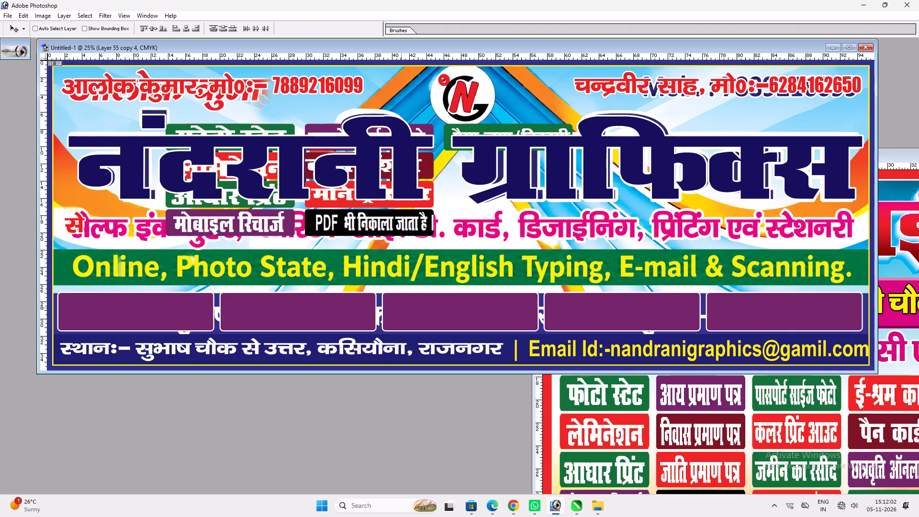
Duplicate the row of five purple boxes and align the copy just above the original, over the green band.
click(420, 315)
drag(416, 303, 758, 382)
drag(767, 390, 434, 247)
key(v)
double_click(414, 50)
key(v)
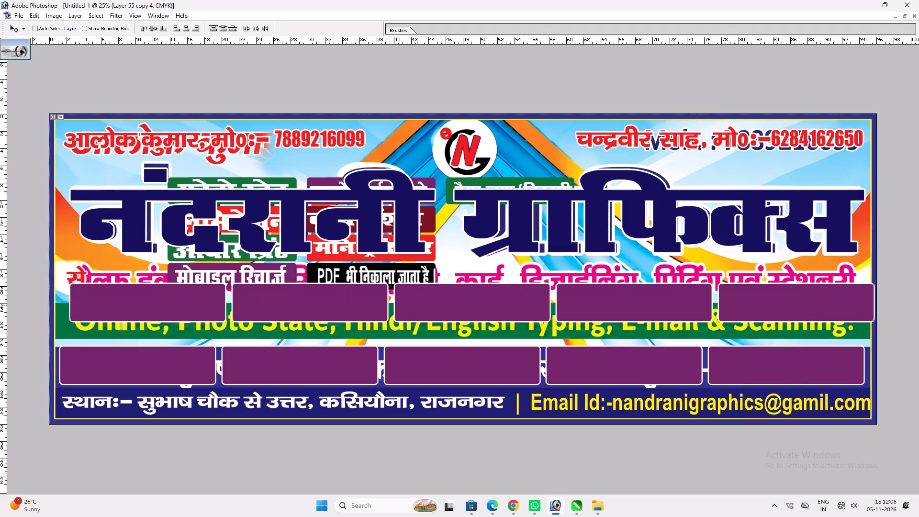
drag(407, 292, 394, 315)
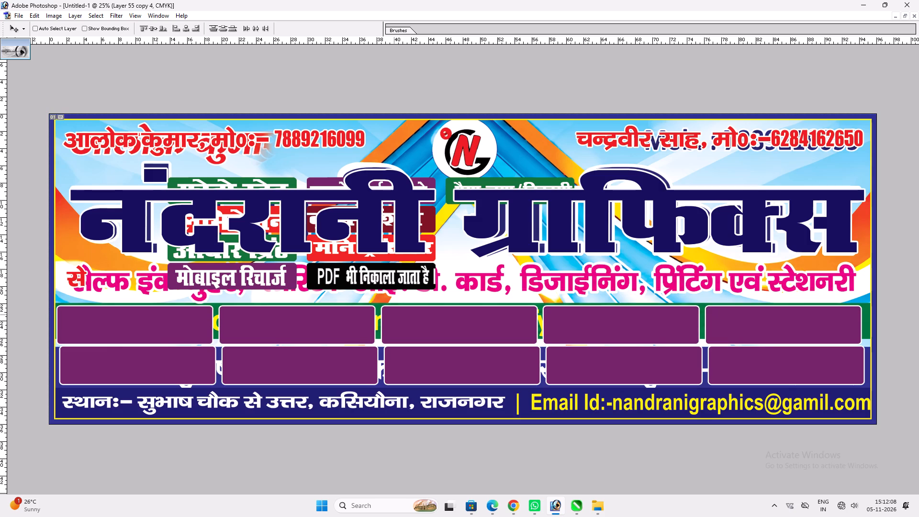
drag(394, 315, 396, 313)
key(v)
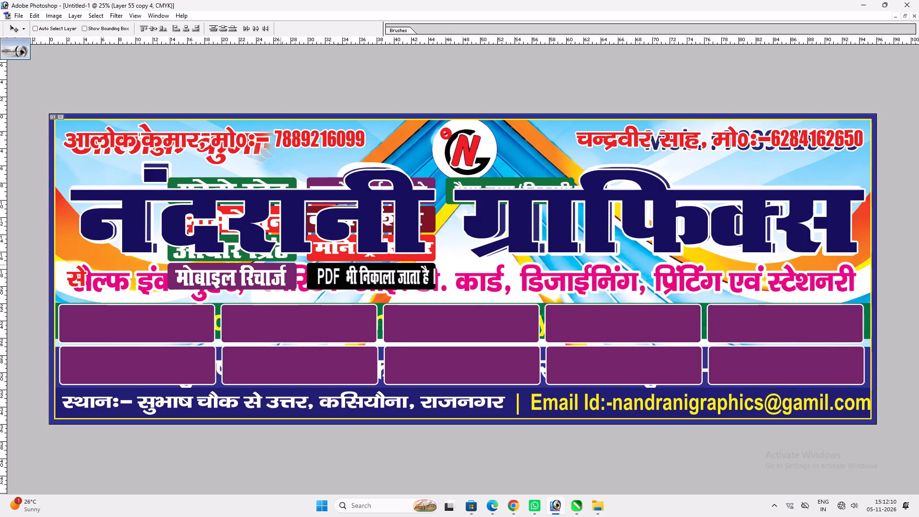
Bring the मोबाइल रिचार्ज text to the front, move it onto the bottom row's last box and enlarge it to fit.
right_click(278, 275)
click(288, 278)
ctrl+shift+right_click(281, 275)
ctrl+shift+click(293, 281)
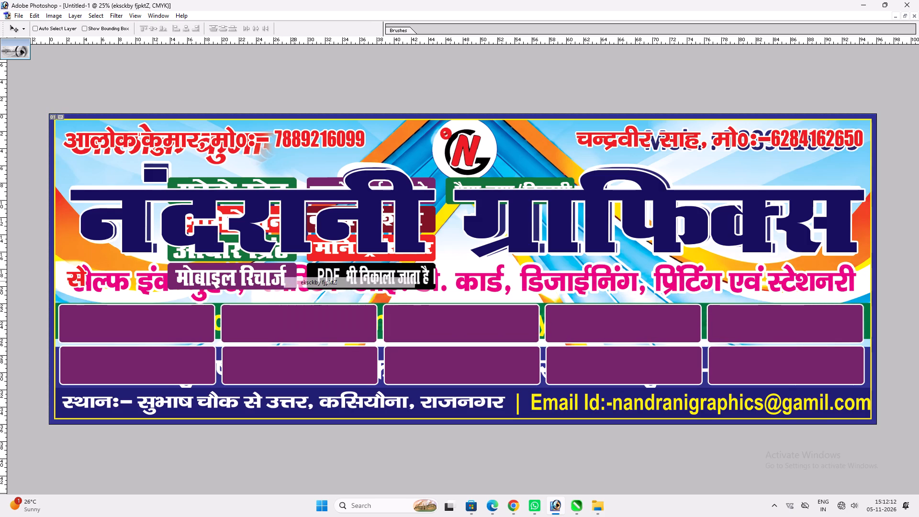
key(ctrl+shift+bracketleft)
key(ctrl+shift+bracketright)
text(vv)
drag(273, 272, 794, 390)
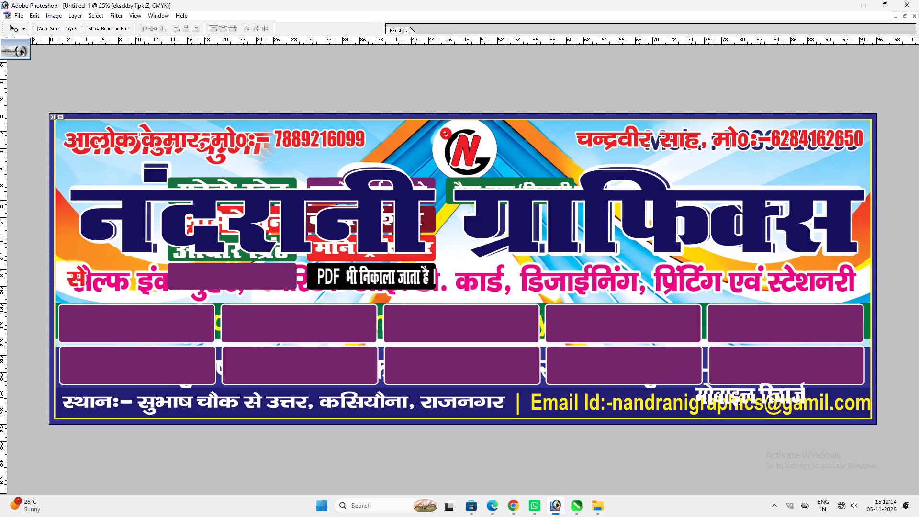
drag(794, 390, 814, 359)
key(ctrl+t)
shift+drag(829, 369, 850, 372)
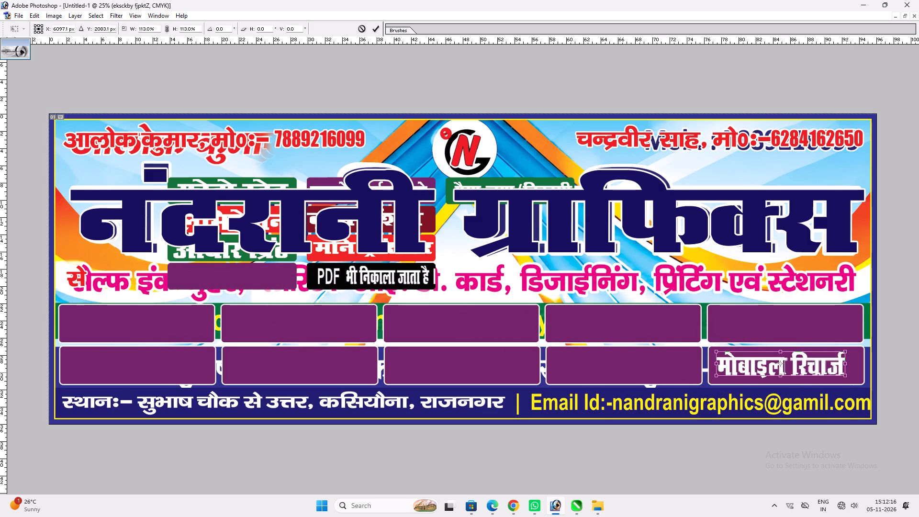
shift+drag(850, 372, 856, 372)
key(Return)
key(v)
Add a drop shadow to the मोबाइल रिचार्ज text with a larger distance and size 0 px.
key(alt+l)
text(yd)
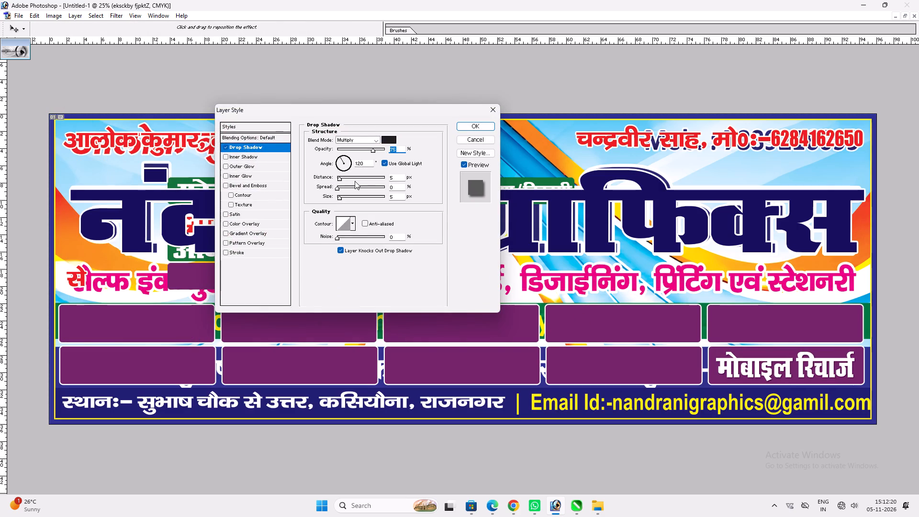
click(345, 178)
drag(340, 198, 319, 193)
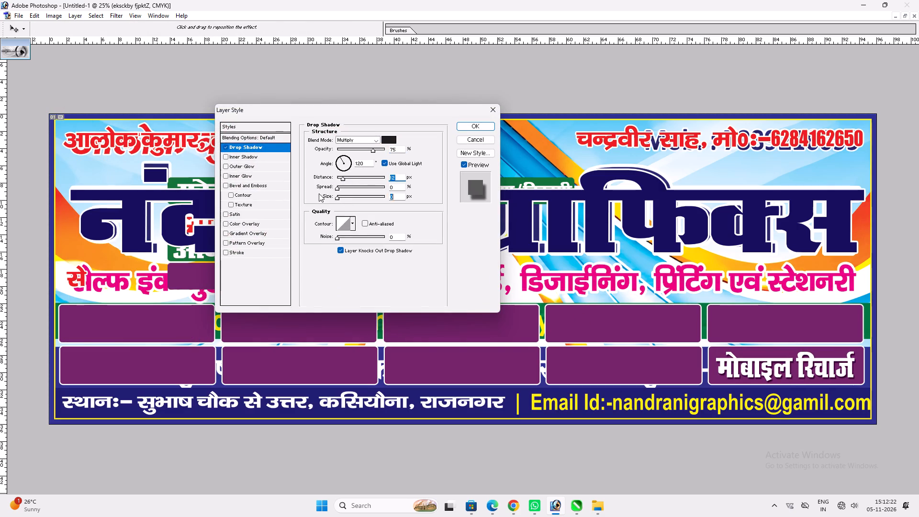
drag(319, 193, 273, 192)
key(Return)
Nudge the मोबाइल रिचार्ज text slightly up and right within its box.
key(v)
key(Up)
key(Up)
key(Up)
key(Up)
key(Up)
key(Right)
key(Right)
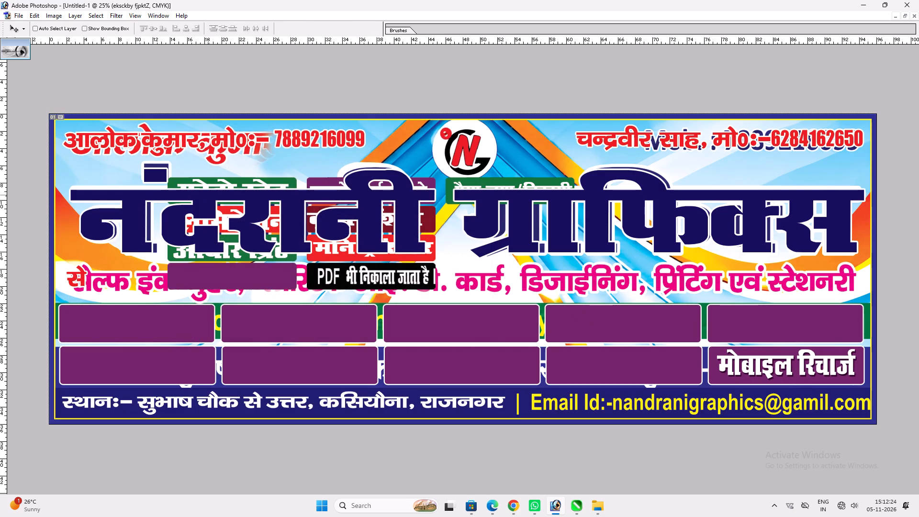
Duplicate the मोबाइल रिचार्ज text onto the fourth box of the bottom row.
text(vv)
alt+shift+drag(746, 363, 589, 376)
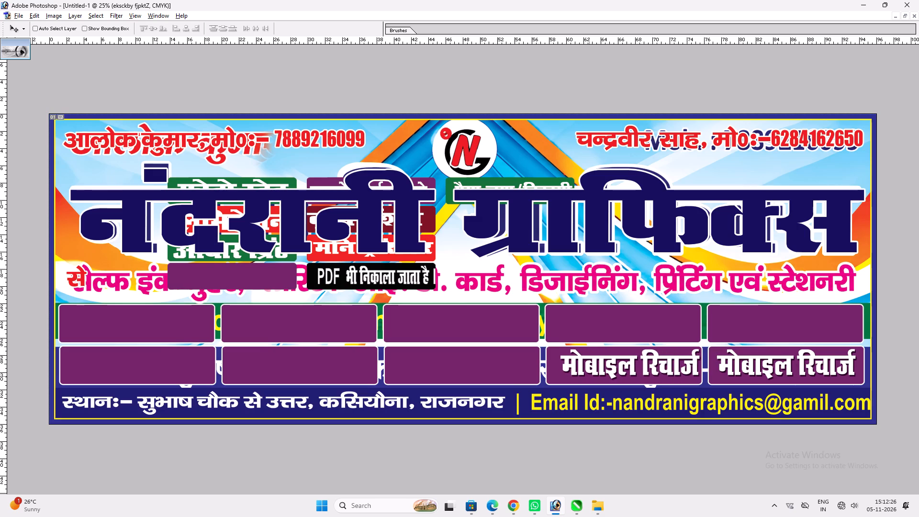
alt+shift+drag(589, 376, 582, 376)
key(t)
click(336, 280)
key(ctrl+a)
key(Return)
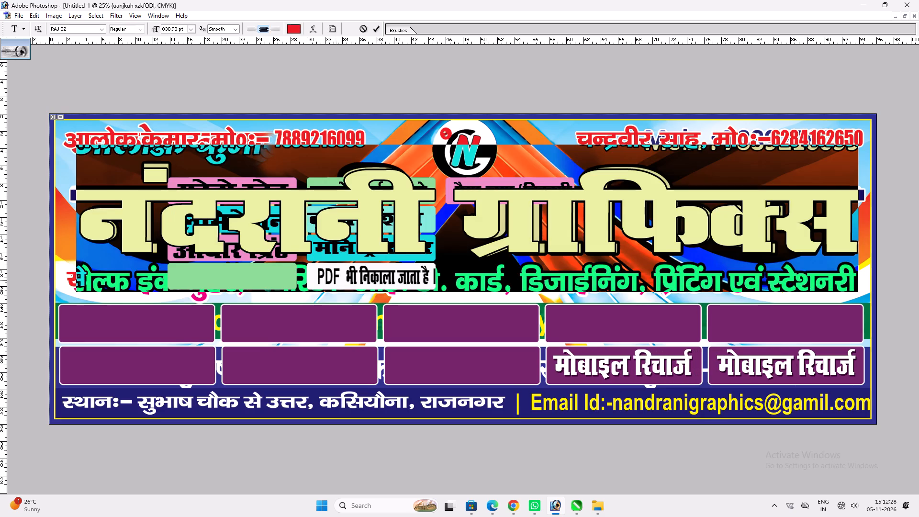
Cut the text from the black label and use it to replace the fourth box's text with PDF भी निकाला जाता है ।.
click(367, 282)
key(ctrl+a)
key(ctrl+Return)
key(ctrl+a)
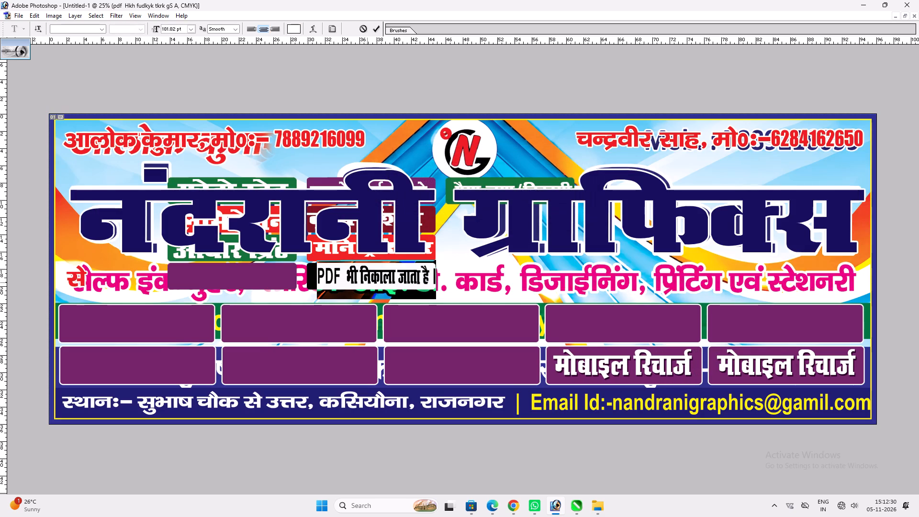
key(ctrl+x)
key(ctrl+Return)
click(625, 368)
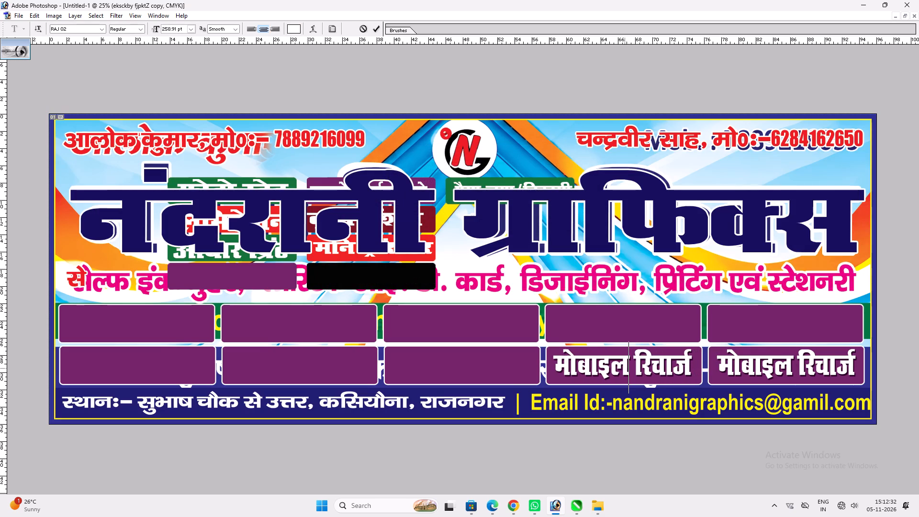
key(ctrl+a)
key(ctrl+v)
key(Return)
text(vvv)
Condense the PDF भी निकाला जाता है । text horizontally to fit inside the fourth bottom-row box.
key(ctrl+t)
alt+shift+drag(746, 361, 730, 363)
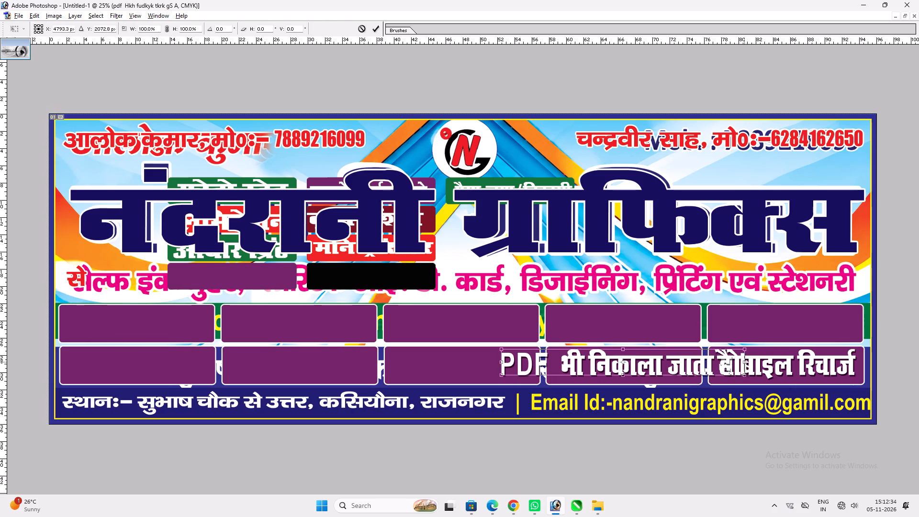
alt+shift+drag(730, 363, 690, 362)
key(Return)
key(v)
click(656, 373)
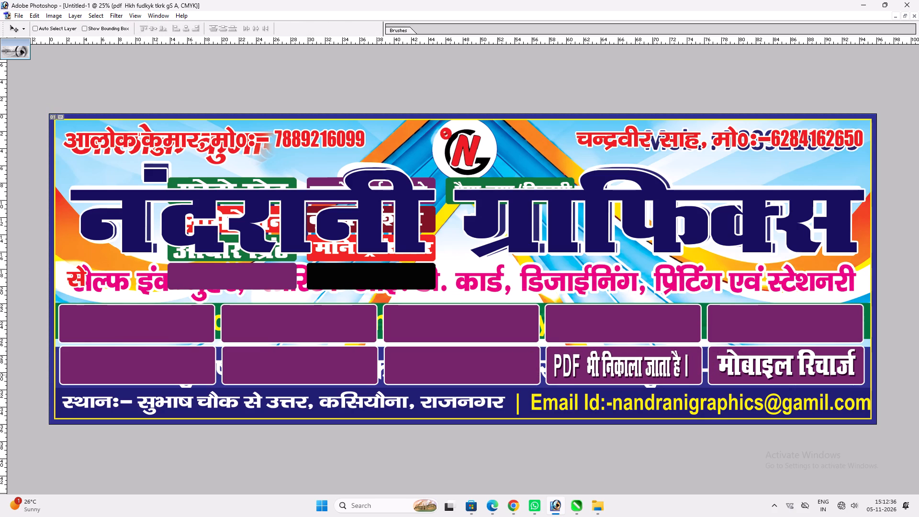
key(ctrl+t)
drag(687, 363, 693, 362)
key(Return)
key(v)
Duplicate the PDF text onto the third bottom-row box and replace its wording with मनि ट्रांसफर cut from the red label.
alt+shift+drag(681, 367, 519, 369)
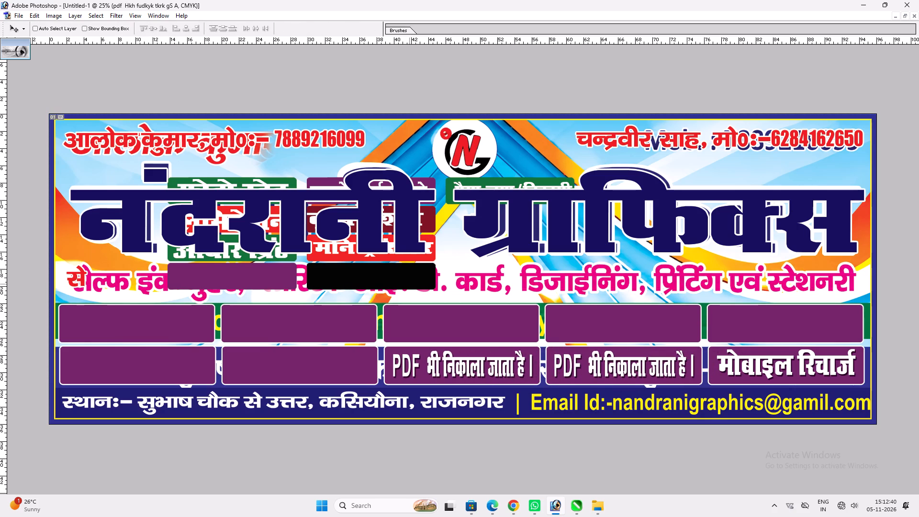
key(t)
click(335, 251)
key(ctrl+a)
key(ctrl+x)
key(Return)
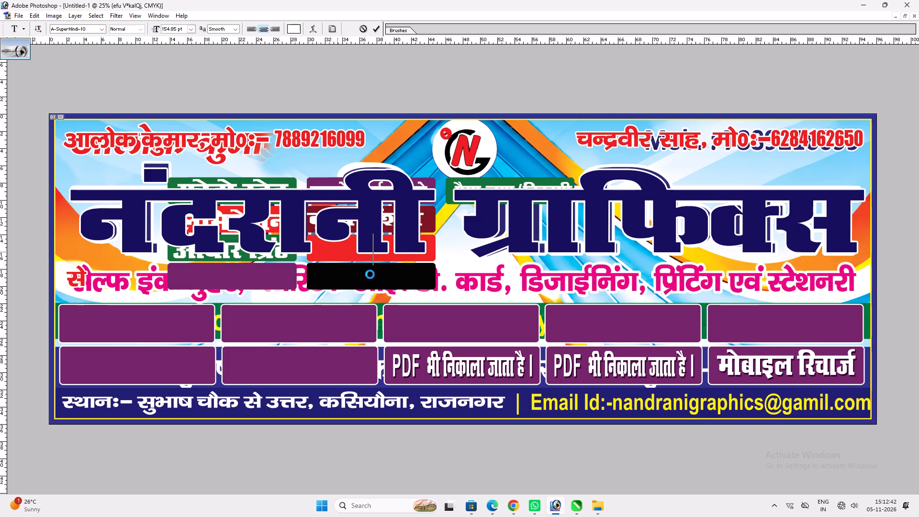
click(426, 371)
key(ctrl+a)
key(ctrl+v)
key(Return)
text(vvv)
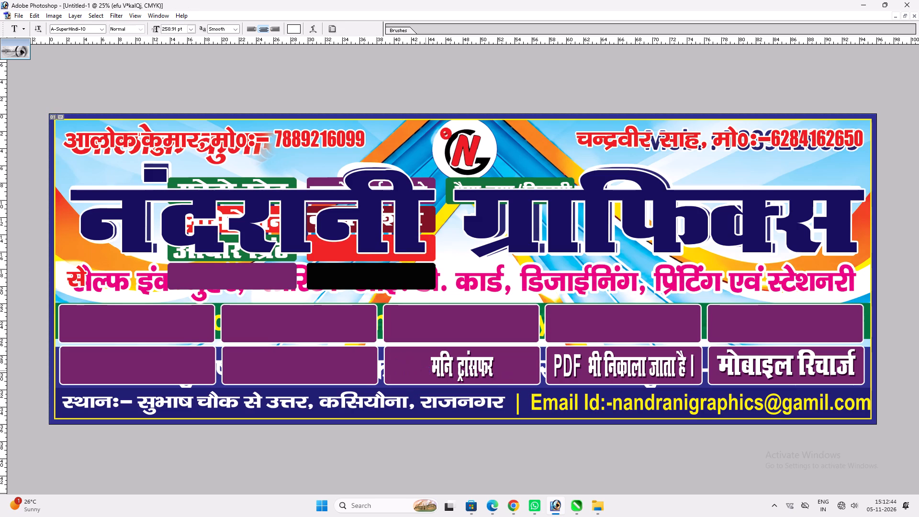
Move the मनि ट्रांसफर text onto the upper row's last box and widen it to about 216% to fill the box.
drag(451, 372, 734, 329)
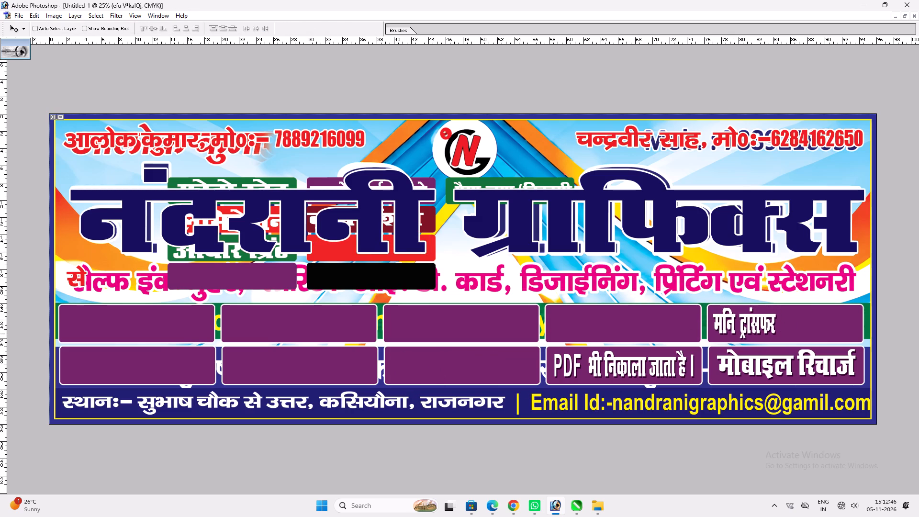
key(ctrl+t)
shift+drag(778, 321, 851, 323)
key(shift+Return)
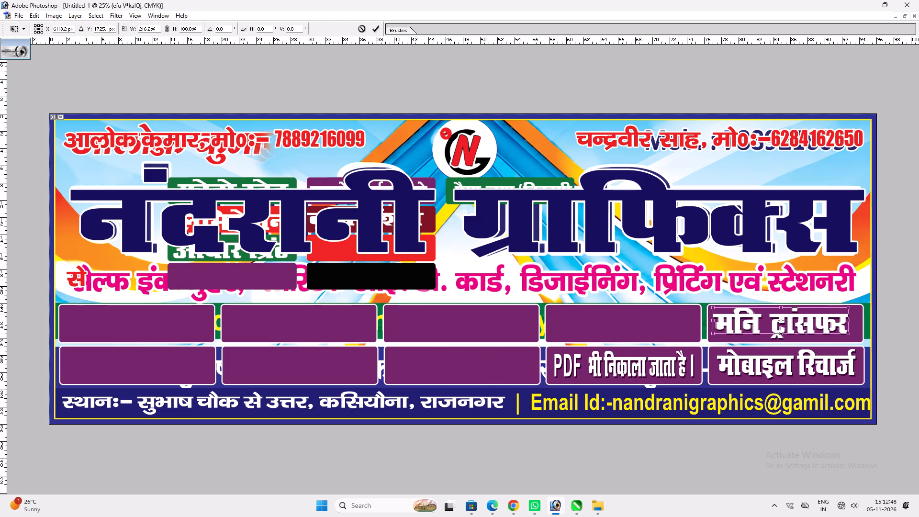
key(v)
click(766, 321)
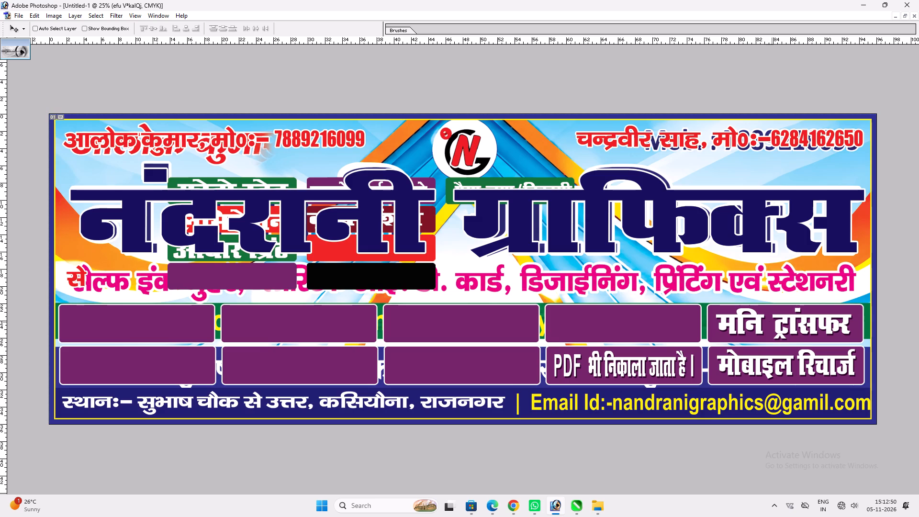
Duplicate the widened मनि ट्रांसफर text onto the third box of the bottom row.
alt+shift+drag(780, 315, 459, 359)
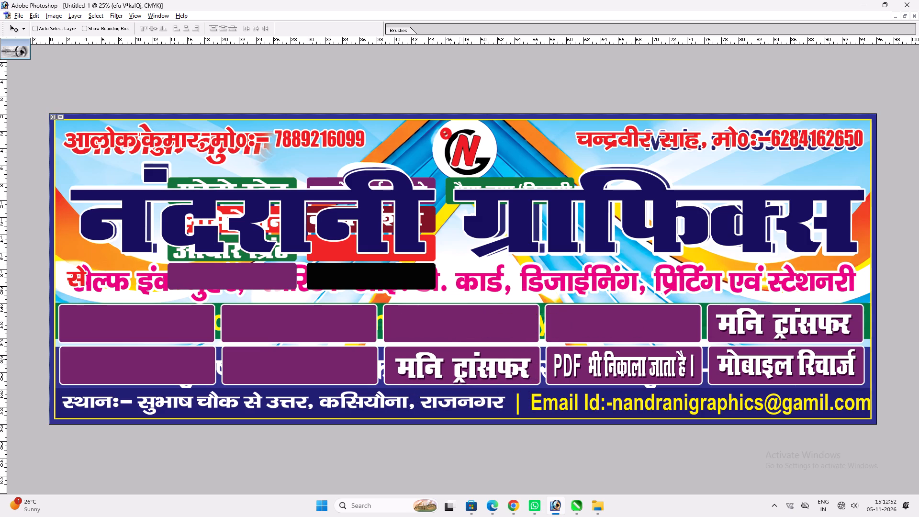
alt+shift+drag(459, 359, 458, 352)
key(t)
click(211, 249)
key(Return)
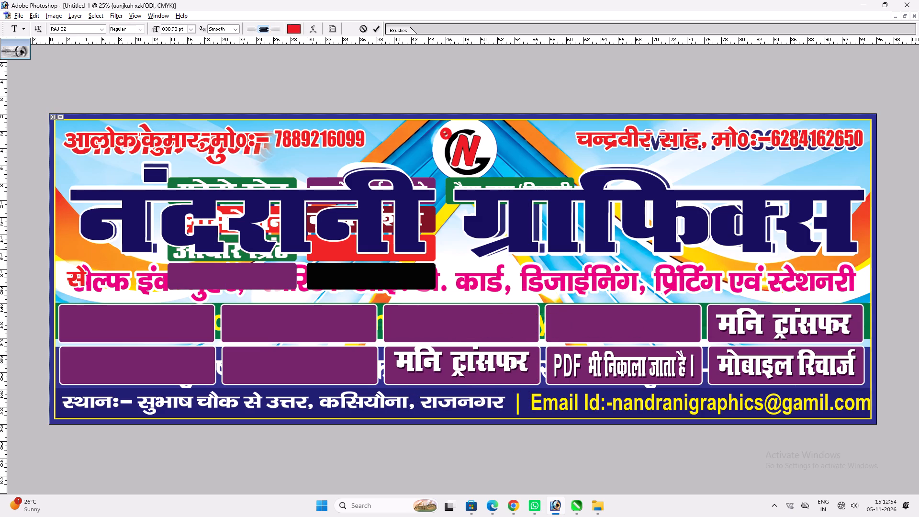
Move the linked group of old service labels up and left, over the top part of the banner.
key(v)
key(v)
ctrl+click(408, 272)
drag(408, 273, 390, 235)
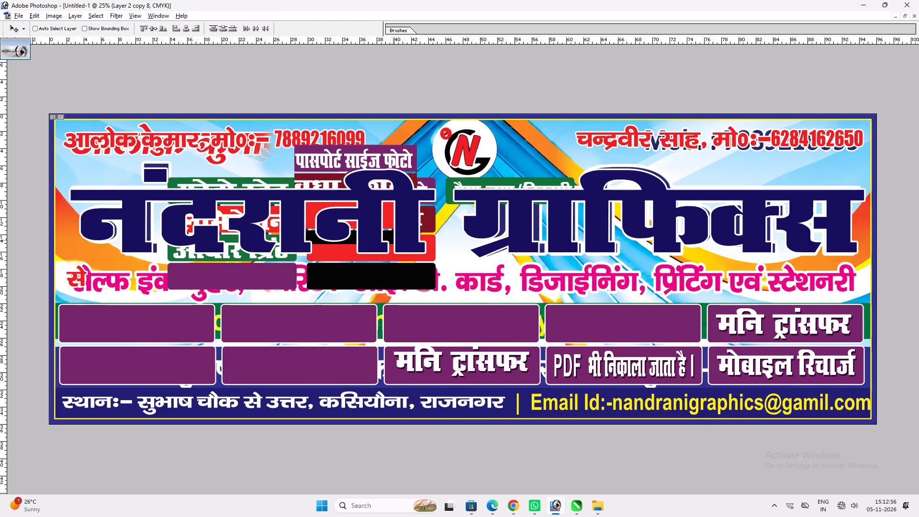
drag(390, 235, 384, 230)
Cut the text out of the green label covering the logo.
key(t)
click(463, 153)
key(ctrl+a)
key(ctrl+x)
key(Return)
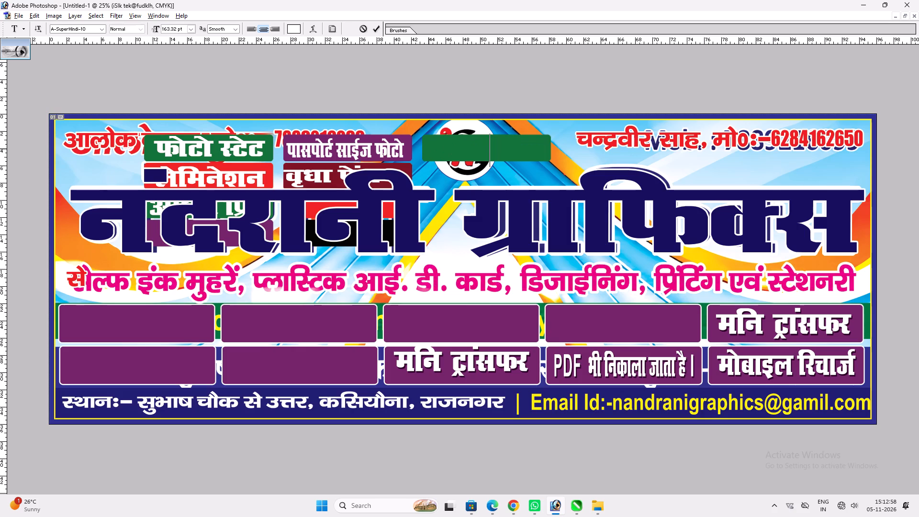
Duplicate the upper row's मनि ट्रांसफर text onto that row's third box and replace its wording with the cut पैसा जमा/निकासी.
key(v)
key(v)
key(v)
ctrl+click(748, 325)
alt+drag(748, 325, 495, 331)
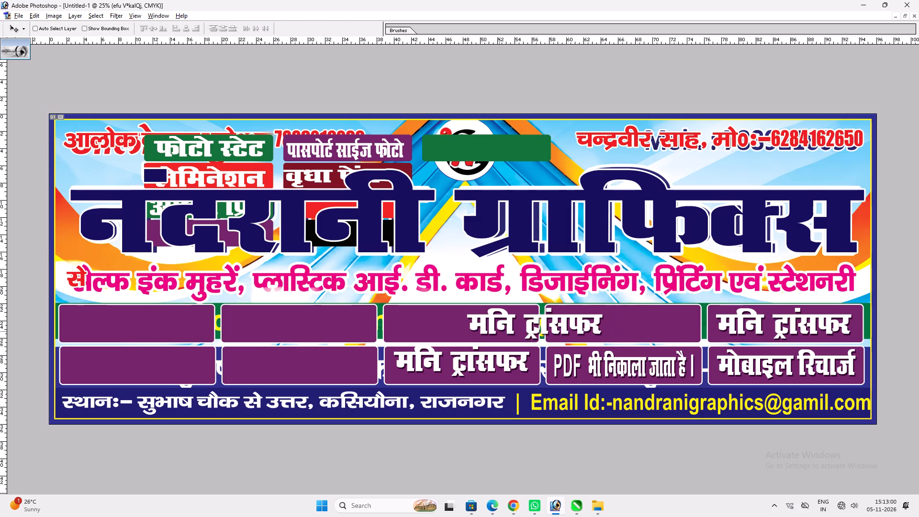
alt+drag(495, 331, 438, 330)
key(t)
click(441, 331)
key(ctrl+a)
key(ctrl+v)
key(Return)
text(vv)
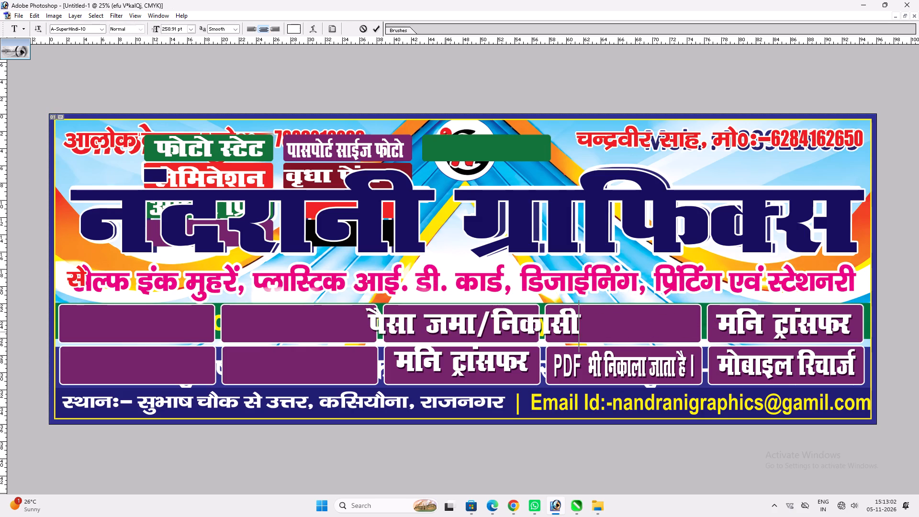
Narrow the पैसा जमा/निकासी text to fit the third upper box and centre it there.
key(ctrl+t)
alt+shift+drag(582, 320, 540, 321)
key(Return)
key(v)
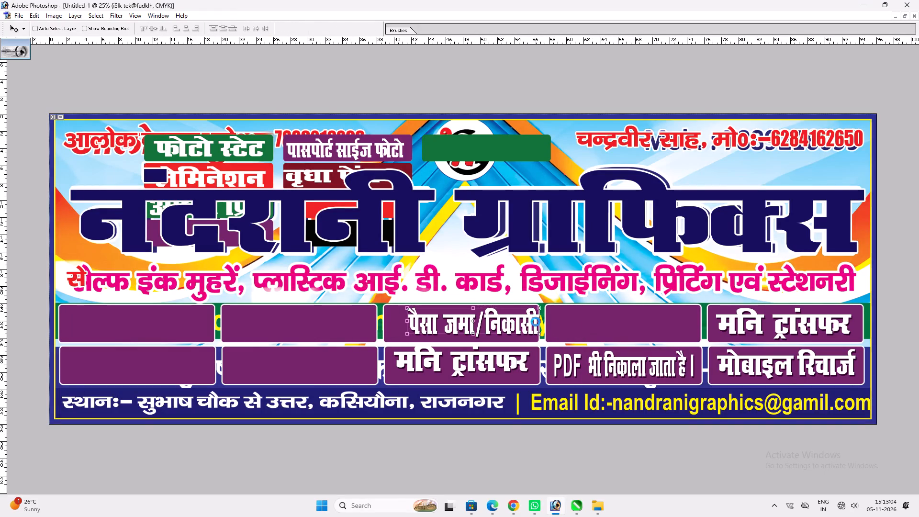
shift+drag(501, 319, 485, 321)
key(ctrl+t)
shift+drag(523, 321, 528, 318)
key(Return)
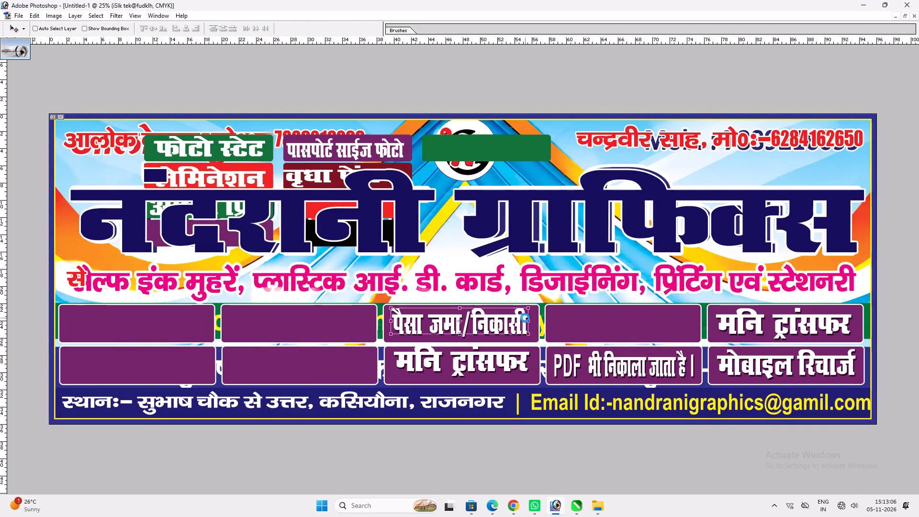
Duplicate the पैसा जमा/निकासी text onto the second box of the upper row.
key(v)
alt+shift+drag(516, 322, 357, 328)
Cut the पासपोर्ट साईज फोटो text out of the old purple label.
key(t)
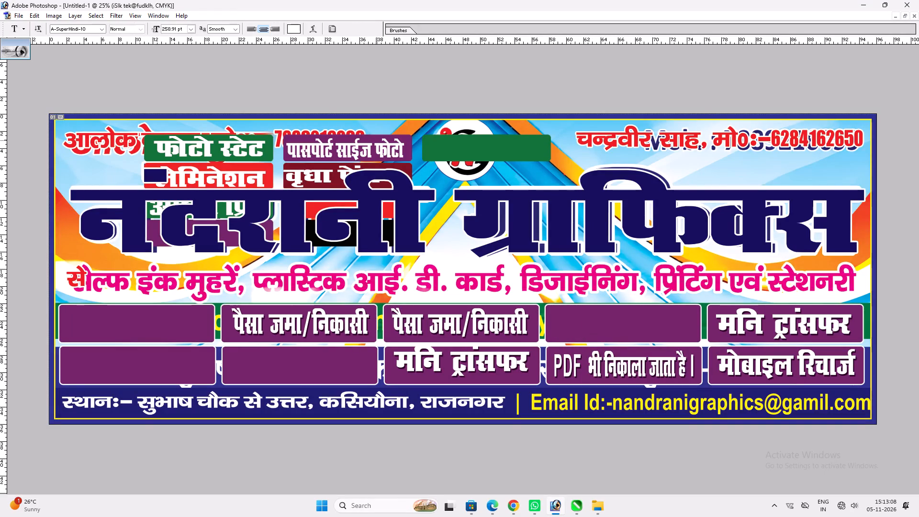
click(370, 145)
key(ctrl+a)
key(ctrl+x)
key(ctrl+Return)
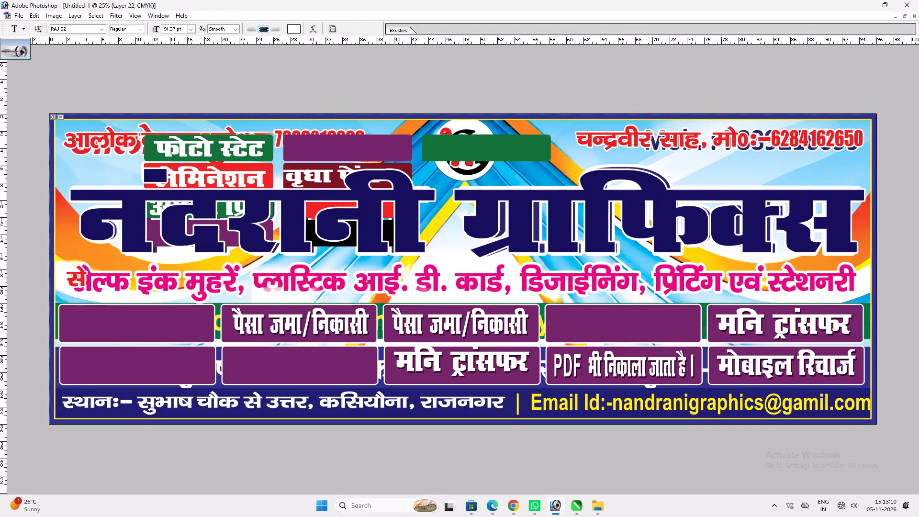
Replace the मनि ट्रांसफर text in the third bottom box with पासपोर्ट साईज फोटो.
key(v)
key(t)
click(437, 368)
key(ctrl+a)
key(ctrl+v)
key(Return)
text(vv)
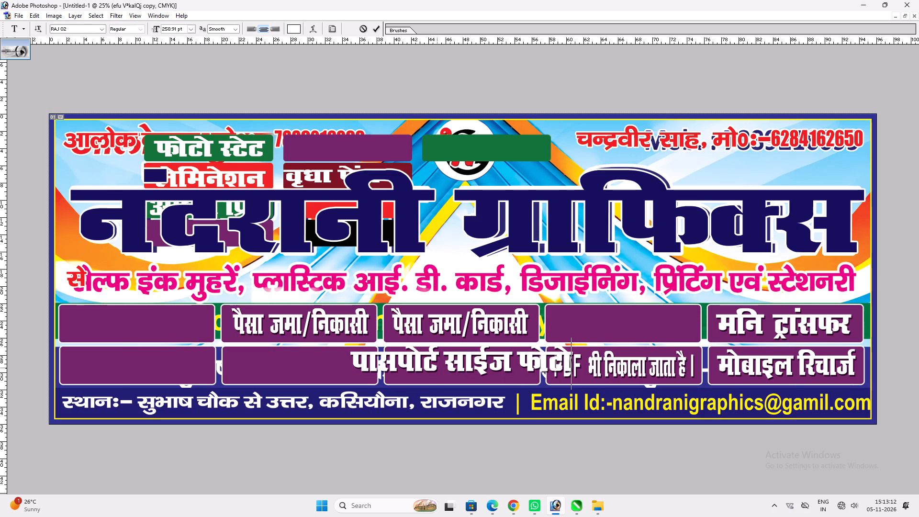
Narrow the पासपोर्ट साईज फोटो text to fit the third bottom box and nudge it down to centre it.
key(v)
key(ctrl+t)
alt+shift+drag(570, 358, 529, 362)
key(shift+Return)
key(v)
drag(503, 370, 502, 374)
key(v)
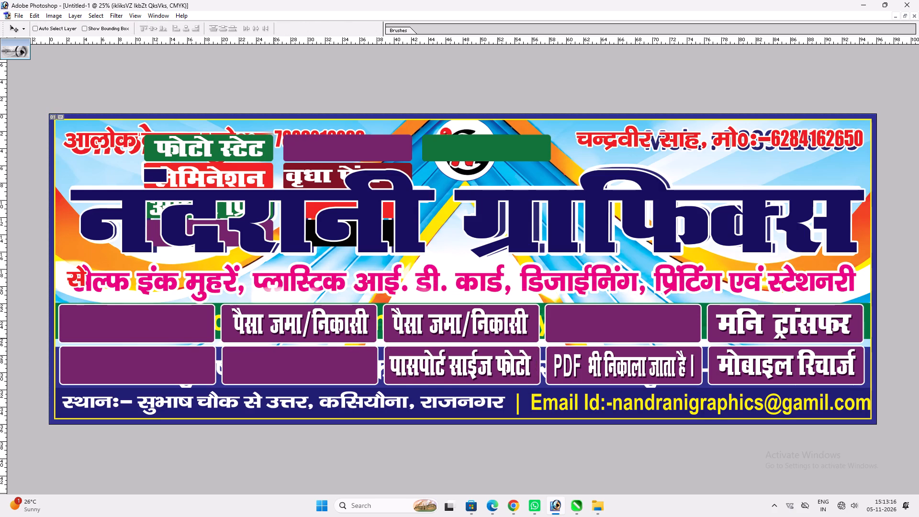
Move the पैसा जमा/निकासी text from the second upper box onto the first upper box.
ctrl+click(314, 317)
shift+drag(315, 317, 151, 317)
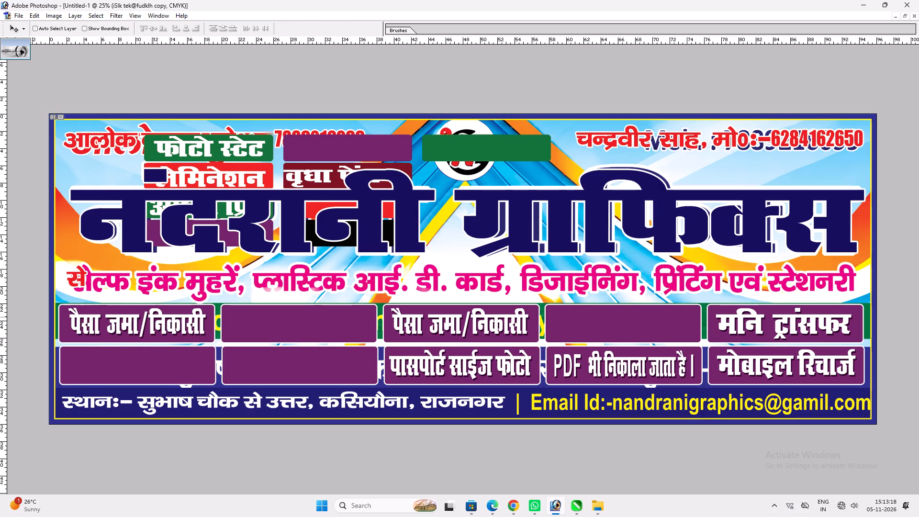
shift+drag(151, 317, 151, 318)
Cut the वृधा पेंशन text out of the old maroon label.
key(t)
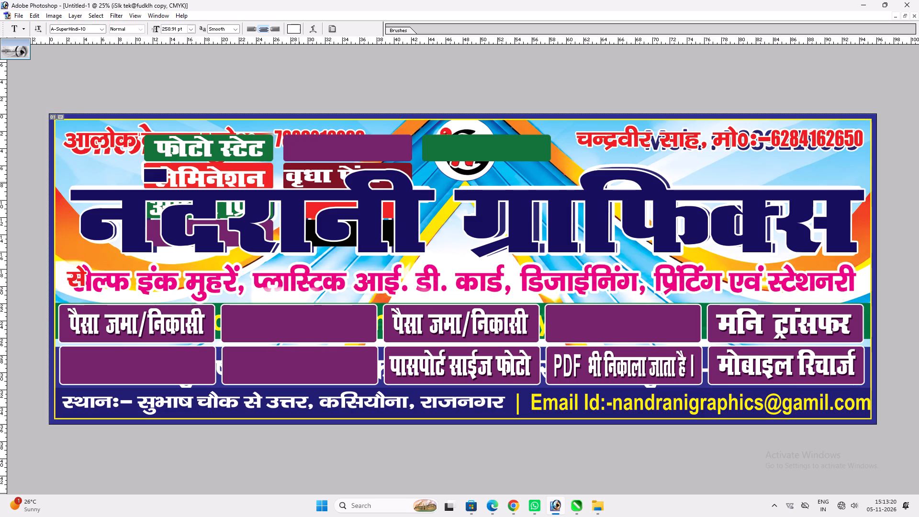
click(298, 182)
key(ctrl+a)
key(ctrl+x)
key(Return)
key(v)
key(v)
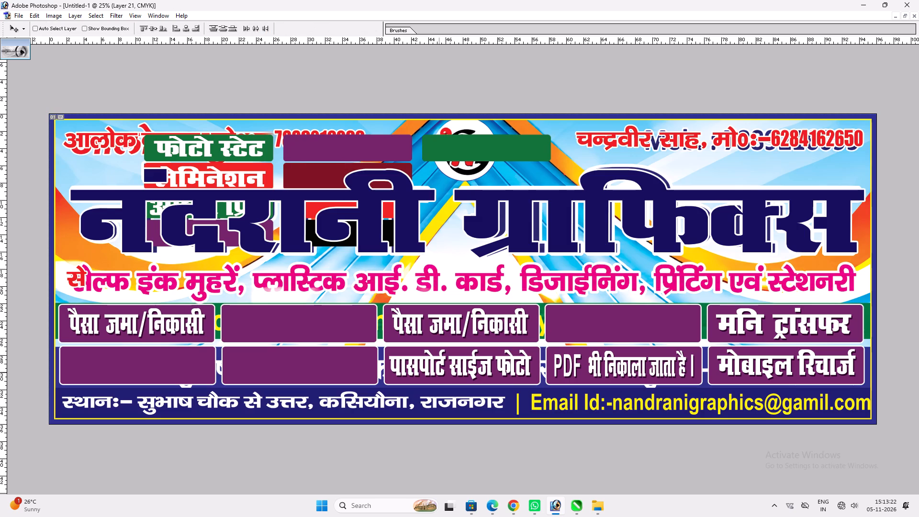
Duplicate the पासपोर्ट साईज फोटो text onto the second bottom box and replace its wording with वृधा पेंशन.
ctrl+click(442, 371)
alt+drag(442, 371, 280, 370)
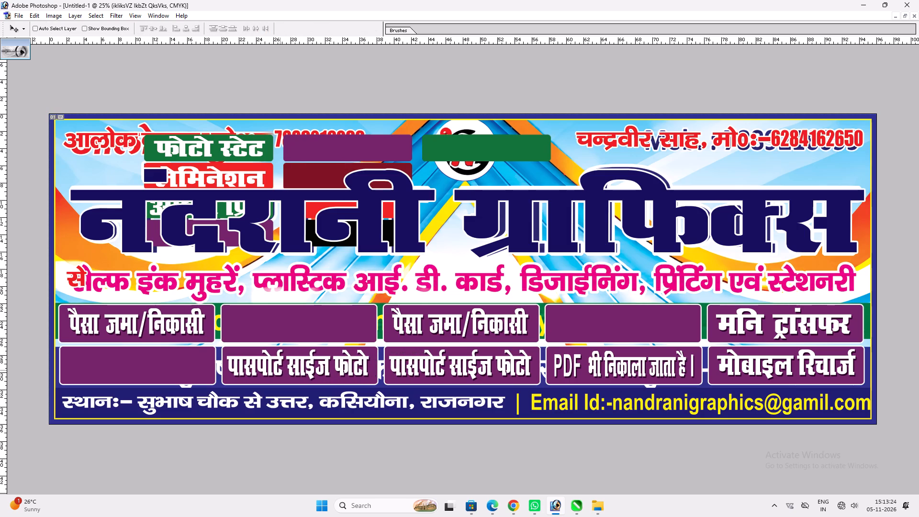
alt+drag(280, 370, 280, 370)
key(t)
click(276, 371)
key(ctrl+a)
key(ctrl+v)
key(Return)
text(vv)
Widen the वृधा पेंशन text in the second bottom box and nudge it up slightly.
key(ctrl+t)
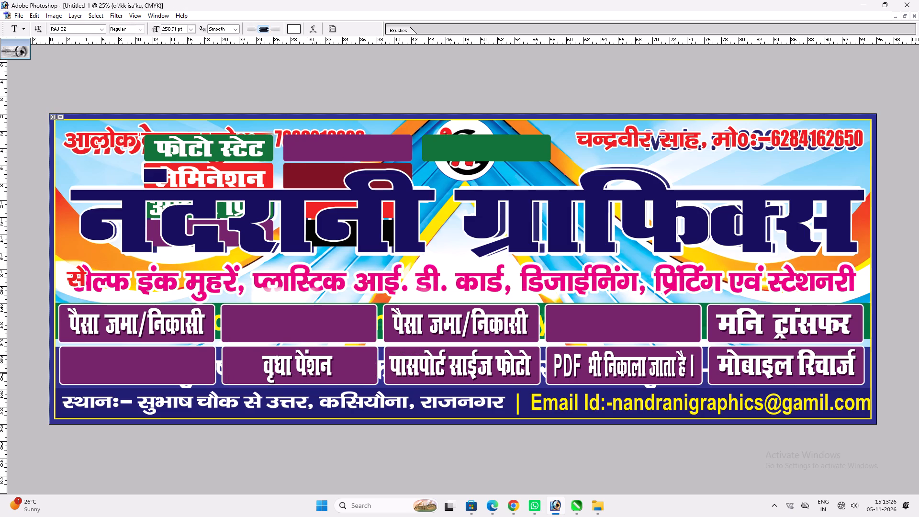
alt+shift+drag(334, 366, 354, 362)
key(shift+Return)
key(v)
key(Up)
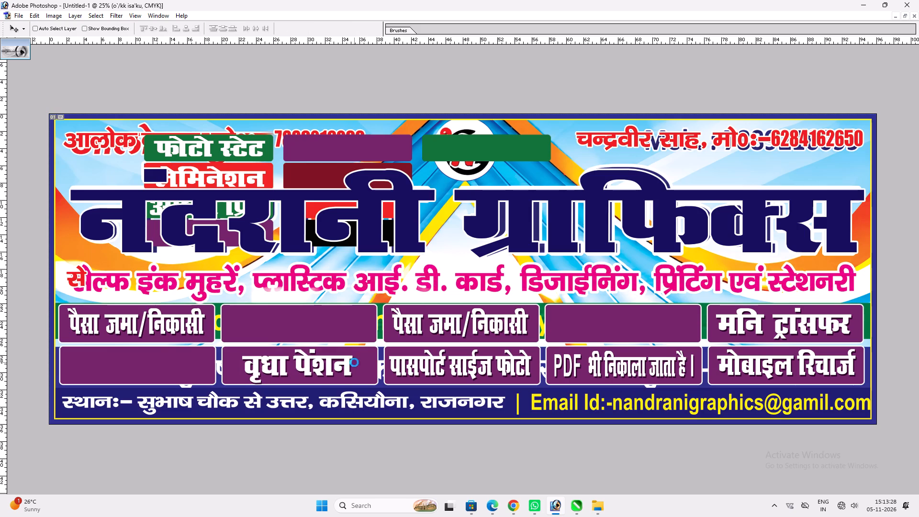
key(Up)
key(Up)
Duplicate the widened वृधा पेंशन text onto the first box of the bottom row.
alt+shift+drag(354, 362, 202, 365)
Cut the फोटो स्टेट text out of the old green label.
key(t)
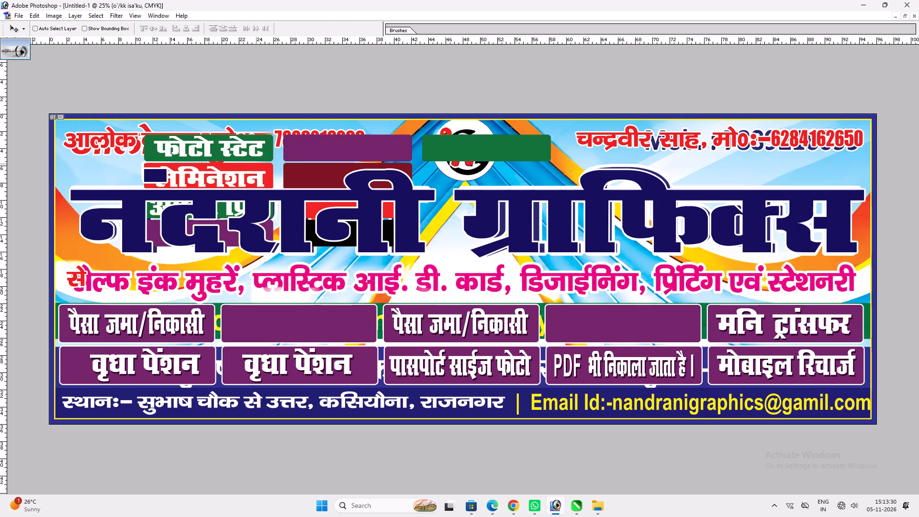
click(214, 158)
key(Return)
click(225, 142)
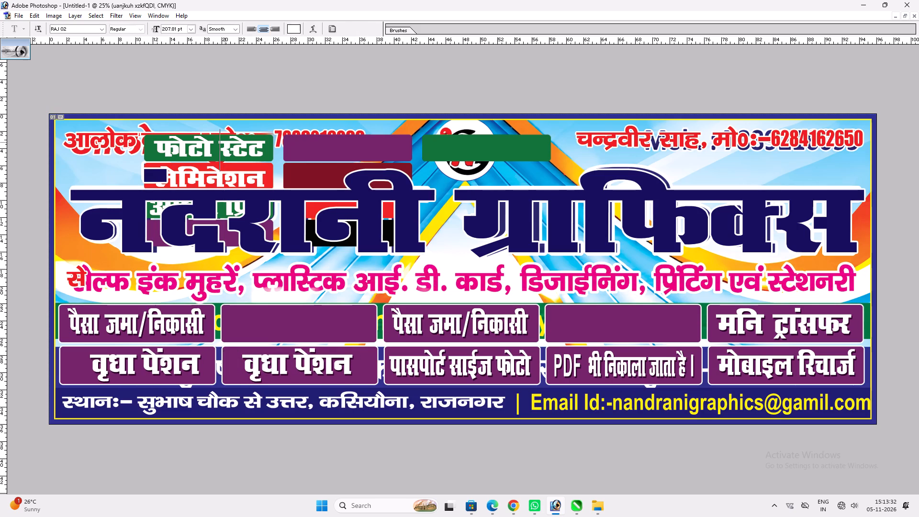
key(ctrl+a)
key(ctrl+x)
key(ctrl+Return)
Replace the duplicated वृधा पेंशन text in the first bottom box with फोटो स्टेट.
click(178, 364)
key(ctrl+a)
key(ctrl+v)
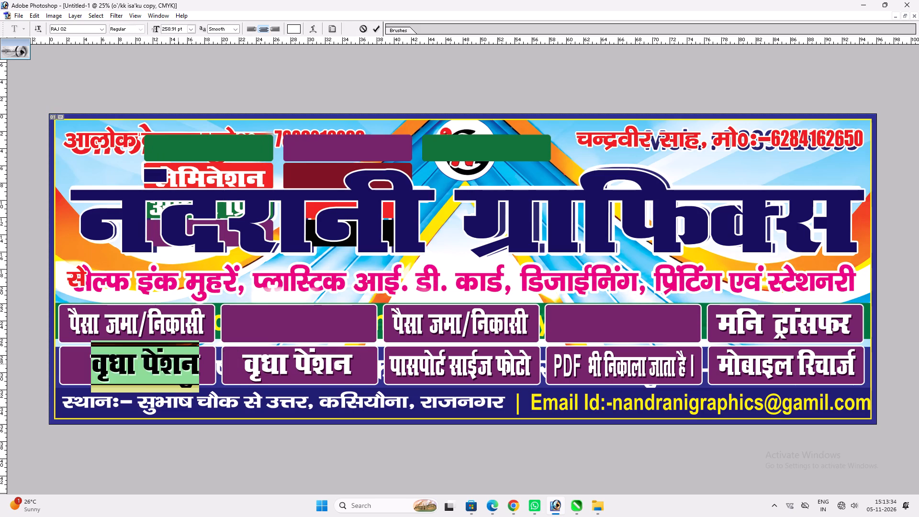
key(Return)
text(vv)
key(v)
key(v)
Shift the फोटो स्टेट text to the left inside the first bottom box and widen it to fill the box.
shift+drag(196, 373, 172, 371)
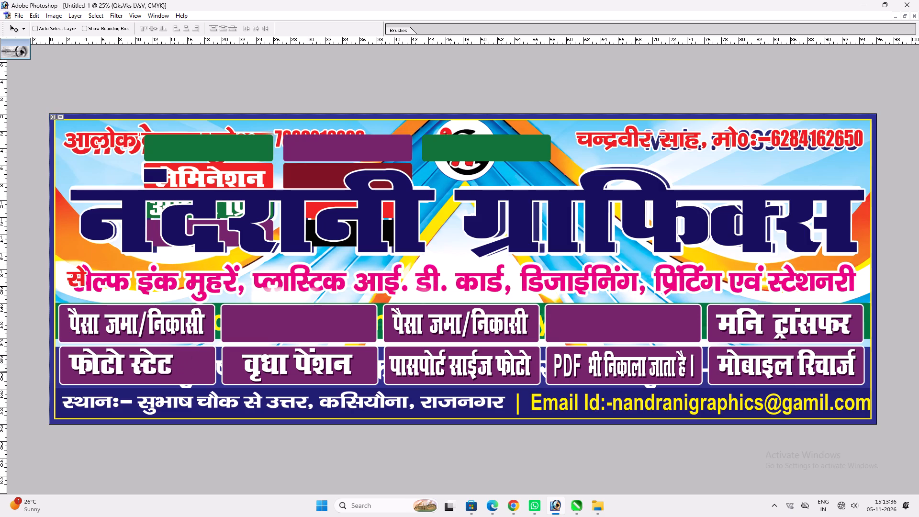
shift+drag(172, 371, 170, 375)
key(ctrl+t)
shift+drag(174, 367, 188, 363)
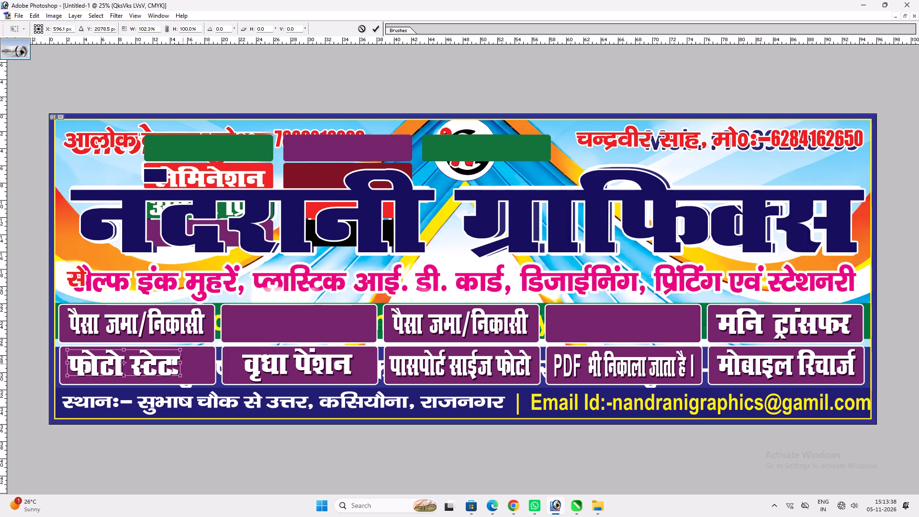
shift+drag(188, 363, 193, 361)
key(shift+Return)
key(v)
Duplicate the widened फोटो स्टेट text onto the empty second box of the upper row.
alt+shift+drag(181, 362, 340, 320)
Cut the लेमिनेशन text out of the old red label.
key(t)
click(218, 183)
key(ctrl+a)
key(ctrl+x)
key(ctrl+Return)
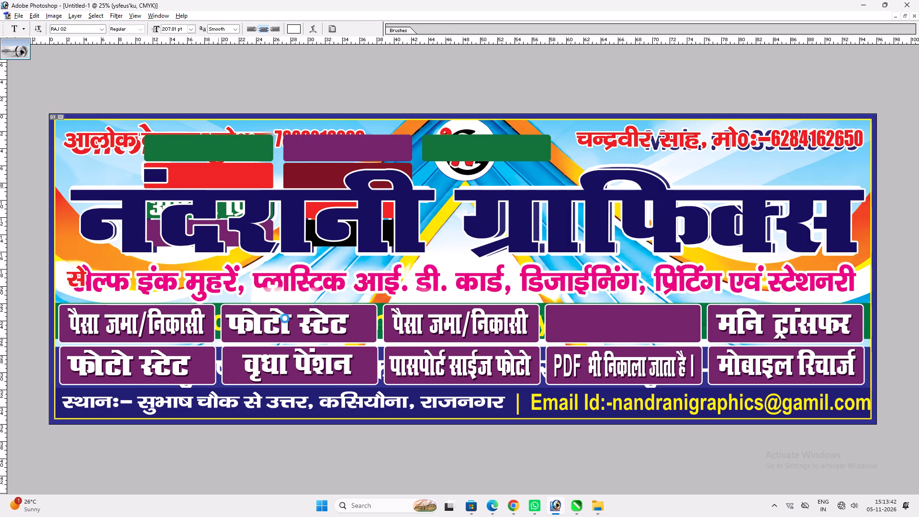
Replace the फोटो स्टेट text in the second upper box with लेमिनेशन and centre it in the box.
click(284, 319)
key(ctrl+a)
key(ctrl+v)
key(ctrl+Return)
text(vv)
key(v)
shift+drag(288, 328, 298, 326)
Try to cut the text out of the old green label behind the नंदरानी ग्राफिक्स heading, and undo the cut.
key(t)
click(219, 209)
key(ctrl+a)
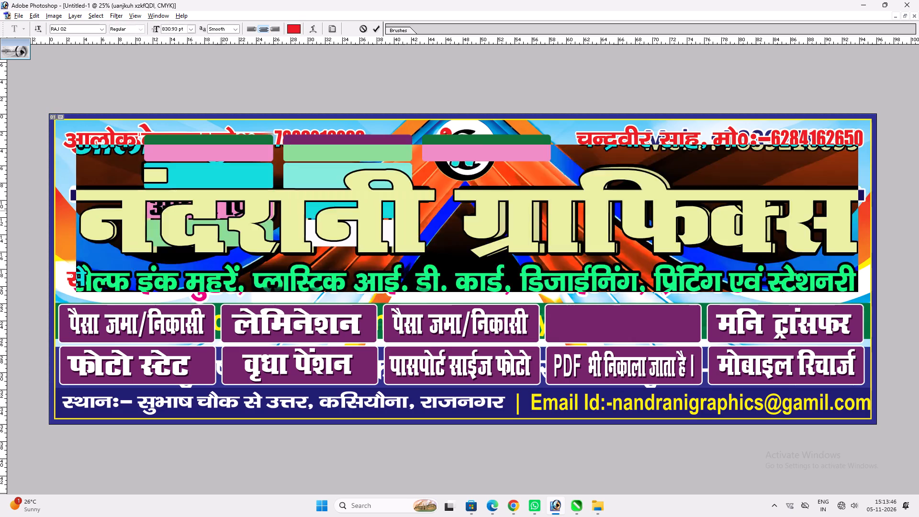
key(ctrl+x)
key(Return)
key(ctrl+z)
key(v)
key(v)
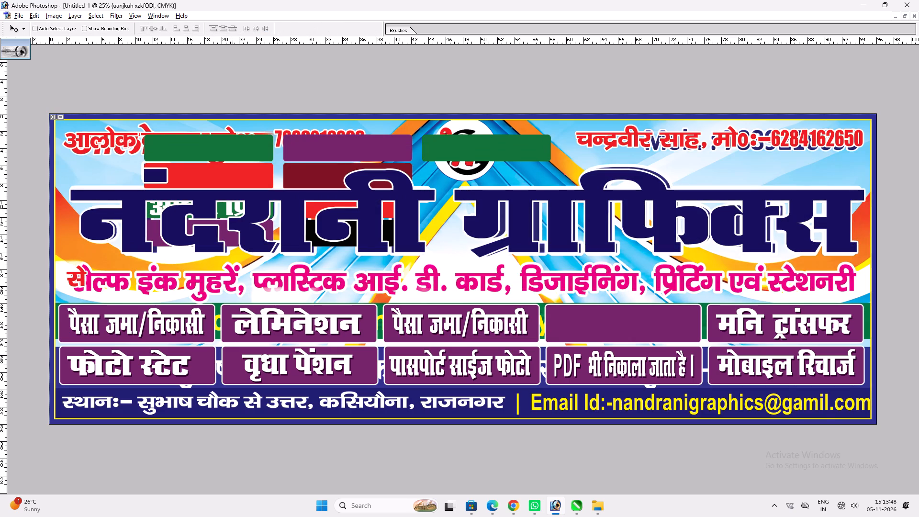
Move the linked old labels up so the आधार प्रिंट label clears the main heading.
right_click(230, 205)
right_click(229, 205)
click(240, 210)
drag(242, 213, 246, 175)
Cut the आधार प्रिंट text out of the old green label.
key(t)
click(243, 175)
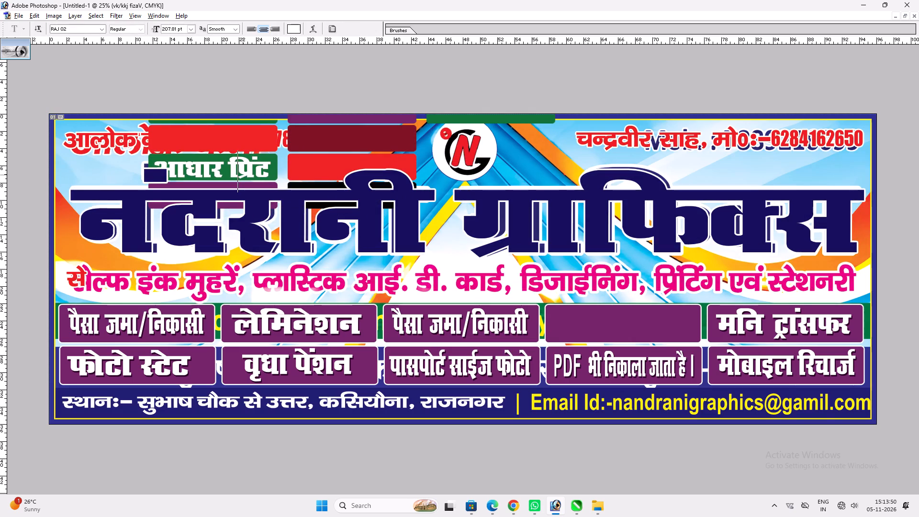
key(ctrl+a)
key(ctrl+x)
key(Return)
text(vv)
key(v)
Replace the पैसा जमा/निकासी text in the third upper box with आधार प्रिंट.
key(t)
click(451, 324)
key(ctrl+a)
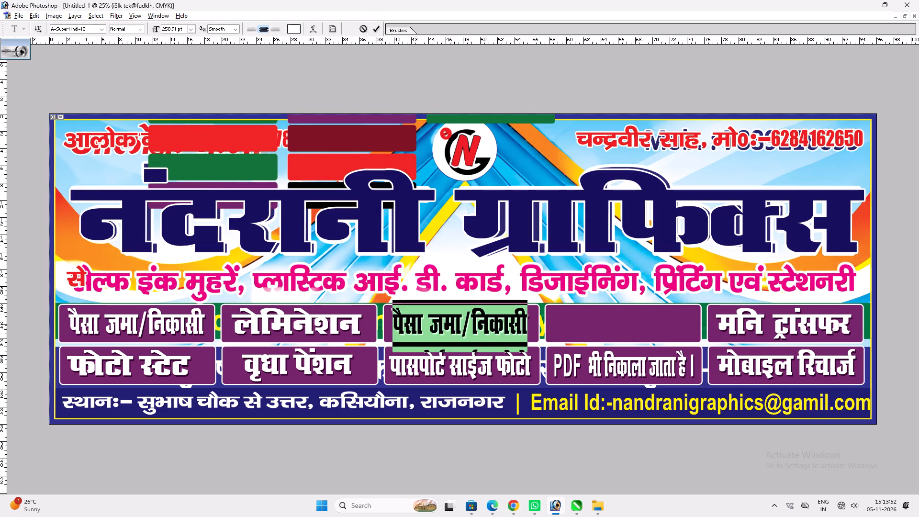
key(ctrl+v)
key(Return)
text(vv)
Widen the आधार प्रिंट text to fill the third upper box.
key(ctrl+t)
alt+shift+drag(501, 323, 524, 318)
key(Return)
key(v)
click(502, 324)
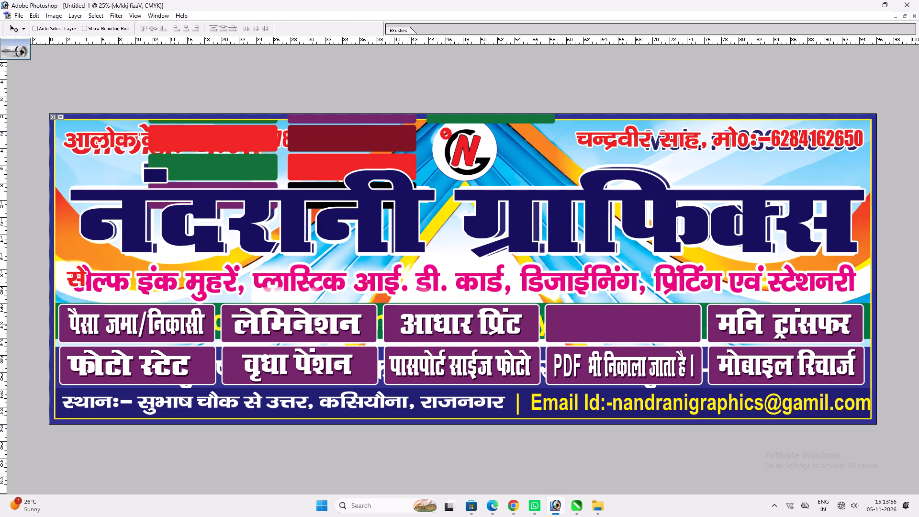
Merge the linked, emptied old label boxes over the top of the banner and delete them.
key(v)
ctrl+click(374, 162)
drag(374, 162, 392, 154)
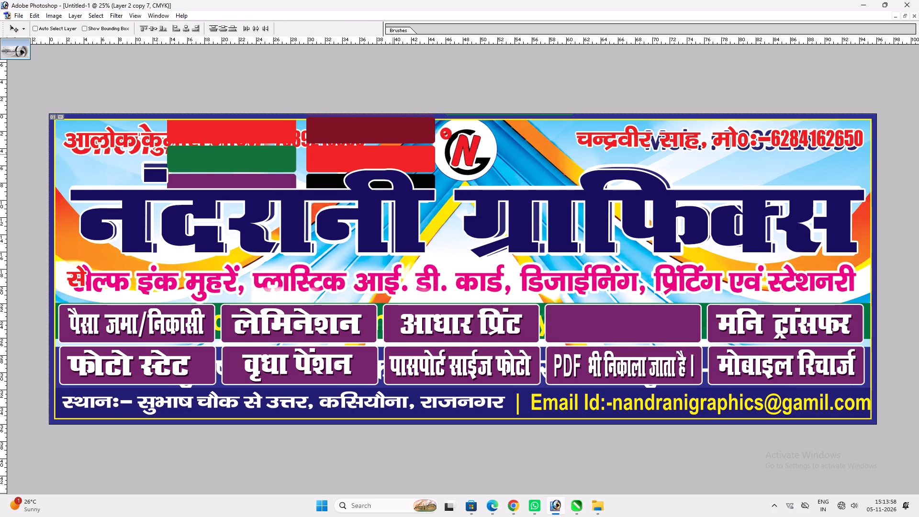
key(ctrl+e)
key(alt+l)
key(alt+l)
key(alt+l)
text(vv)
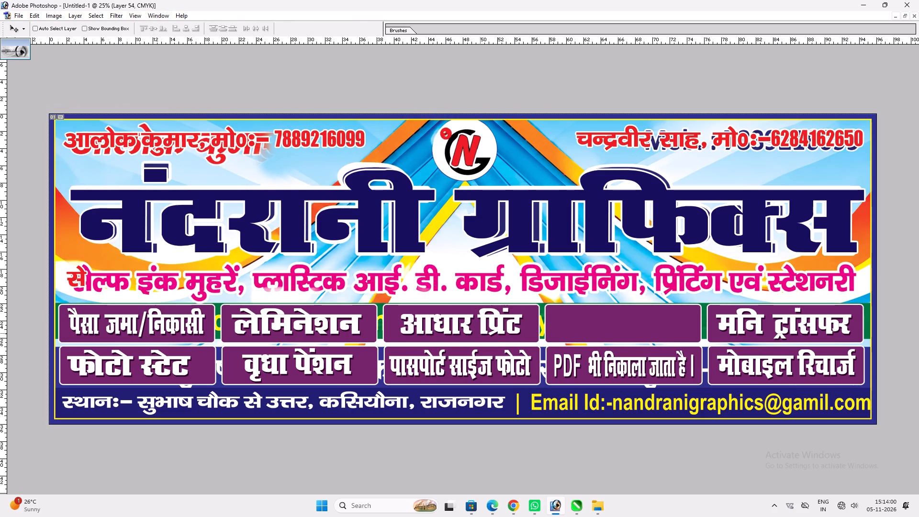
Duplicate the आधार प्रिंट text onto the empty fourth box of the upper row.
ctrl+click(483, 325)
alt+shift+drag(481, 325, 637, 318)
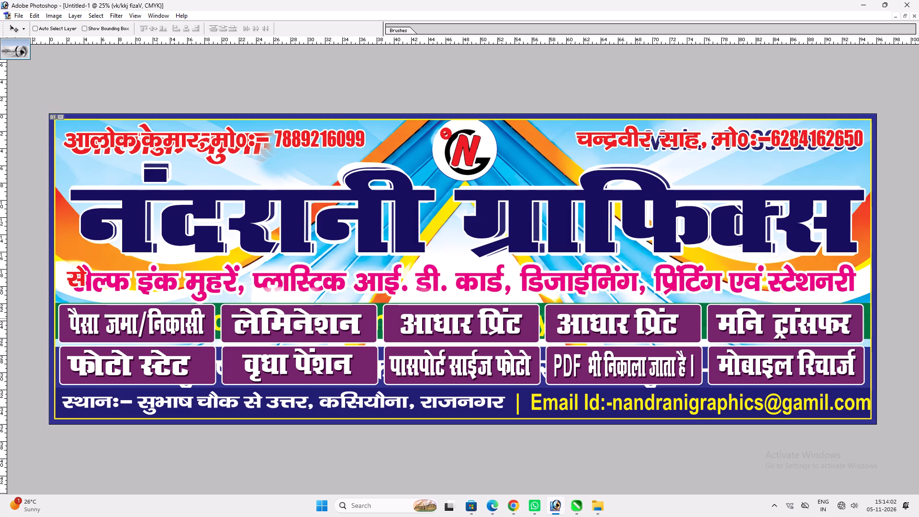
Cut the मनि ट्रांसफर text out of the last box of the upper row.
key(t)
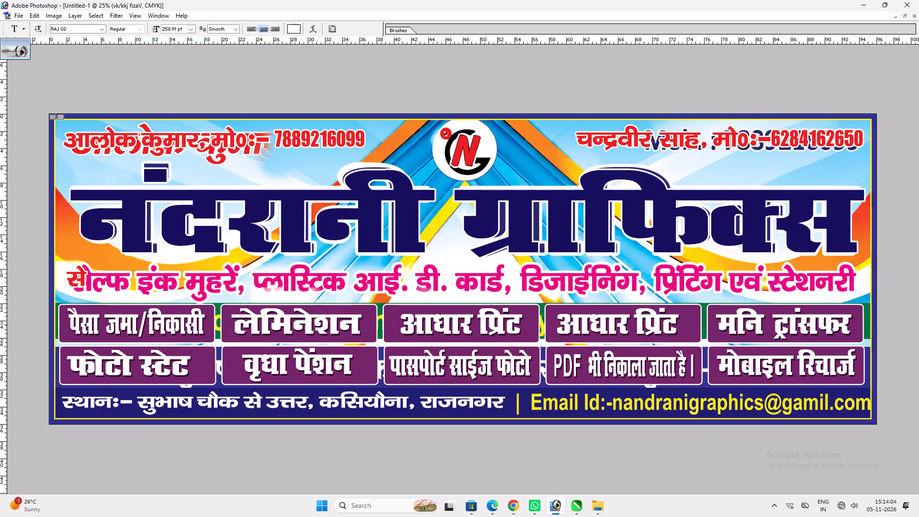
click(790, 325)
key(ctrl+a)
key(ctrl+x)
key(Return)
Duplicate the लेमिनेशन text from the second upper box onto the emptied last box of the upper row.
click(302, 334)
key(ctrl+a)
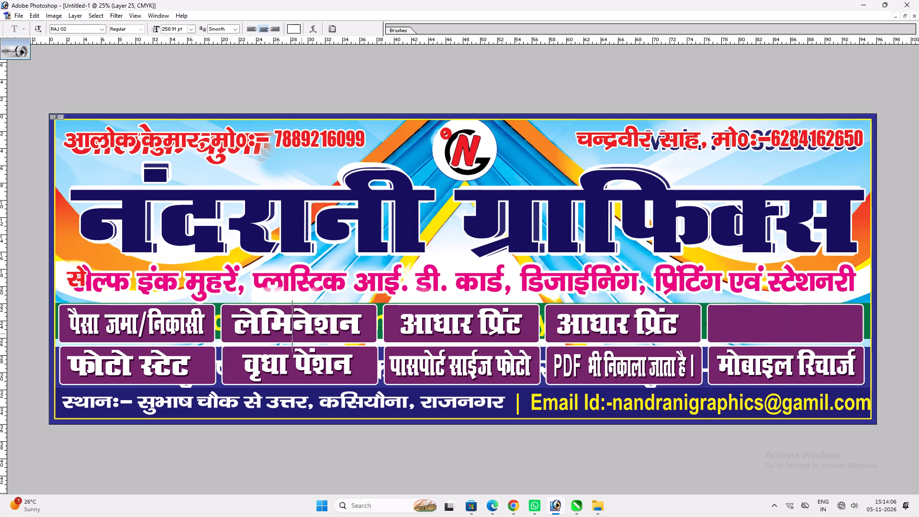
key(Return)
key(v)
key(v)
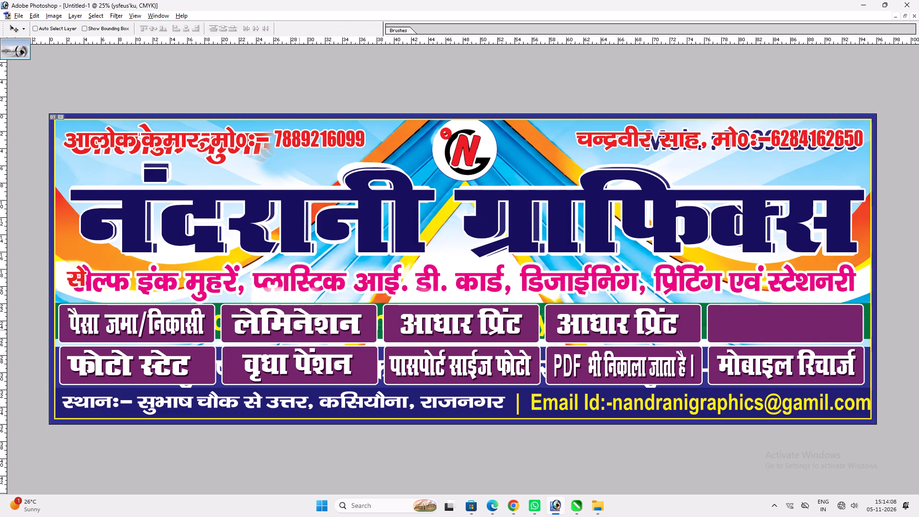
alt+shift+drag(299, 330, 781, 315)
Replace the लेमिनेशन text in the second upper box with मनि ट्रांसफर.
key(t)
click(275, 331)
key(ctrl+a)
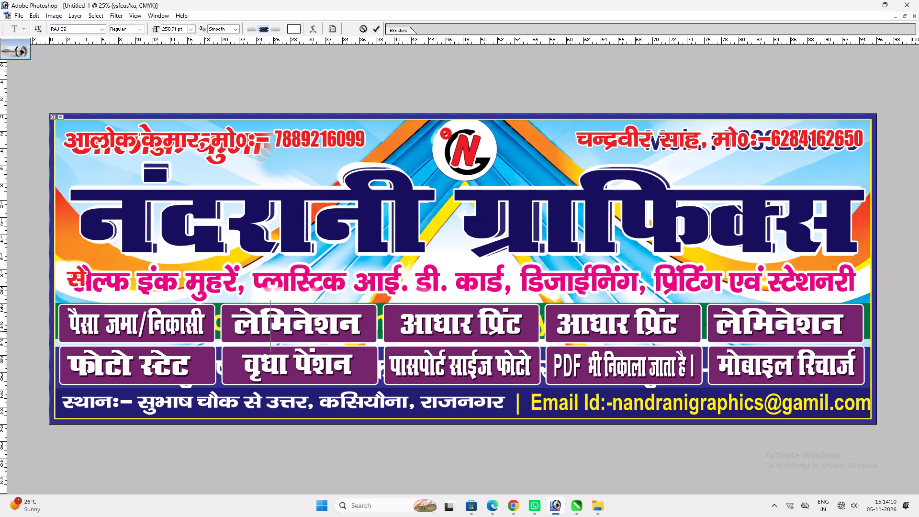
key(ctrl+v)
key(Return)
text(vvvv)
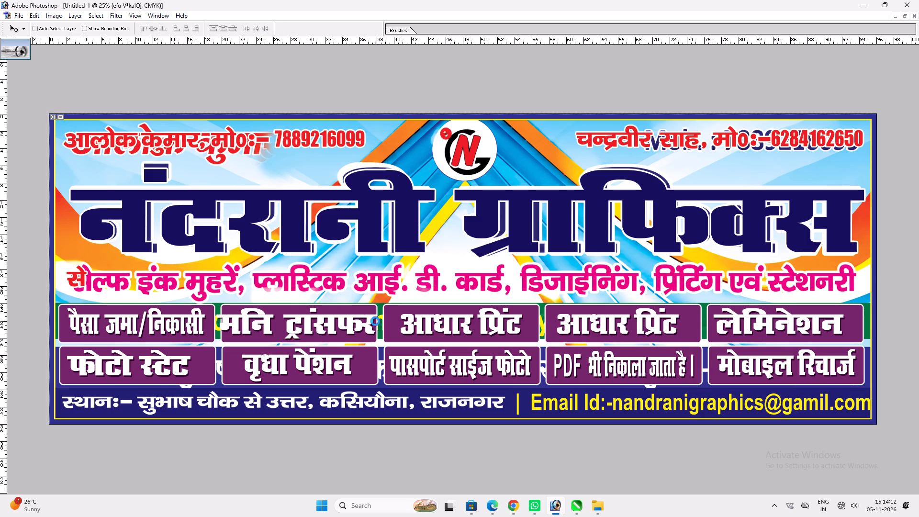
Narrow the मनि ट्रांसफर text to fit inside the second box of the upper row.
key(ctrl+t)
shift+drag(376, 321, 363, 321)
key(Return)
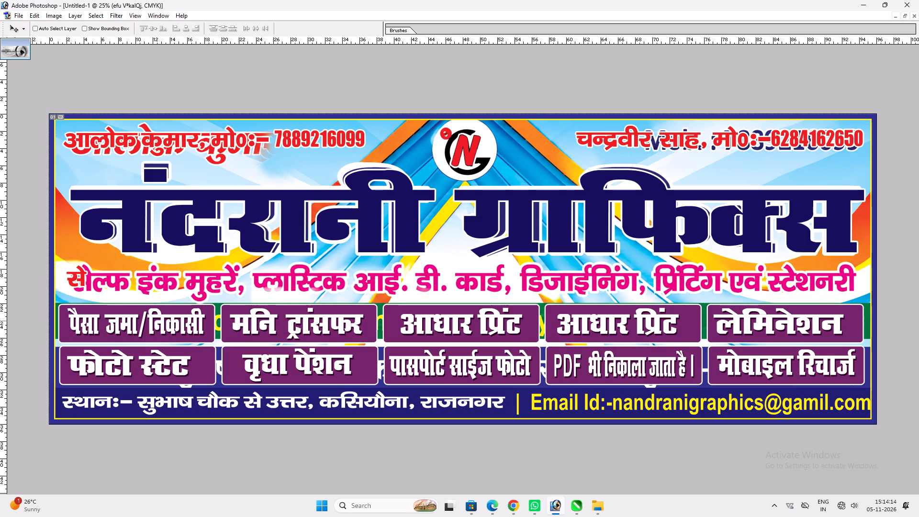
Replace the आधार प्रिंट text in the third upper box with AEPs in Arial Black.
key(t)
click(479, 323)
key(ctrl+a)
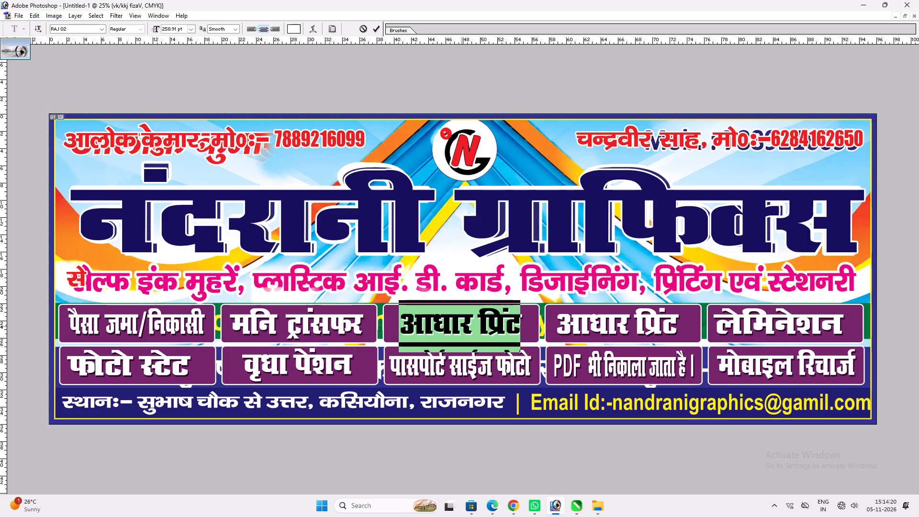
text(AEPs)
key(ctrl+a)
click(64, 27)
key(a)
key(r)
key(Return)
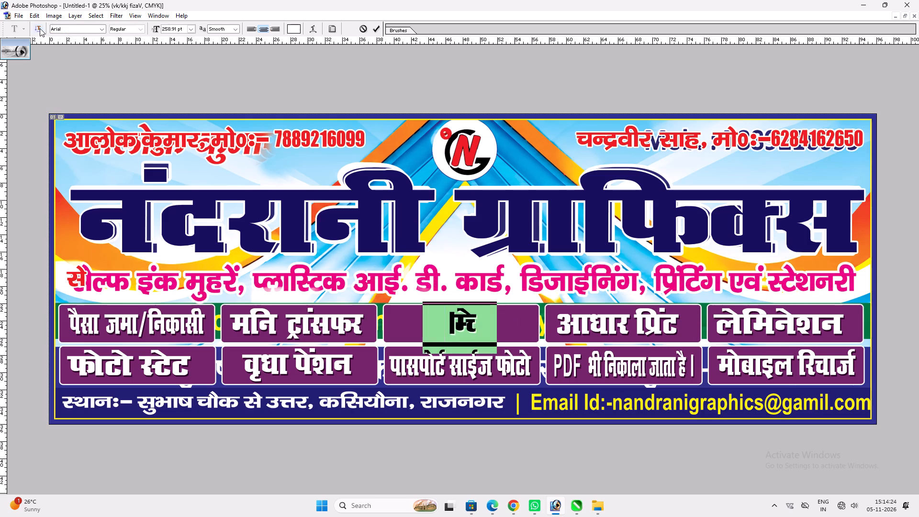
click(139, 29)
click(130, 84)
key(Return)
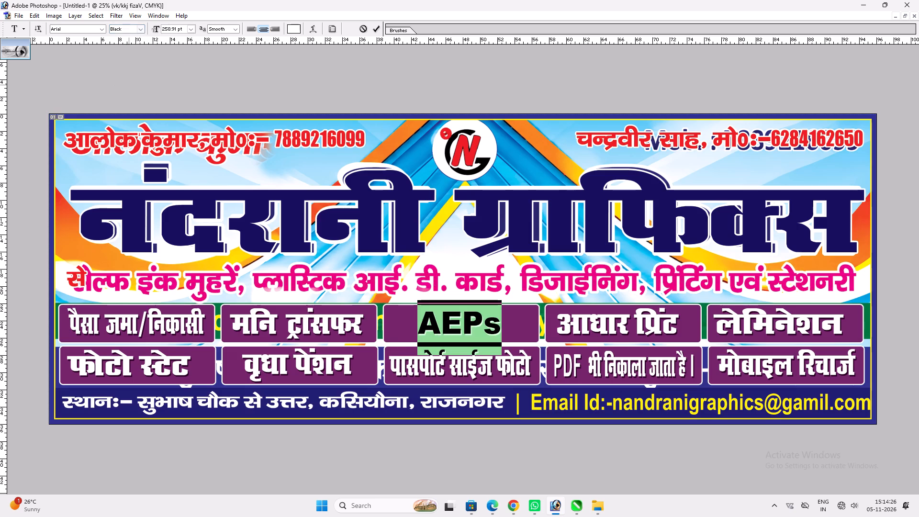
Set the AEPs text to all capitals.
drag(485, 325, 503, 328)
key(ctrl+a)
key(ctrl+shift+k)
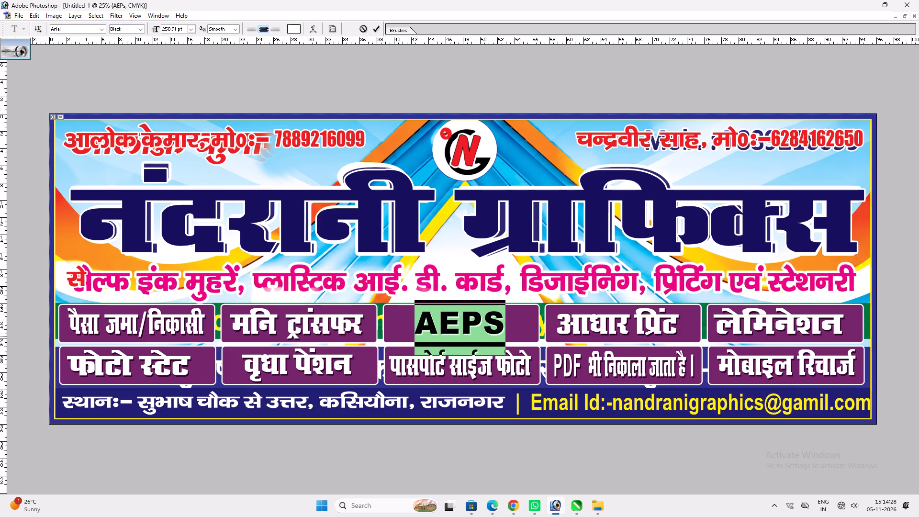
key(Return)
Widen the AEPS text to fill the third box of the upper row.
key(v)
key(ctrl+t)
shift+drag(503, 322, 515, 320)
shift+drag(517, 333, 527, 336)
key(shift+Return)
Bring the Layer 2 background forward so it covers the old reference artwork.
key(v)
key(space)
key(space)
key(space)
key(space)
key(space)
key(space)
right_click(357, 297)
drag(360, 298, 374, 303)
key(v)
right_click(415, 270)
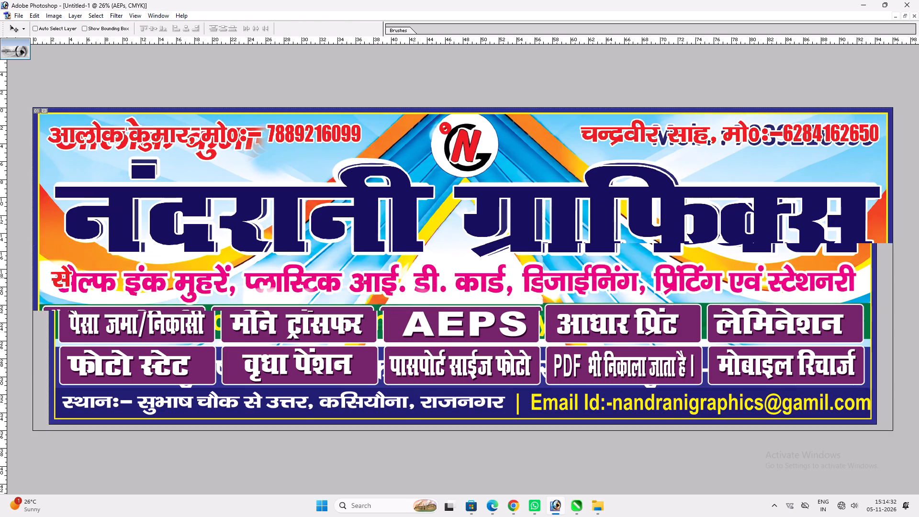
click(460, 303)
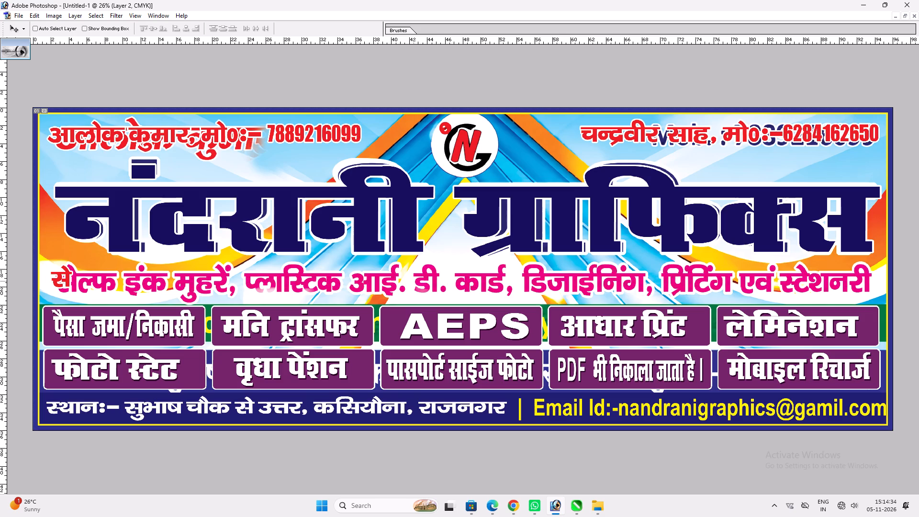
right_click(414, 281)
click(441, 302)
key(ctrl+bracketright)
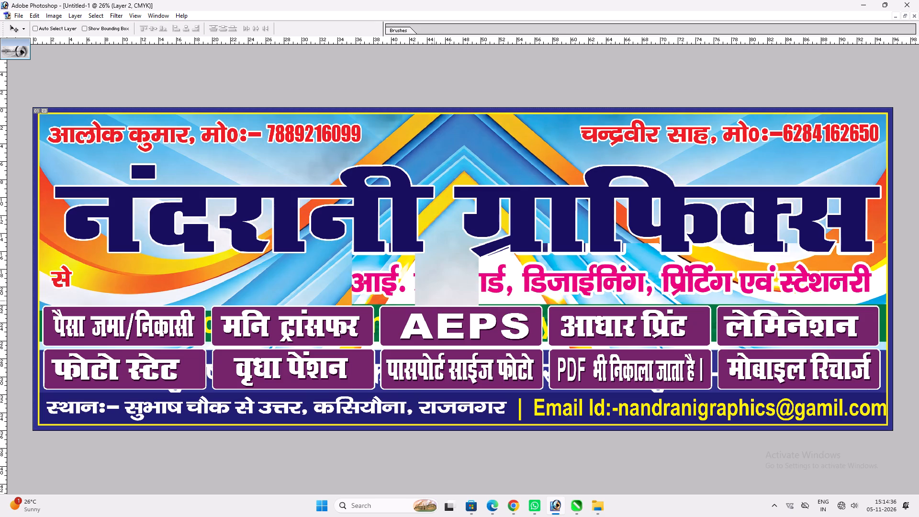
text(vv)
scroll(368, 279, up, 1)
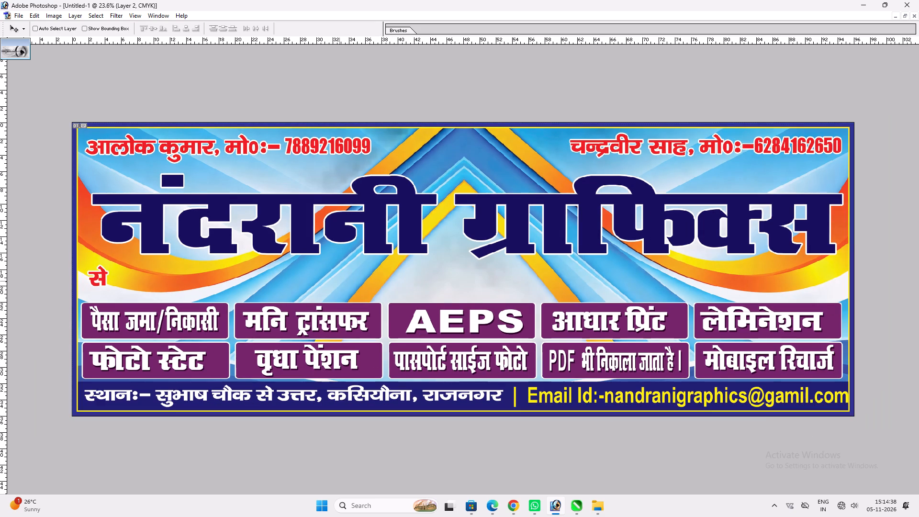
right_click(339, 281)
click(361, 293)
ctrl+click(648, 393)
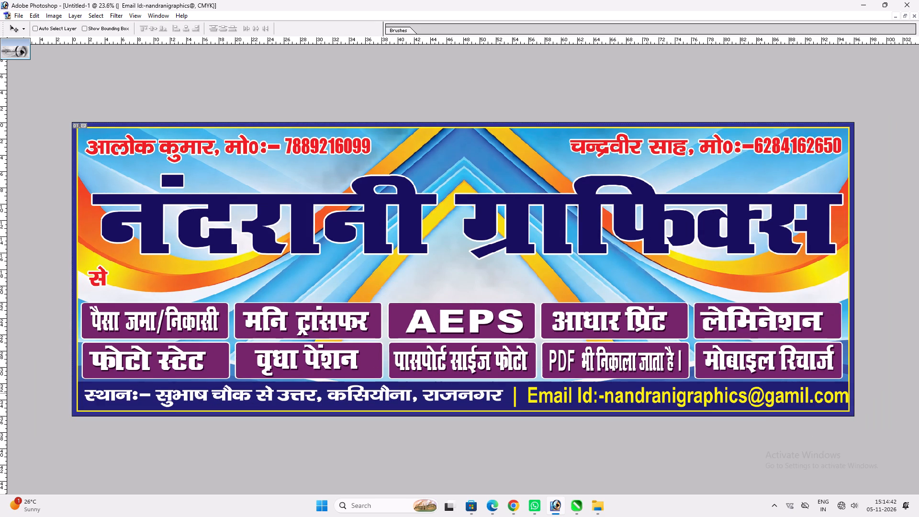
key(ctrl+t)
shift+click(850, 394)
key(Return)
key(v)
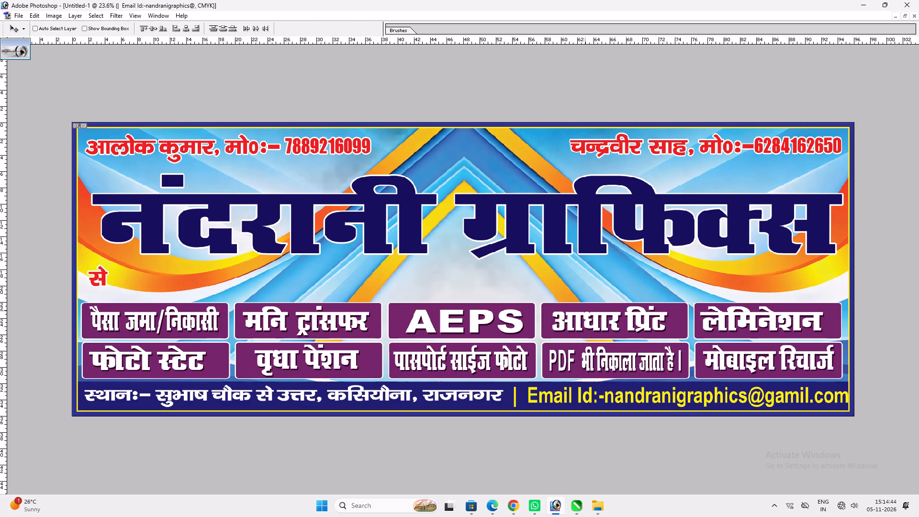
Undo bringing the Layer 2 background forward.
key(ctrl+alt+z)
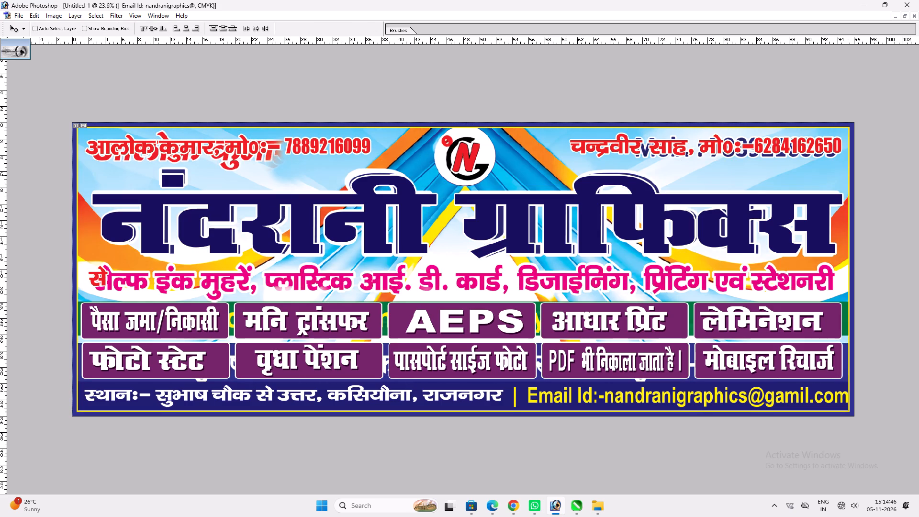
Squash the Layer 1 reference artwork to about 97.7% height, lowering its top edge.
ctrl+click(499, 175)
key(ctrl+t)
shift+drag(497, 123, 494, 129)
key(shift+Return)
key(ctrl+plus)
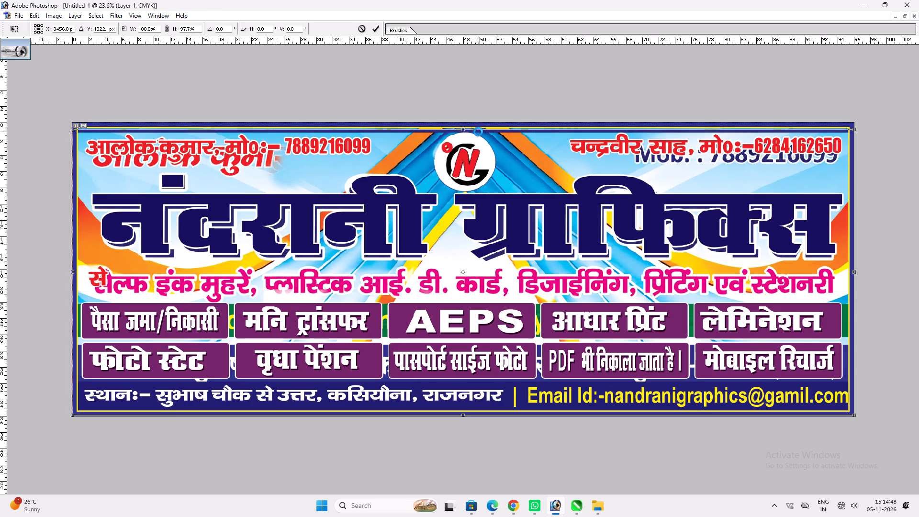
Draw an elliptical path around the round NG logo and scale it to match the white circle.
key(ctrl+plus)
key(space)
key(space)
key(space)
key(space)
key(space)
key(space)
key(space)
key(space)
key(space)
key(space)
key(space)
key(space)
key(space)
key(space)
key(space)
key(space)
key(space)
key(space)
key(space)
drag(459, 181, 467, 349)
key(u)
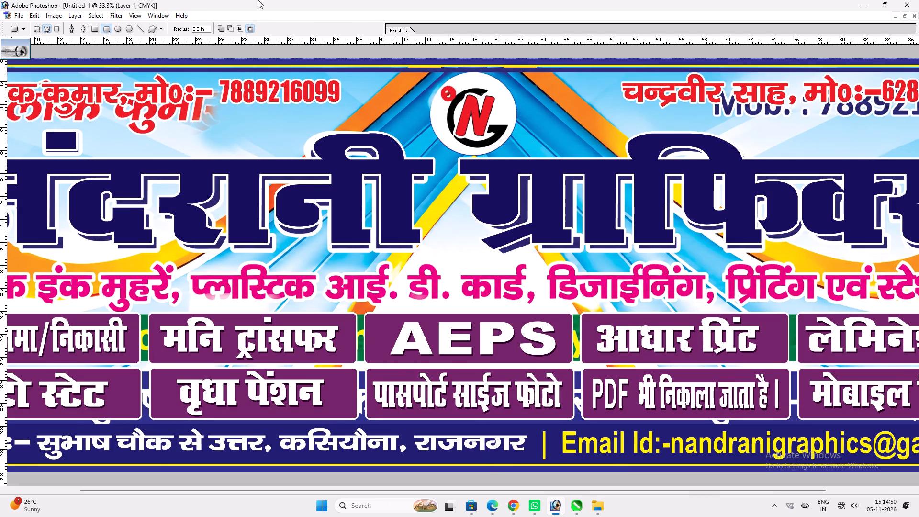
click(117, 29)
drag(448, 80, 454, 86)
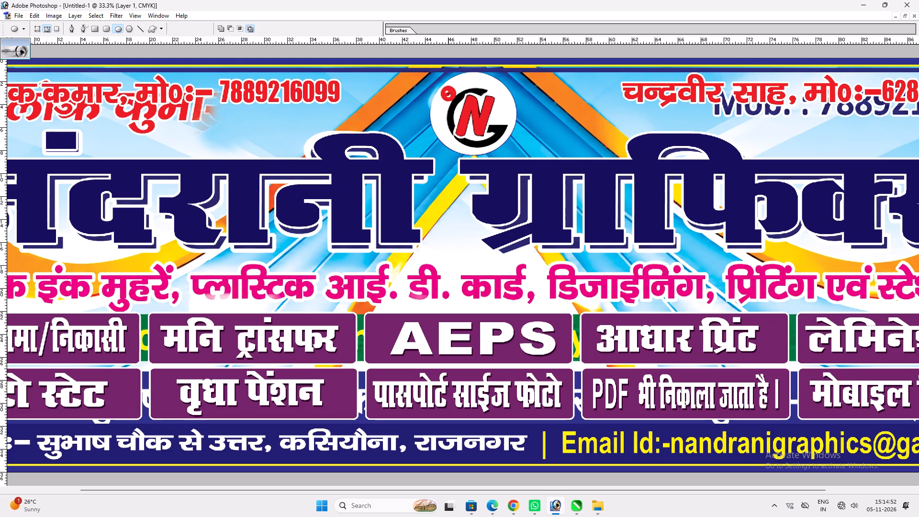
drag(454, 86, 514, 147)
key(ctrl+t)
shift+drag(482, 146, 479, 148)
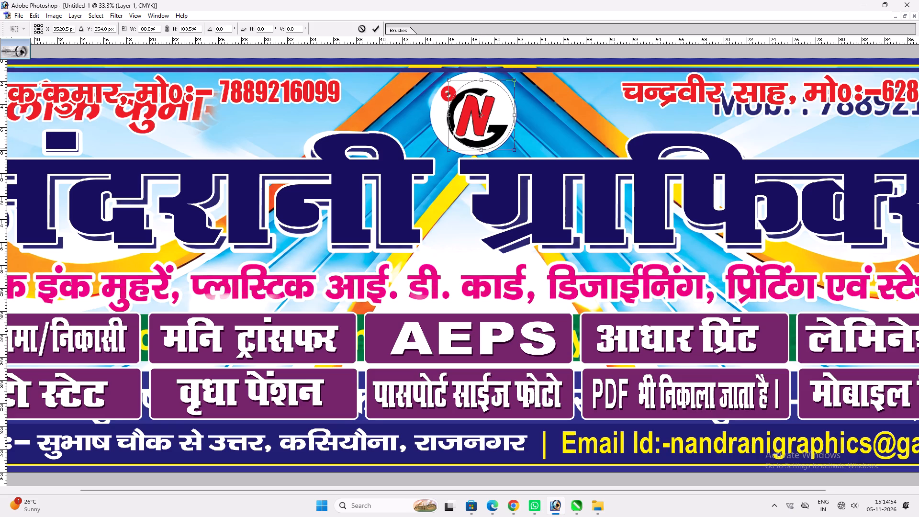
shift+drag(479, 148, 477, 150)
shift+drag(450, 127, 433, 126)
shift+click(467, 151)
shift+drag(473, 82, 474, 76)
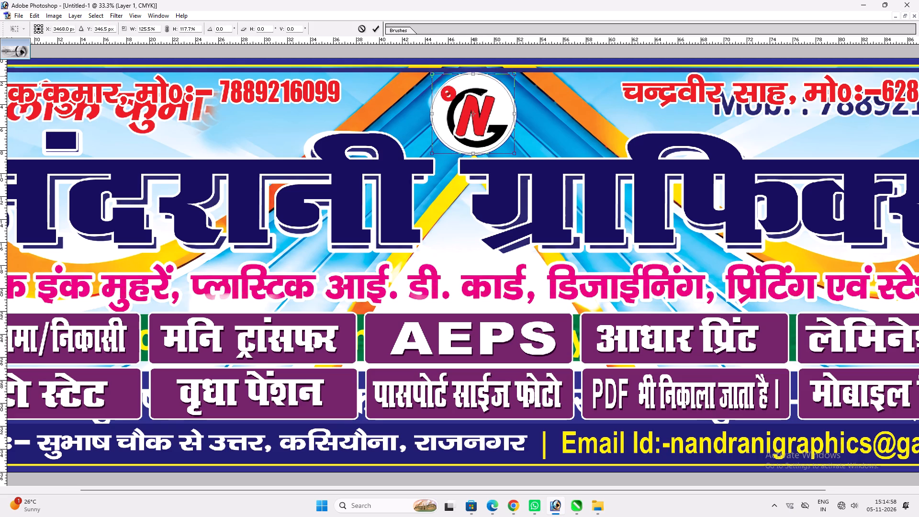
shift+drag(474, 76, 474, 76)
Turn the circular path into a selection and copy the NG logo onto its own layer.
key(ctrl+Return)
key(ctrl+Return)
key(ctrl+c)
key(ctrl+v)
key(v)
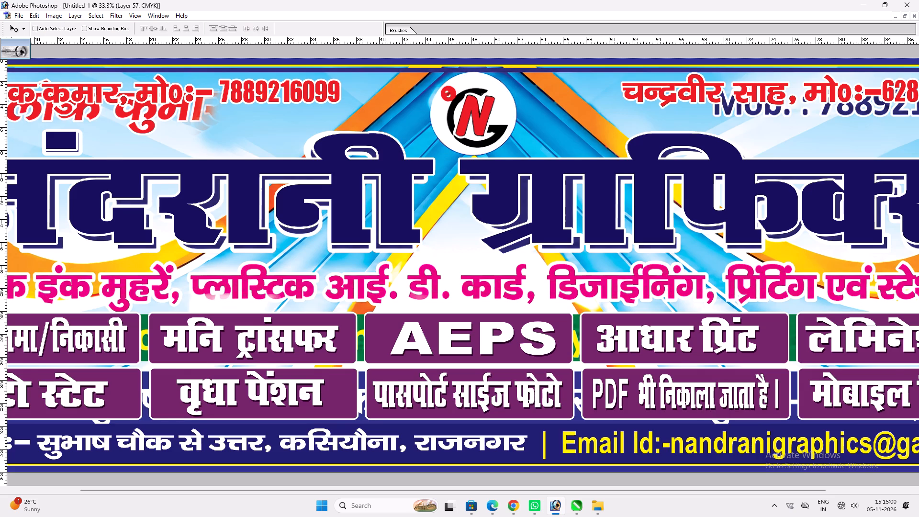
Send the Layer 1 reference artwork to the back, behind the new background.
key(space)
key(space)
key(space)
key(space)
drag(539, 152, 346, 132)
ctrl+click(495, 134)
key(ctrl+shift+bracketleft)
Select the pasted NG logo and place it slightly higher at the banner's top centre.
key(space)
key(space)
key(space)
key(space)
key(space)
key(space)
key(space)
key(space)
key(space)
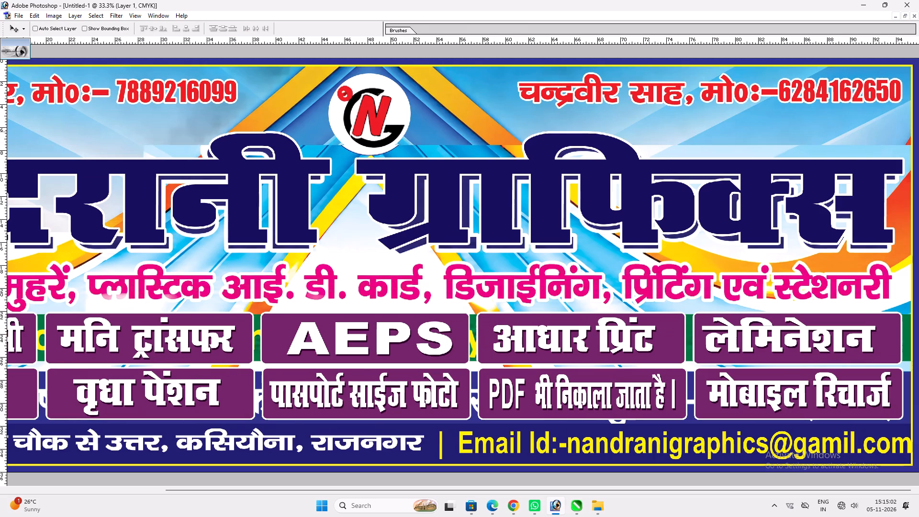
drag(487, 132, 483, 114)
ctrl+double_click(391, 121)
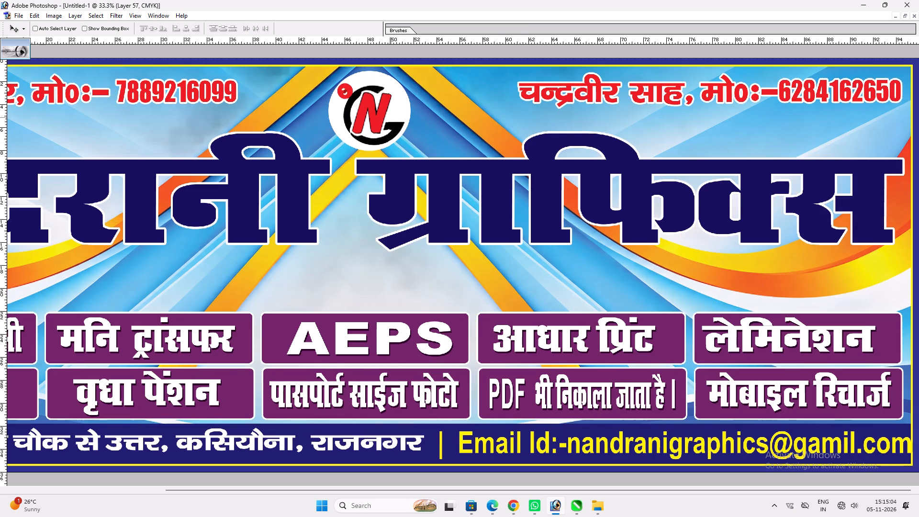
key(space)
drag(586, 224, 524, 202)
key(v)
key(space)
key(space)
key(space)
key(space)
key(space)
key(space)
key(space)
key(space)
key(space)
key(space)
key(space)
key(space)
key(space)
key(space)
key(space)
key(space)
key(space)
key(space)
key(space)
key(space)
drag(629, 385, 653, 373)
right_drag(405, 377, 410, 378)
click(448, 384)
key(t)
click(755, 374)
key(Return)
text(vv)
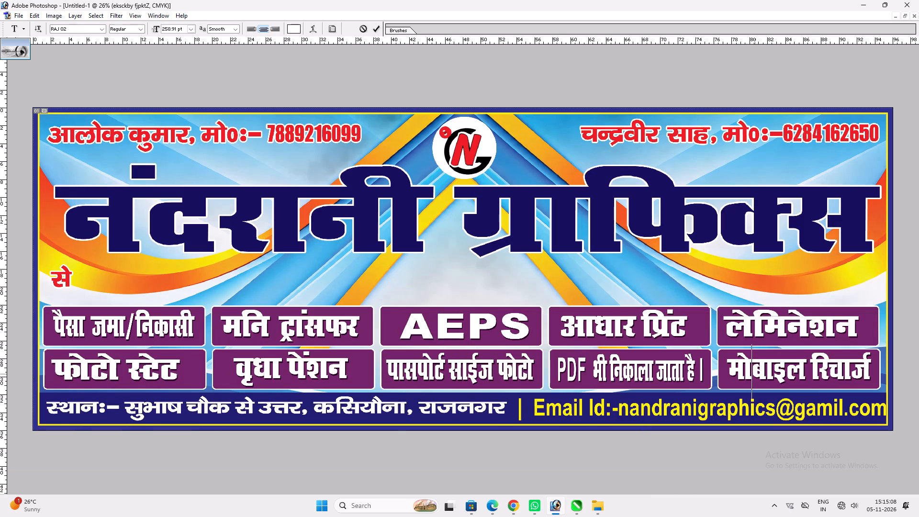
Reposition the लेमिनेशन text in the last upper box and stretch it slightly wider to fit.
key(v)
ctrl+click(771, 329)
drag(771, 329, 782, 332)
key(ctrl+t)
shift+drag(734, 322, 728, 322)
key(shift+Return)
key(v)
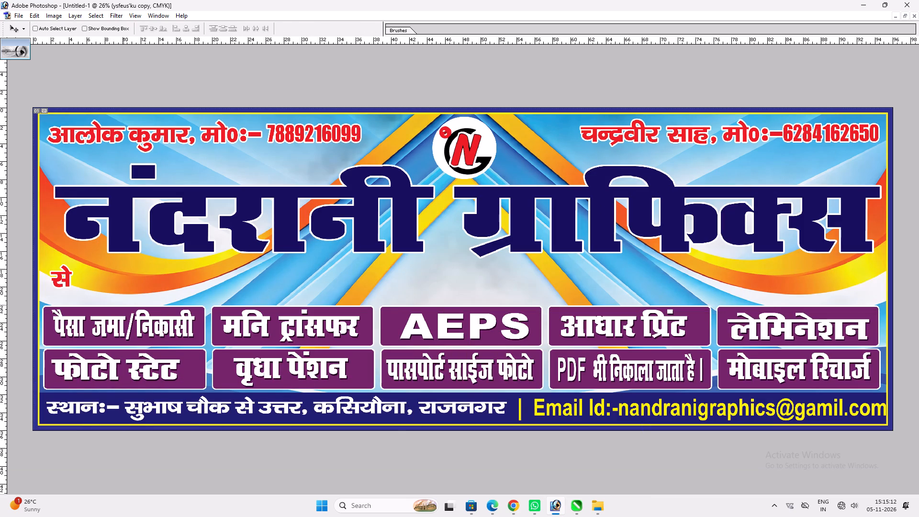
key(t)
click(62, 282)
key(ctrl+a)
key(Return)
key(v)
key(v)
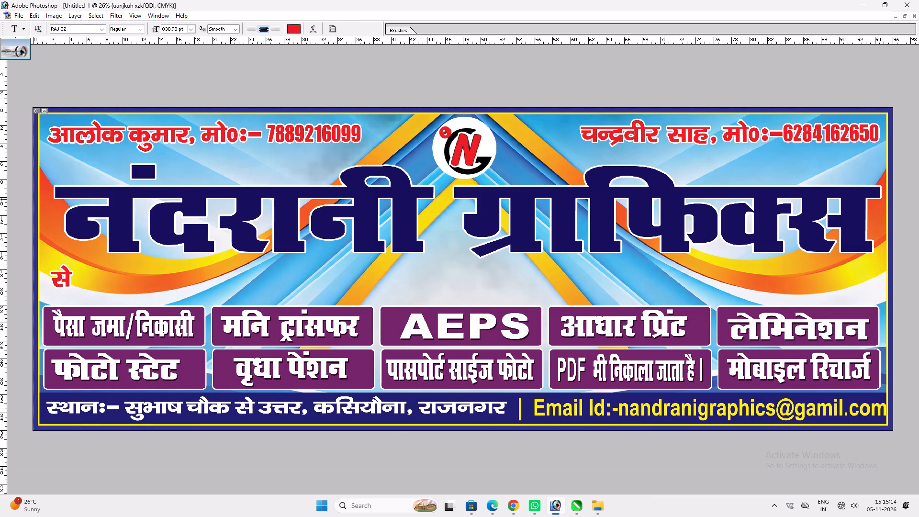
Stretch the नंदरानी ग्राफिक्स headline slightly taller about its centre.
ctrl+click(368, 199)
key(ctrl+t)
key(v)
right_click(397, 181)
click(410, 192)
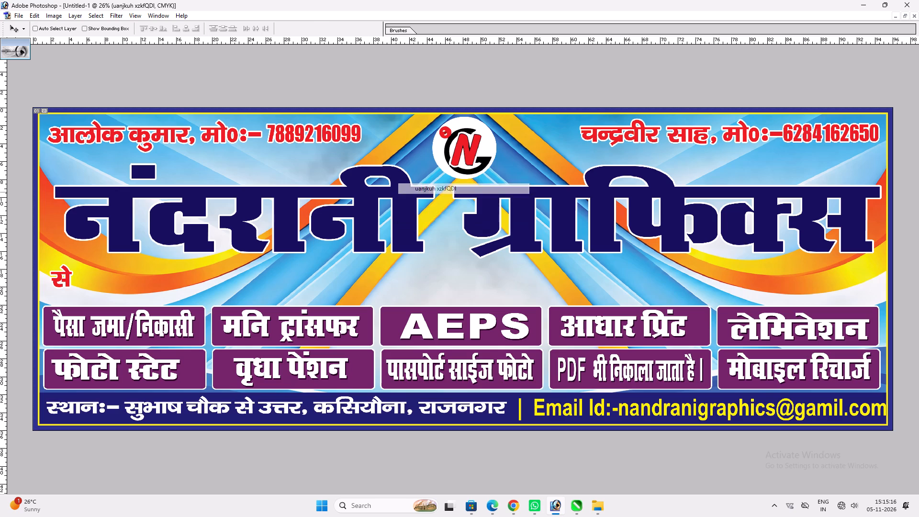
key(ctrl+t)
alt+shift+drag(459, 162, 458, 156)
key(alt+shift+Return)
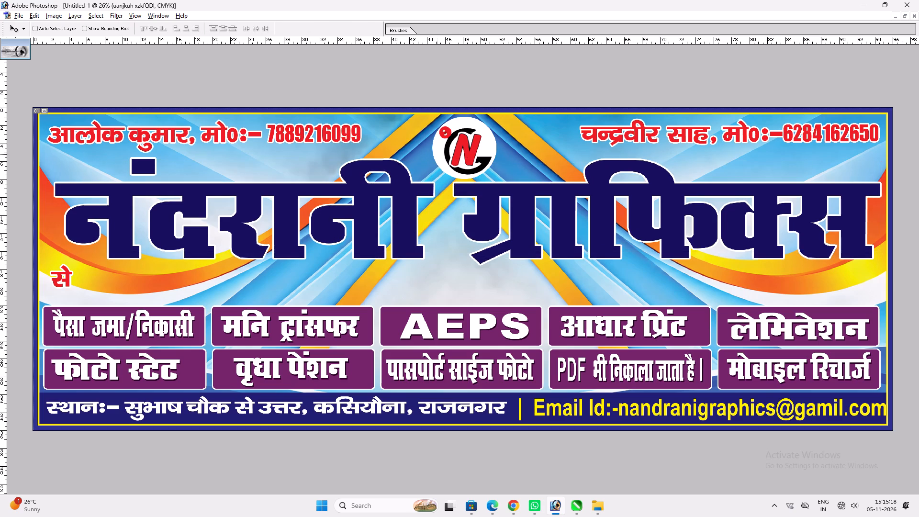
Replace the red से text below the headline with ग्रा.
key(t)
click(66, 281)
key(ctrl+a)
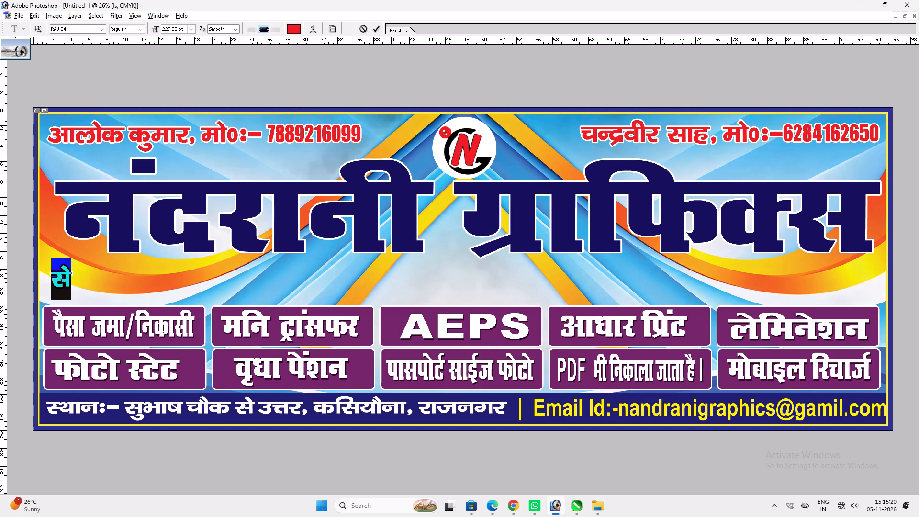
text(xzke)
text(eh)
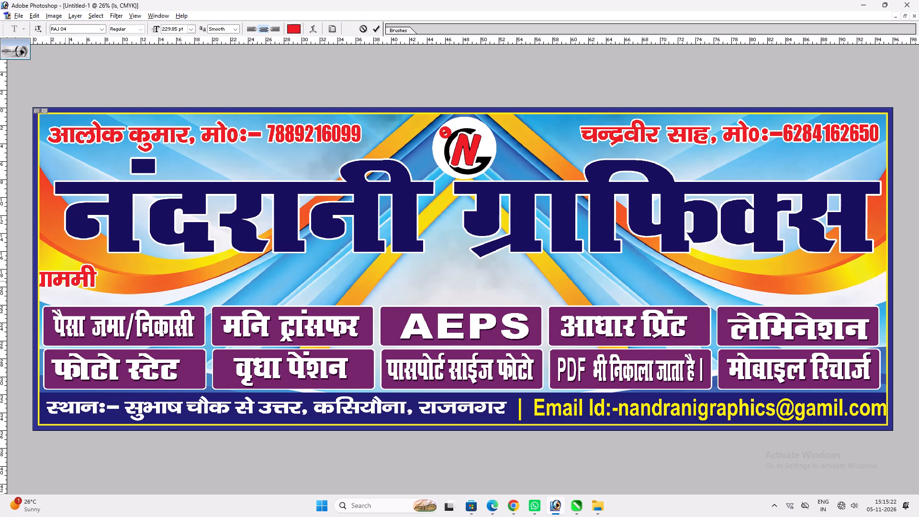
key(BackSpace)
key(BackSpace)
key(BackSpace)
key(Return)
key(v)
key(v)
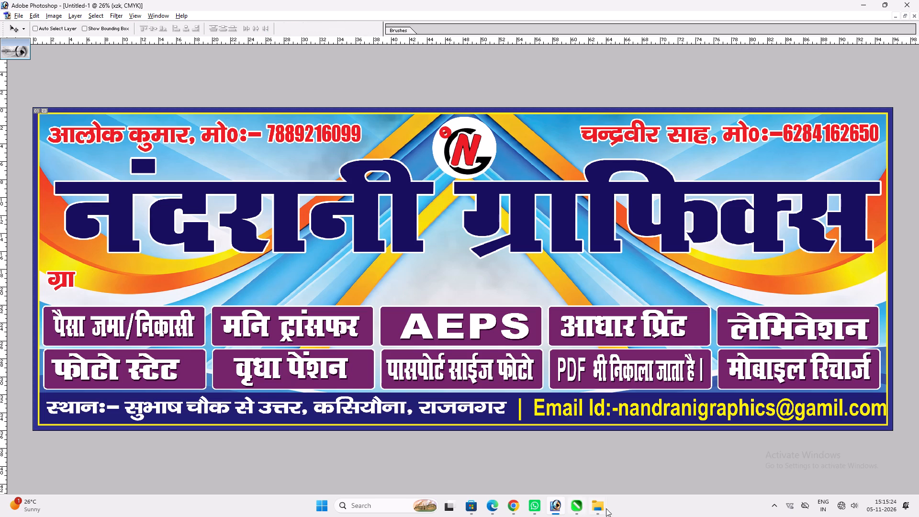
Open the Gramin Bank 5x3= 1pic star file from the alok jee bank folder in Photoshop.
click(603, 504)
click(527, 457)
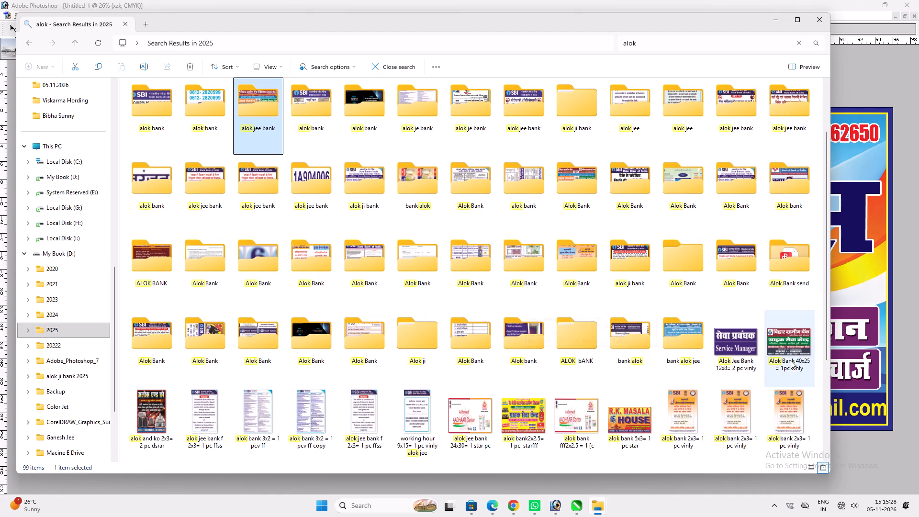
click(273, 125)
key(ctrl+shift+Return)
drag(227, 125, 227, 125)
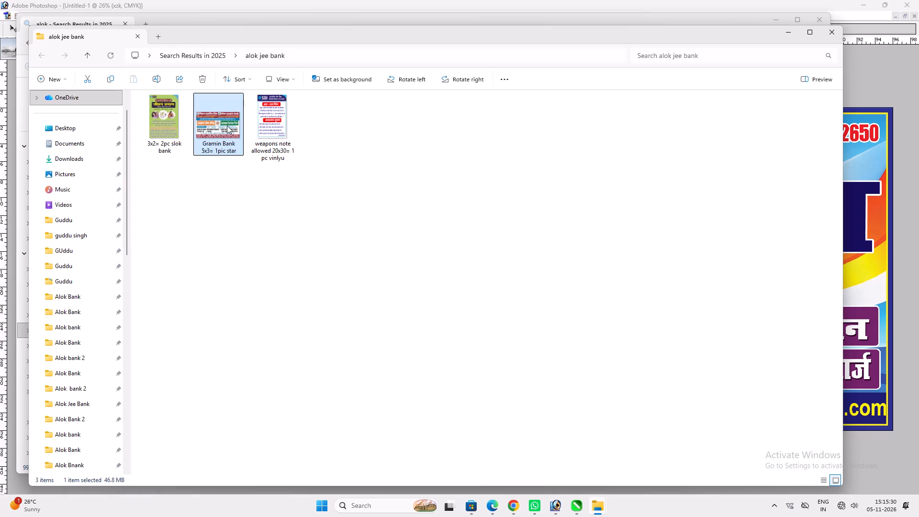
drag(227, 125, 451, 303)
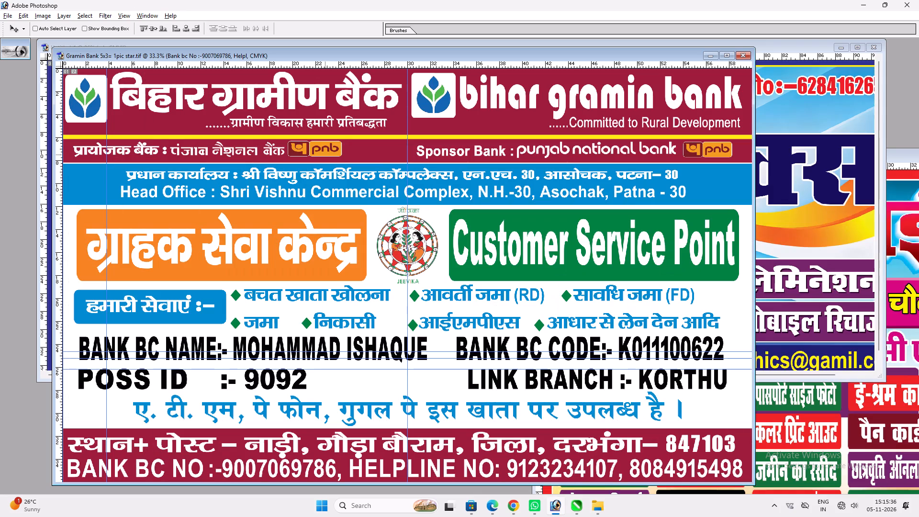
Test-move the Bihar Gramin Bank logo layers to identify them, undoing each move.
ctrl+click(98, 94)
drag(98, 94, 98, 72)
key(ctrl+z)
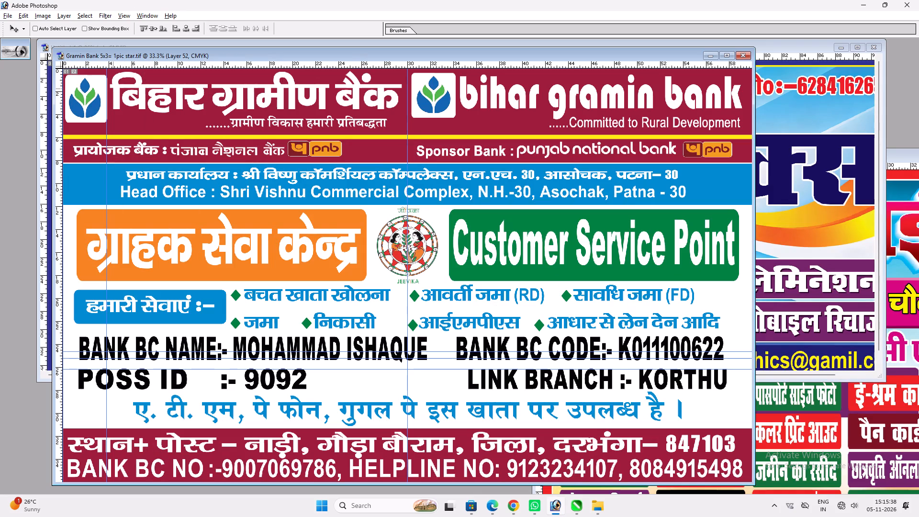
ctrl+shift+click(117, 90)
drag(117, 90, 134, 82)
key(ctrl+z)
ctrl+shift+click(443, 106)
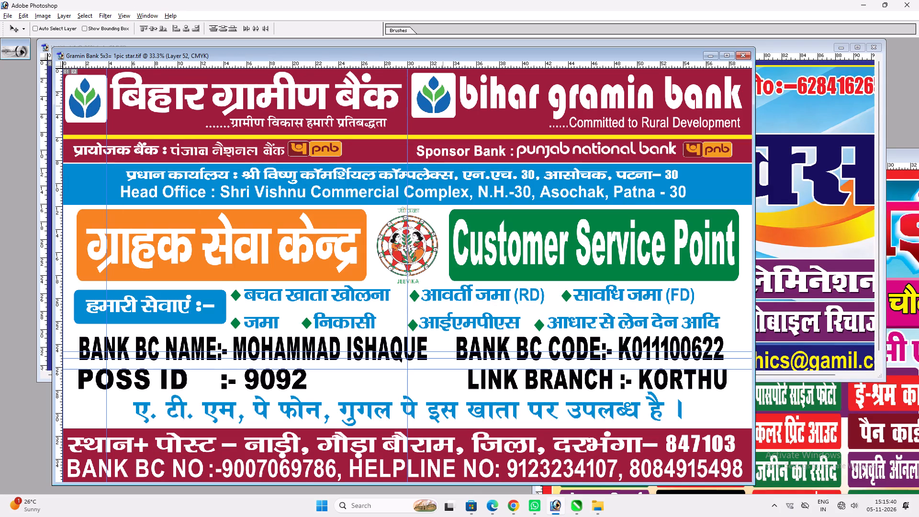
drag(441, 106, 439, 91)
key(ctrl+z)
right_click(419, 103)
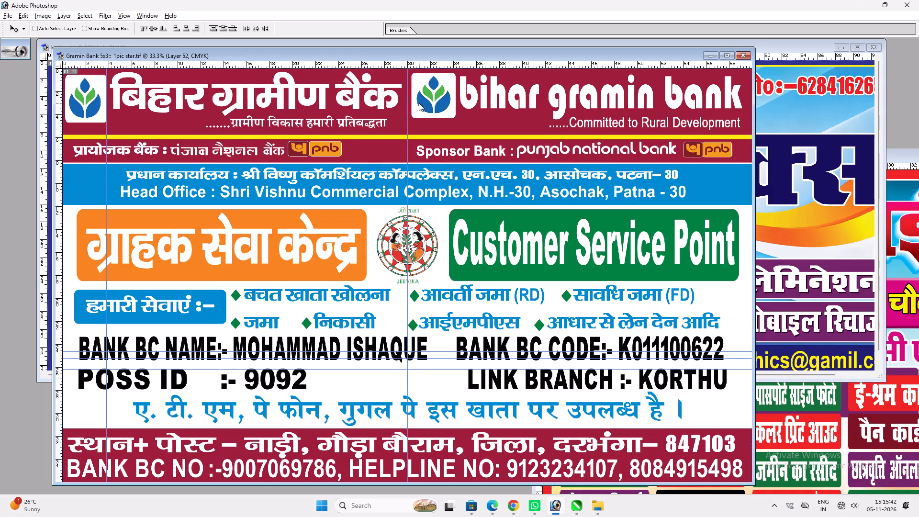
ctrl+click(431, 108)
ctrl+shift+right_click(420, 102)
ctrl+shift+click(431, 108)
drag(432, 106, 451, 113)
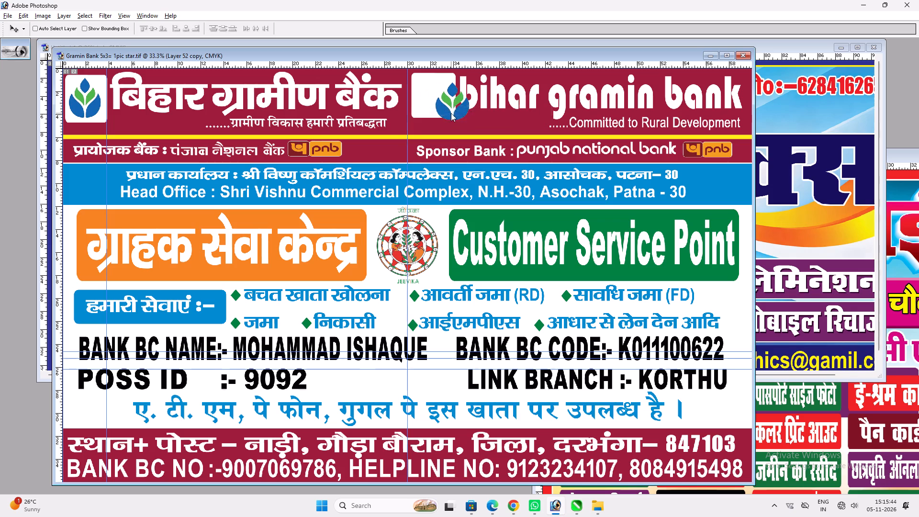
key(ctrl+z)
Link the Bihar Gramin Bank logo, its white backing, the Hindi bank name and the tagline so they move together.
ctrl+click(394, 100)
drag(394, 100, 391, 125)
key(ctrl+z)
ctrl+shift+click(386, 120)
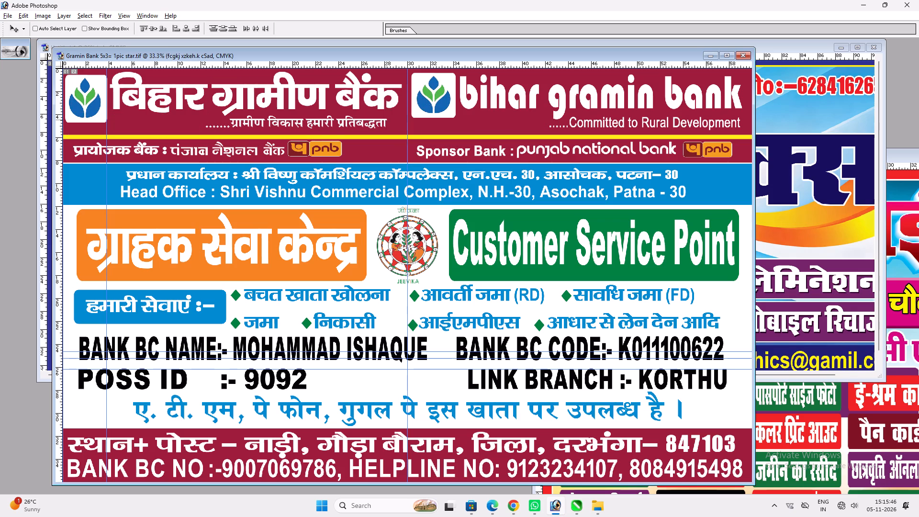
ctrl+shift+drag(386, 119, 385, 107)
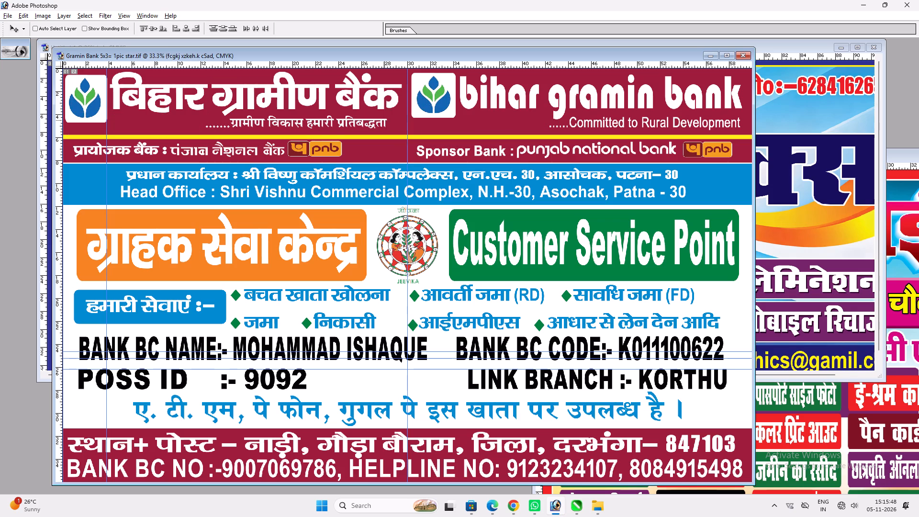
ctrl+click(384, 120)
drag(384, 120, 384, 110)
key(ctrl+z)
ctrl+shift+click(377, 102)
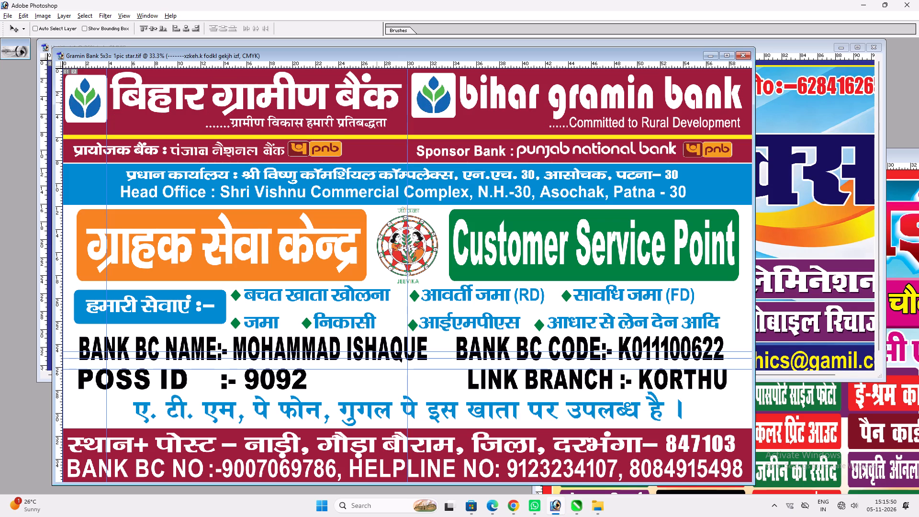
ctrl+shift+drag(377, 102, 380, 85)
key(ctrl+z)
ctrl+shift+click(92, 107)
ctrl+shift+drag(92, 107, 92, 85)
key(ctrl+z)
ctrl+shift+click(95, 103)
drag(95, 105, 98, 123)
key(ctrl+z)
ctrl+shift+click(101, 84)
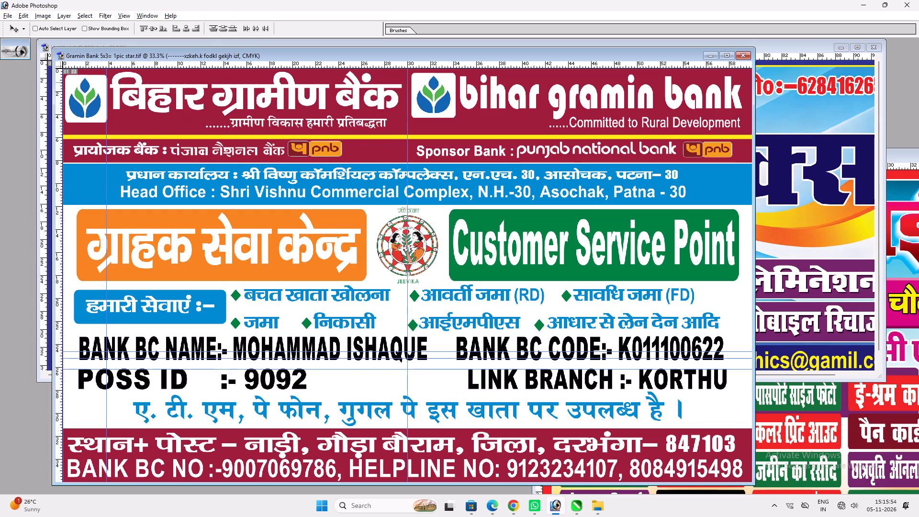
ctrl+shift+click(86, 82)
drag(86, 82, 88, 119)
key(ctrl+z)
key(f)
key(f)
key(f)
drag(261, 103, 293, 145)
key(ctrl+z)
Copy the linked Hindi Bihar Gramin Bank logo and name into the banner and place them below the headline's left end.
drag(288, 90, 807, 211)
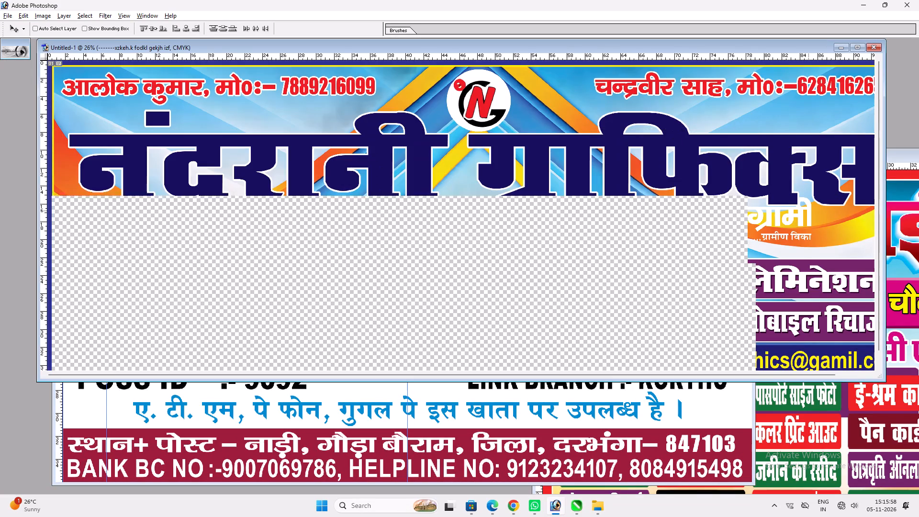
click(858, 49)
key(v)
key(v)
drag(775, 247, 269, 269)
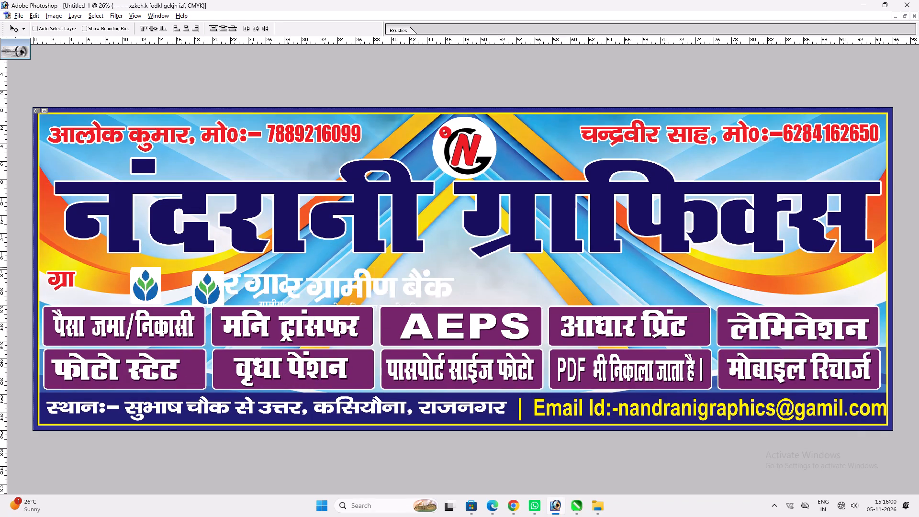
drag(269, 269, 210, 258)
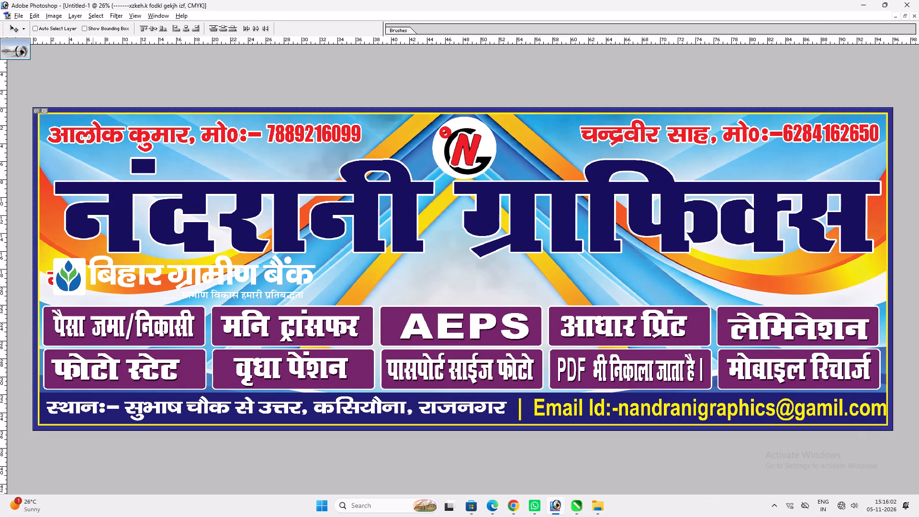
Delete the red ग्रा text behind the bank logo.
ctrl+click(50, 281)
key(alt+l)
key(alt+l)
key(alt+l)
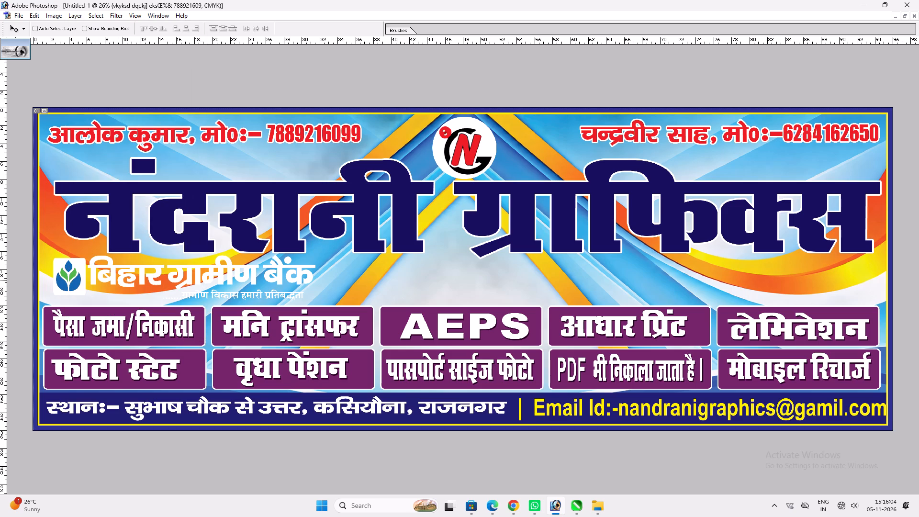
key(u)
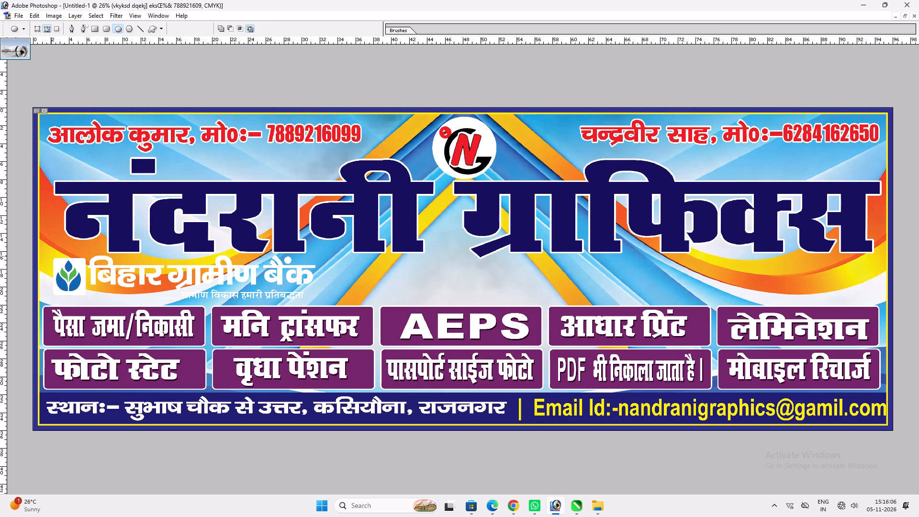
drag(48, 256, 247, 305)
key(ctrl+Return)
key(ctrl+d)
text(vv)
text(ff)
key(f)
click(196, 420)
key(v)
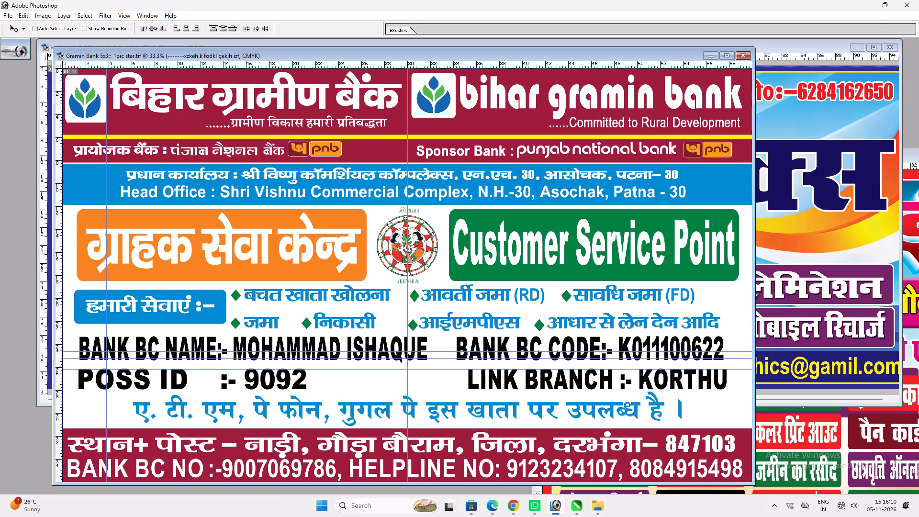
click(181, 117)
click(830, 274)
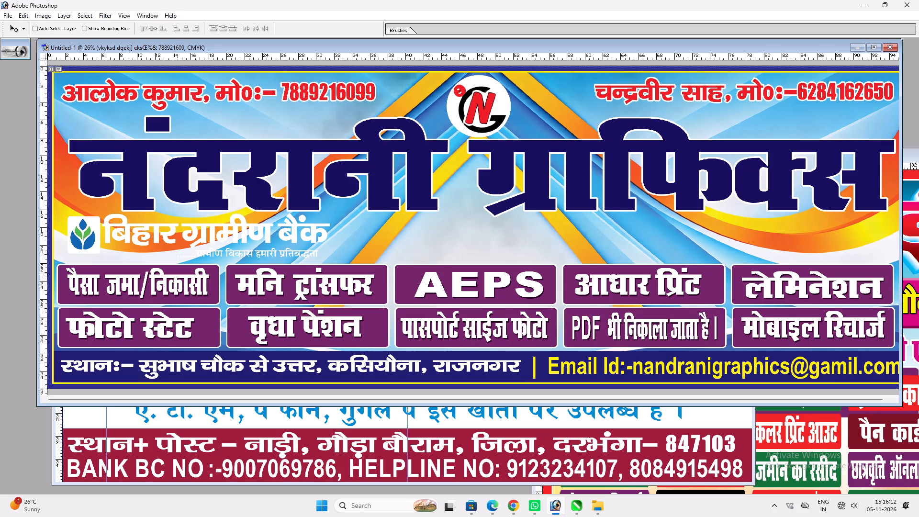
Create a white rounded rectangle with 0.3 in corner radius around the bank logo, copied from the Background, and bring it to the front.
key(u)
click(110, 28)
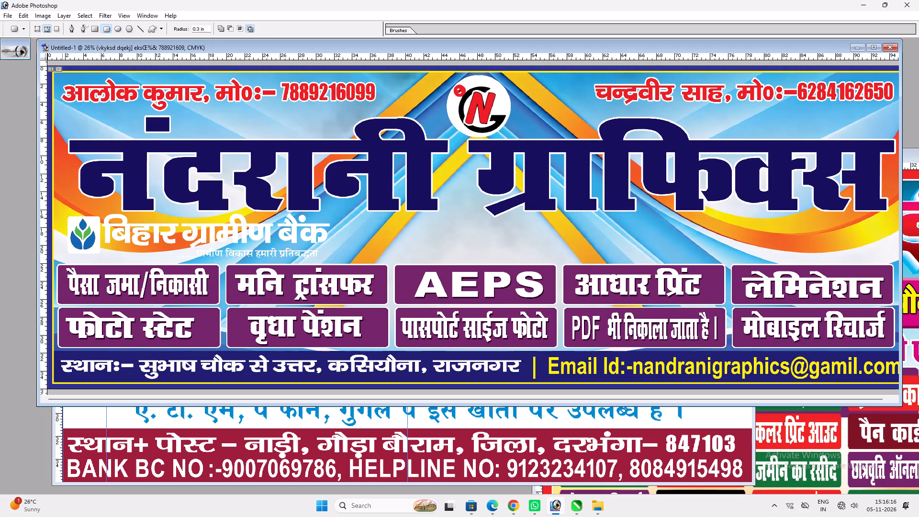
drag(60, 213, 353, 261)
key(ctrl+Return)
key(v)
right_click(439, 214)
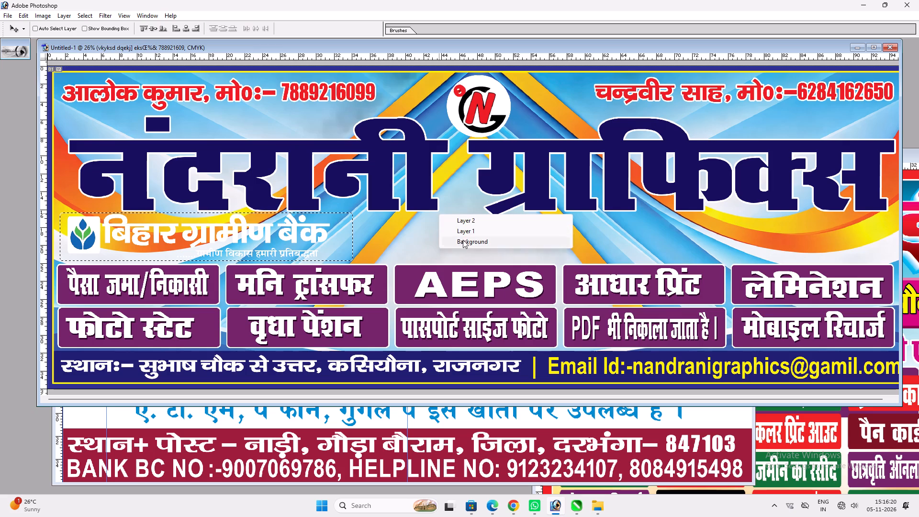
click(463, 240)
key(ctrl+c)
key(ctrl+v)
key(ctrl+bracketright)
key(f)
text(ff)
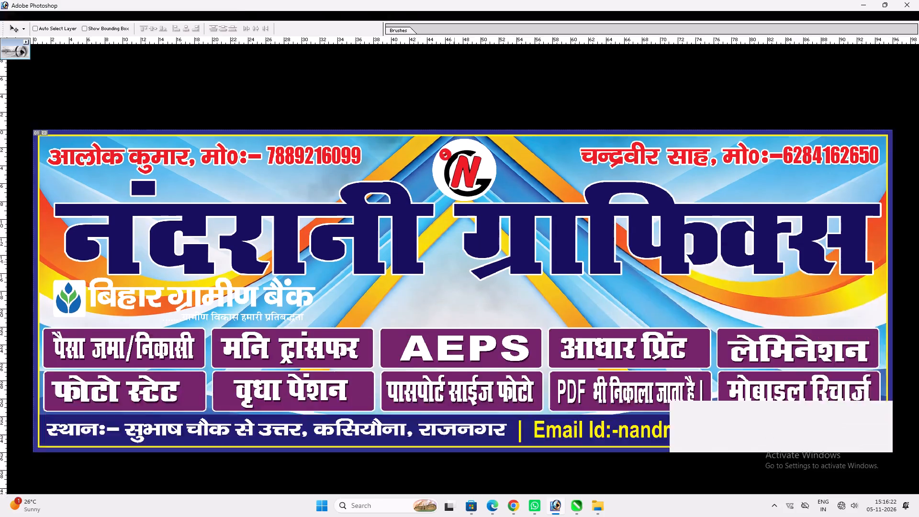
key(f)
key(ctrl+shift+bracketright)
key(v)
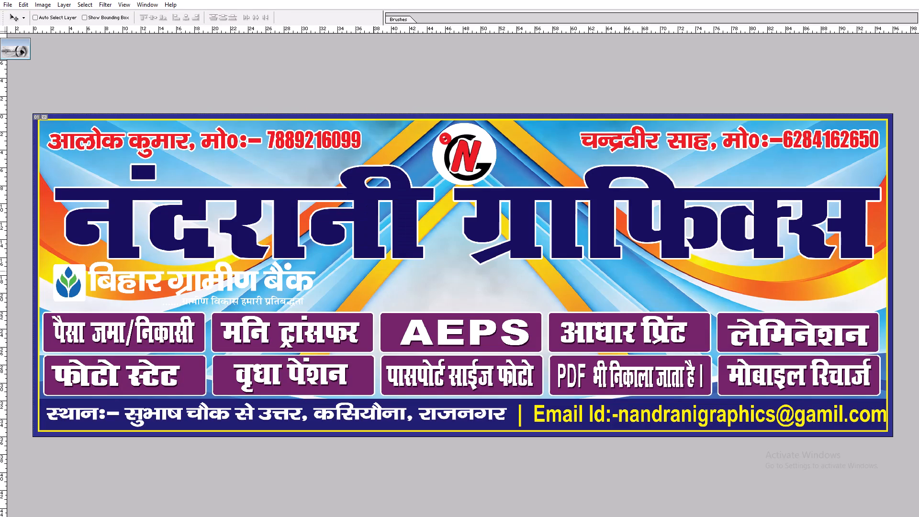
key(f)
key(f)
key(f)
key(f)
key(f)
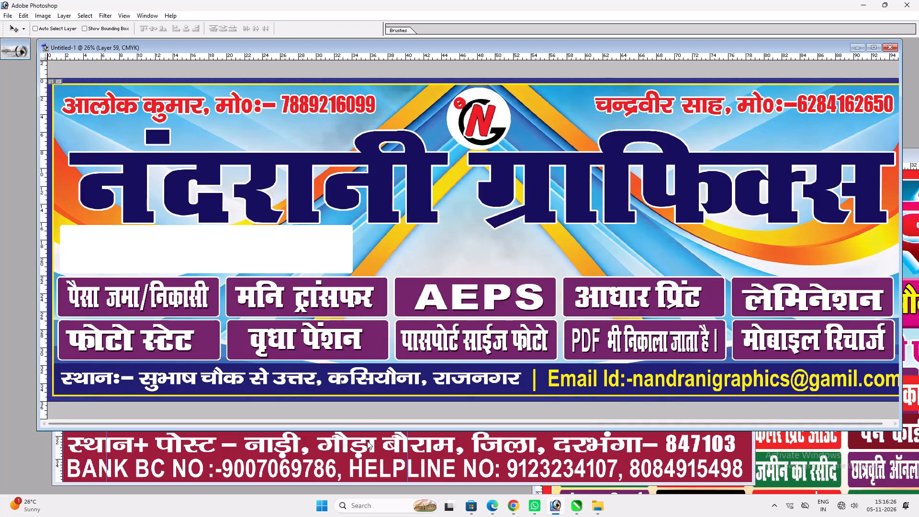
Copy the layer style of the maroon header band in the Gramin Bank file onto the banner's white rounded rectangle.
click(367, 446)
key(v)
ctrl+click(395, 121)
key(alt+l)
key(alt+y)
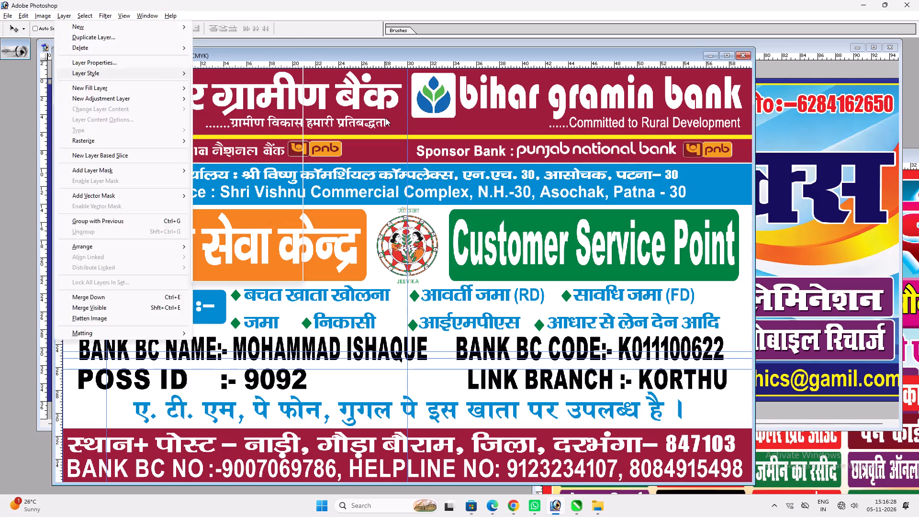
key(alt+c)
click(773, 205)
ctrl+click(253, 257)
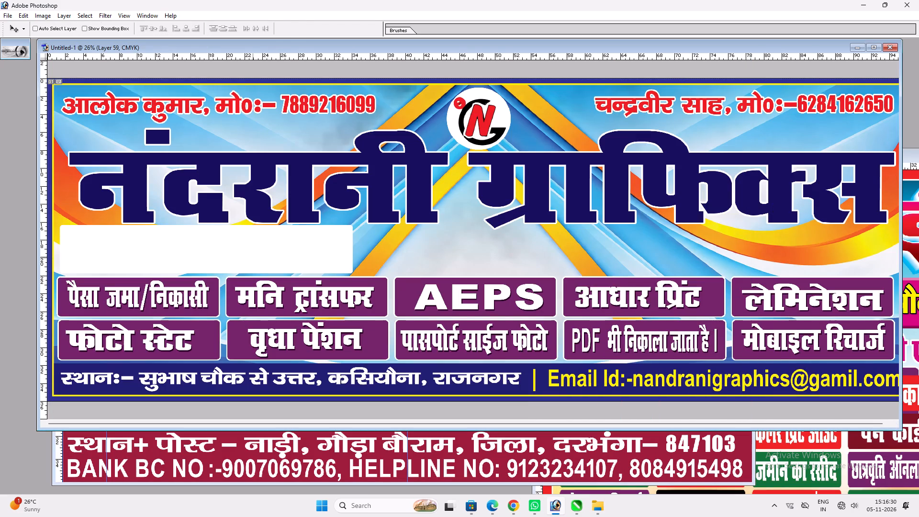
key(alt+l)
key(alt+y)
key(p)
Lower the top edge of the maroon rounded rectangle slightly to clear the headline.
key(ctrl+t)
shift+drag(281, 225, 279, 226)
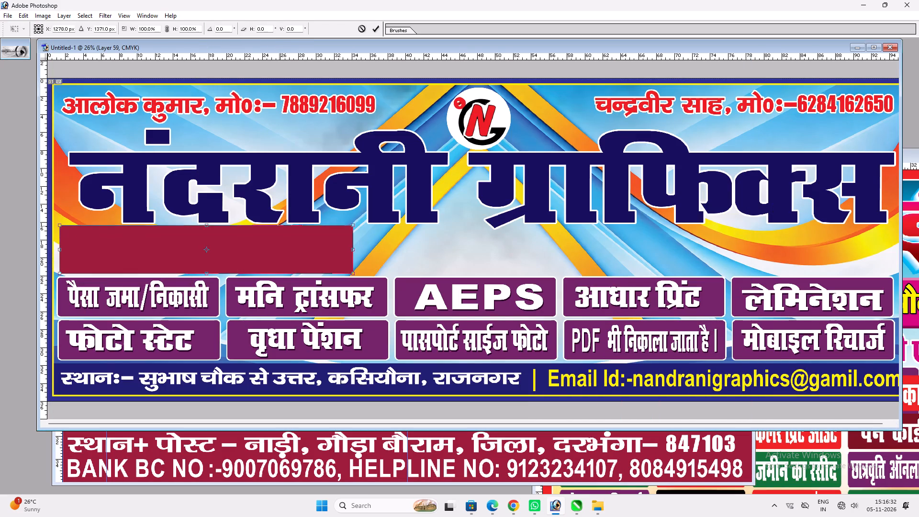
shift+drag(279, 226, 275, 228)
key(Return)
key(v)
Add a thin white outside stroke to the maroon rounded rectangle.
key(alt+l)
key(alt+y)
key(k)
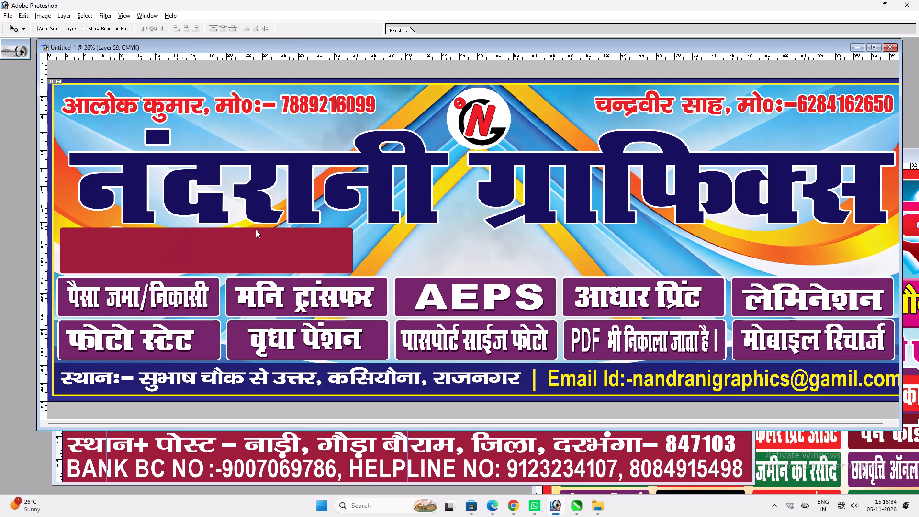
scroll(400, 317, up, 4)
scroll(349, 217, up, 2)
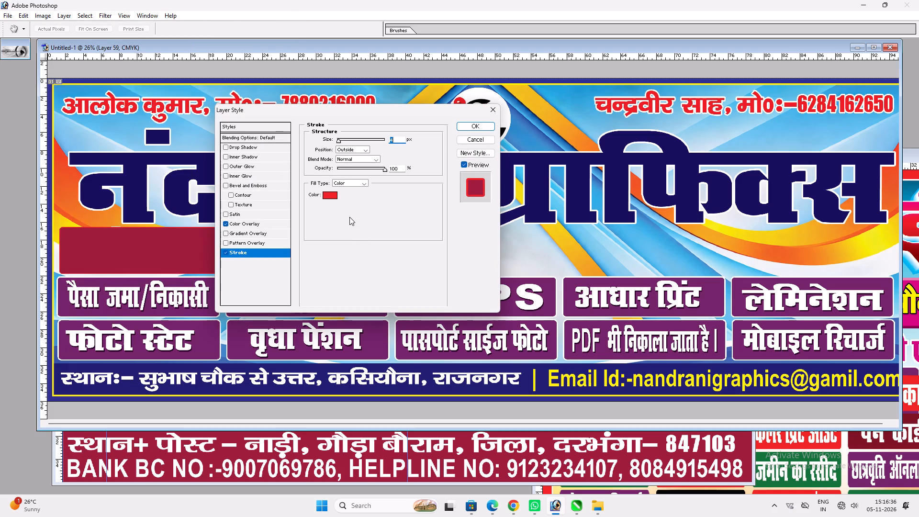
scroll(349, 217, up, 1)
click(333, 195)
drag(277, 275, 91, 168)
key(Return)
scroll(403, 279, up, 1)
key(Return)
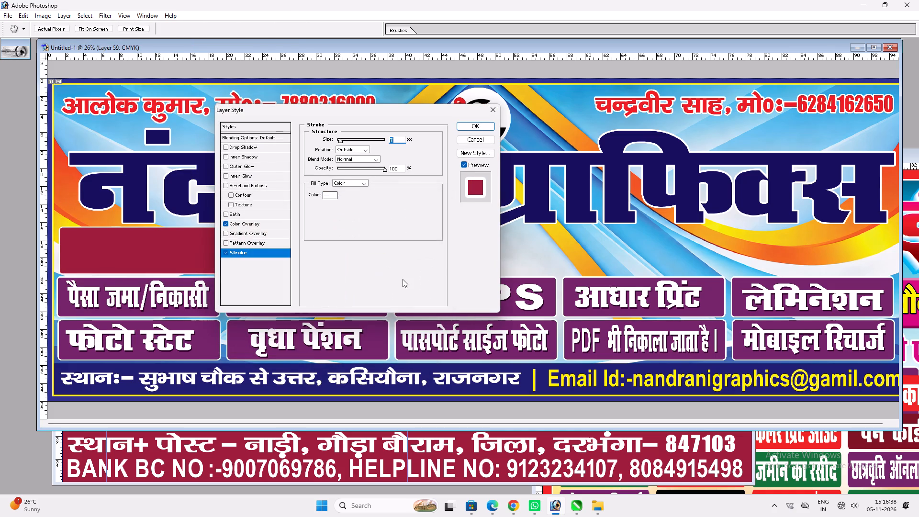
key(v)
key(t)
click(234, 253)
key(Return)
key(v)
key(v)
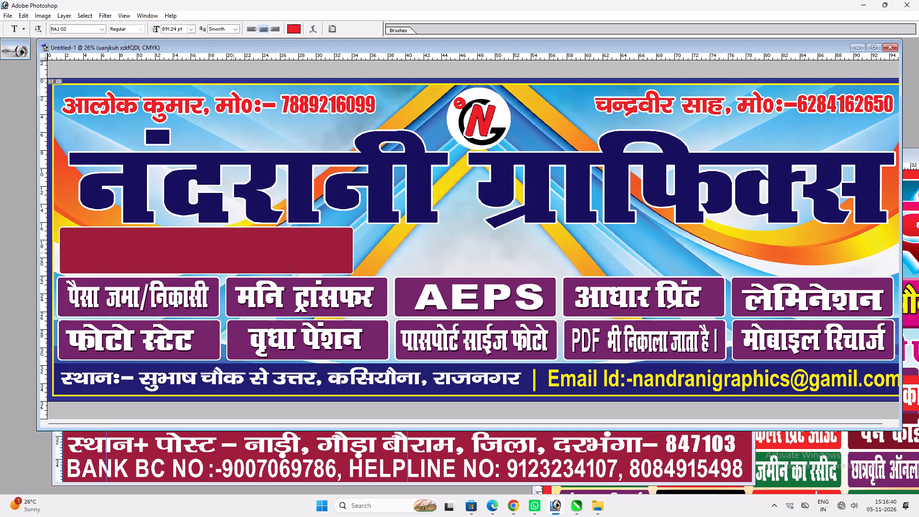
Move the maroon rounded rectangle down the layer stack so it sits behind the Bihar Gramin Bank logo but above the banner background.
right_click(291, 251)
click(322, 263)
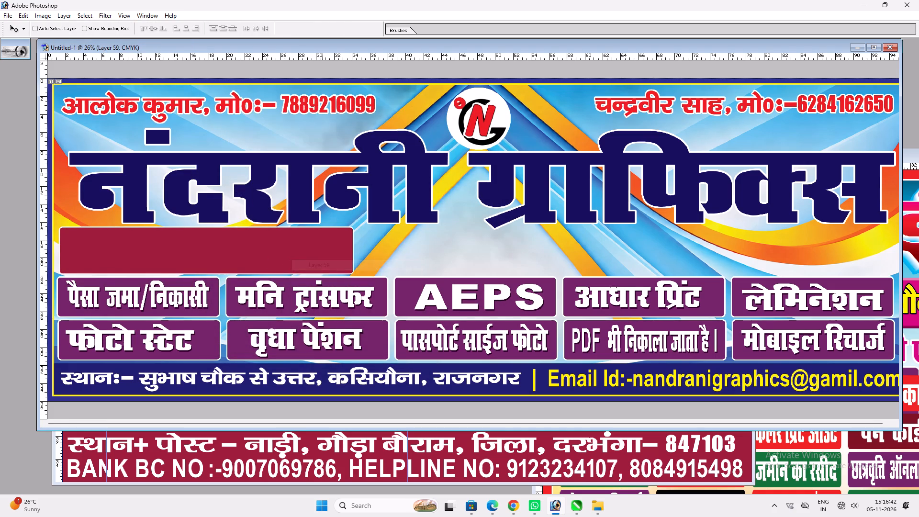
key(ctrl+shift+bracketleft)
key(ctrl+bracketright)
key(ctrl+bracketright)
key(ctrl+bracketright)
key(ctrl+bracketright)
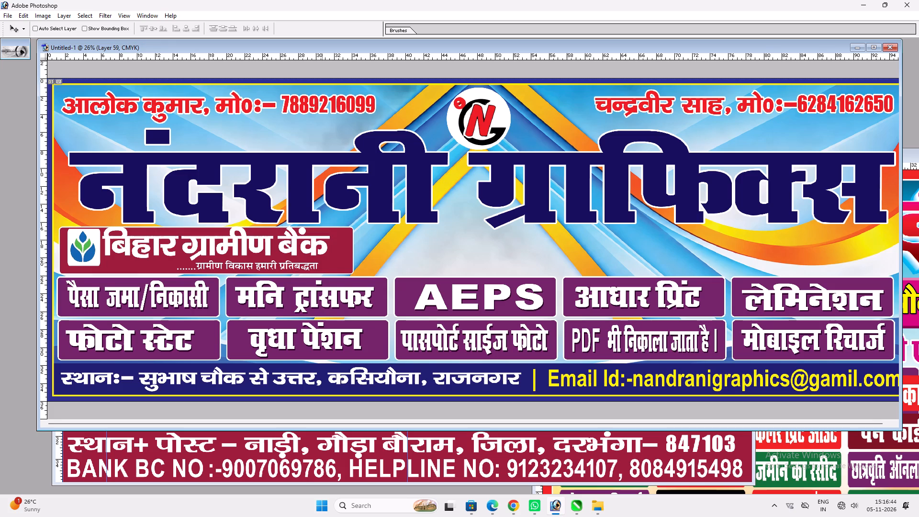
Squash the Bihar Gramin Bank logo slightly from its top edge and shift it closer to the maroon box's left edge.
key(v)
ctrl+click(311, 249)
key(ctrl+t)
shift+drag(307, 227, 305, 229)
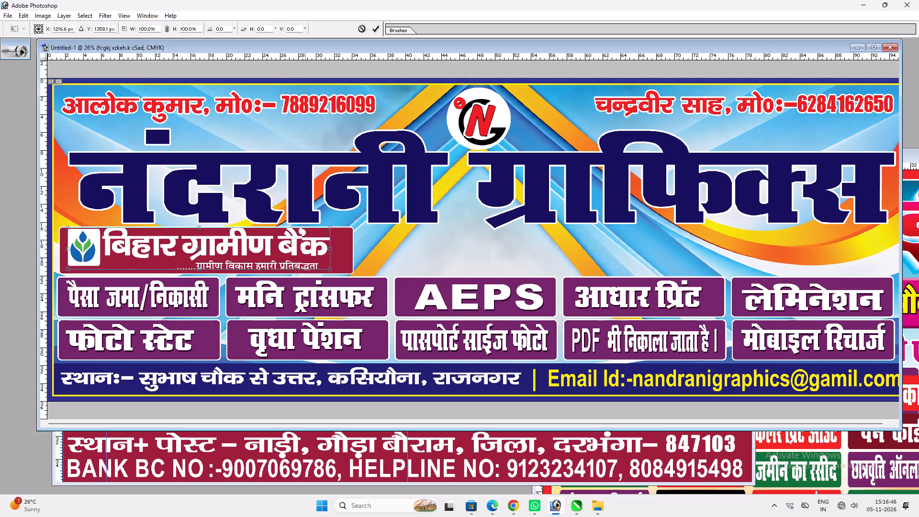
shift+drag(305, 229, 305, 233)
key(shift+Return)
drag(325, 258, 322, 258)
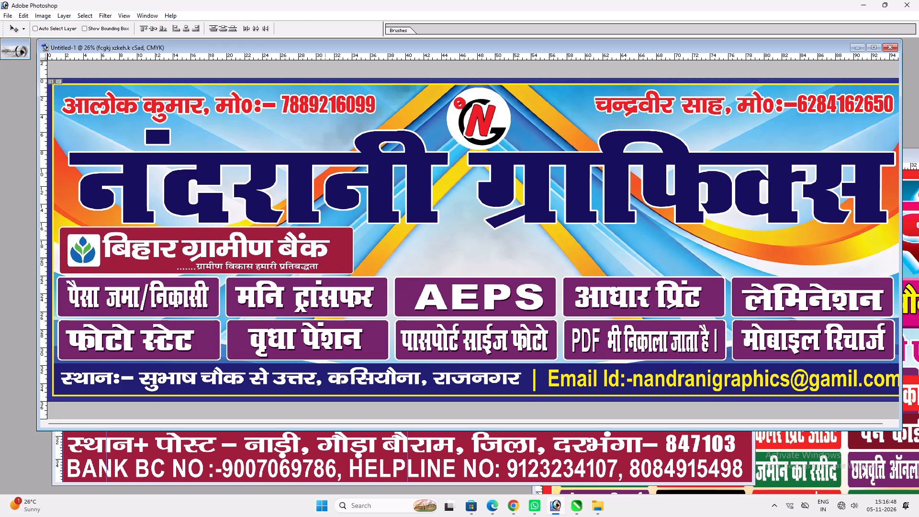
drag(322, 258, 321, 257)
Enlarge the Bihar Gramin Bank logo proportionally to about 105.4% so it fills more of the maroon box.
key(ctrl+t)
shift+drag(324, 264, 335, 263)
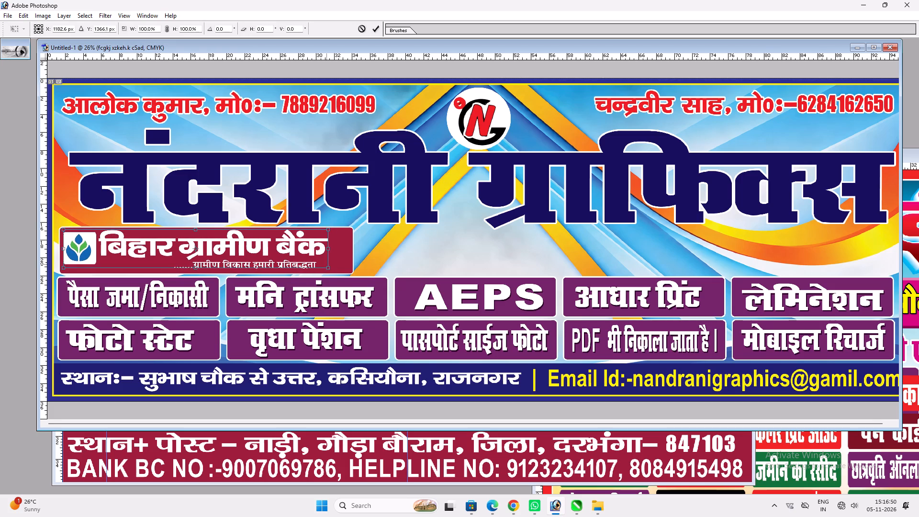
shift+drag(335, 263, 339, 261)
shift+click(341, 251)
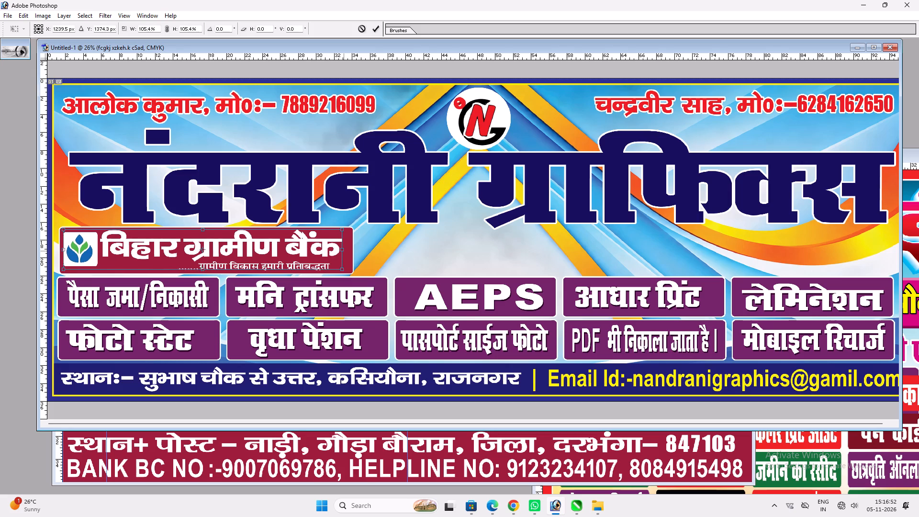
key(shift+Return)
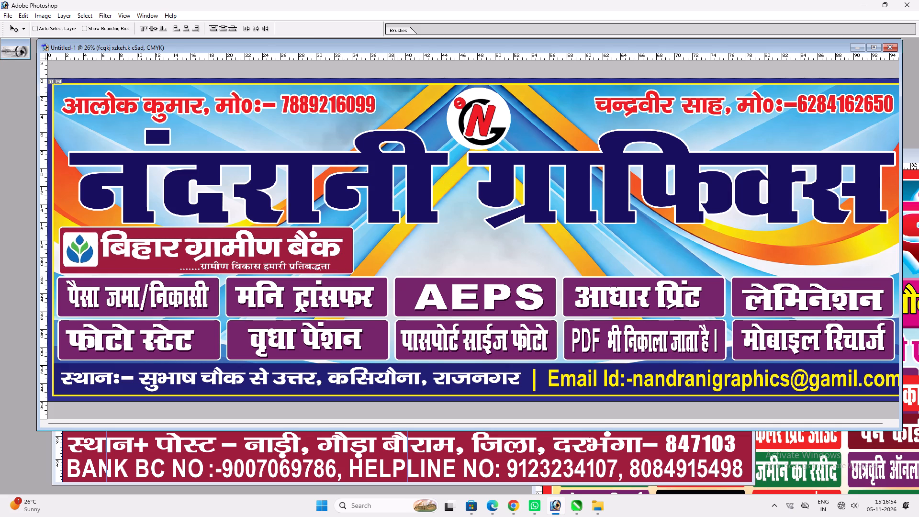
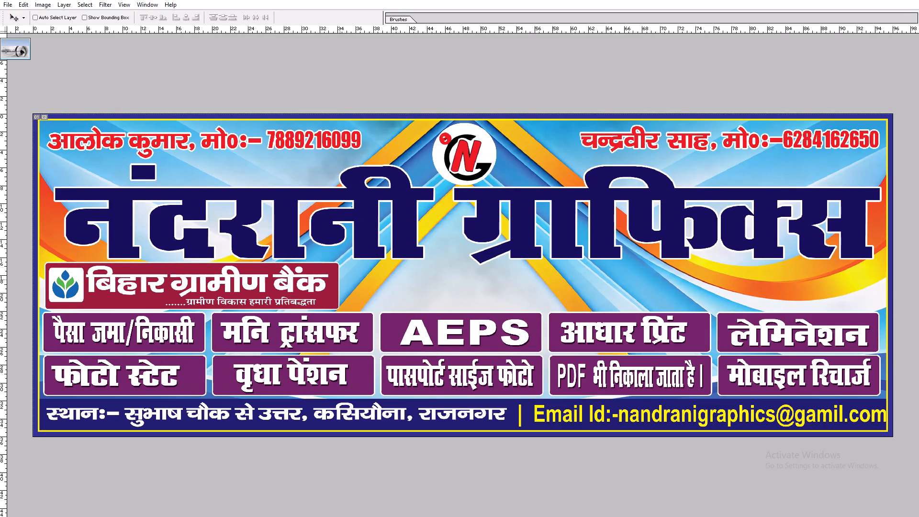
Widen the maroon box behind the bank logo by extending its right edge to about the 41-inch mark.
ctrl+click(334, 281)
key(ctrl+t)
shift+drag(340, 277, 401, 282)
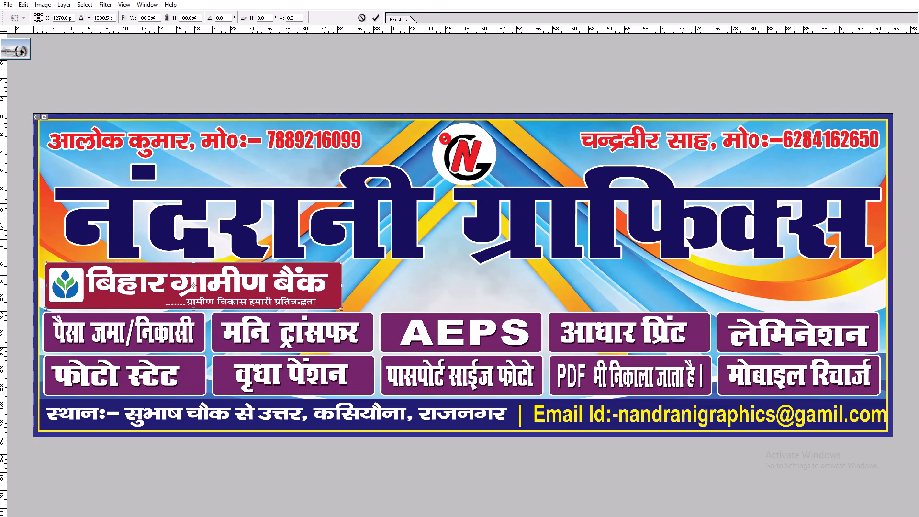
shift+drag(401, 282, 404, 282)
key(shift+Return)
key(v)
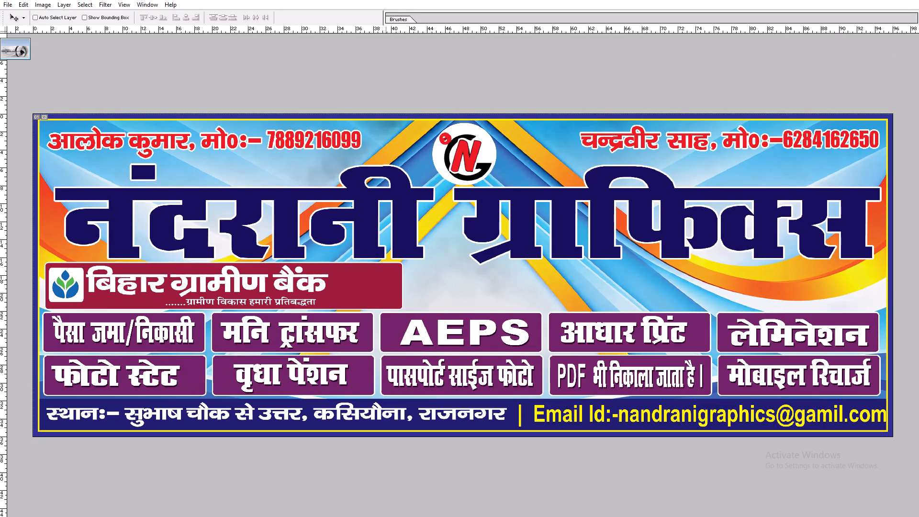
Stretch the Bihar Gramin Bank logo horizontally to the right so it fills the widened maroon box.
ctrl+click(321, 287)
key(ctrl+t)
shift+drag(327, 285, 384, 286)
key(shift+Return)
key(v)
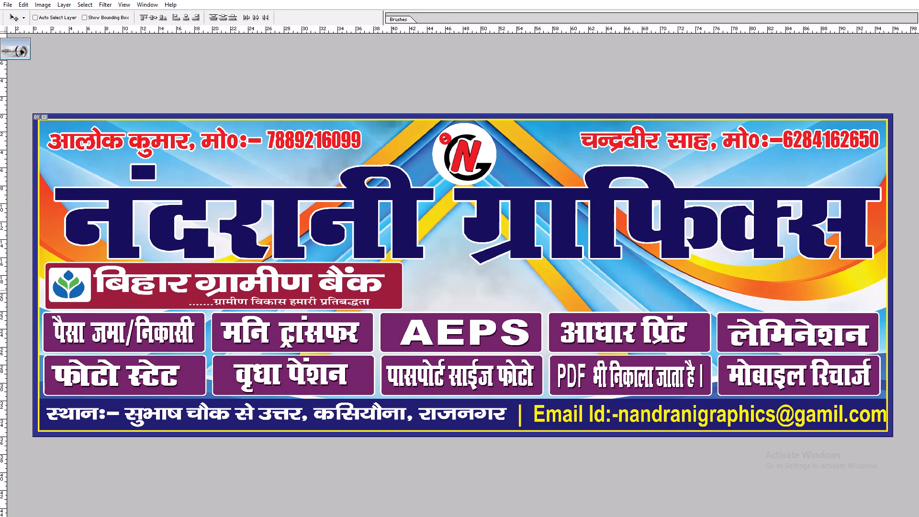
Trim the maroon box from its right edge so it fits closer to the bank logo.
ctrl+click(392, 290)
key(ctrl+t)
shift+drag(401, 285, 395, 282)
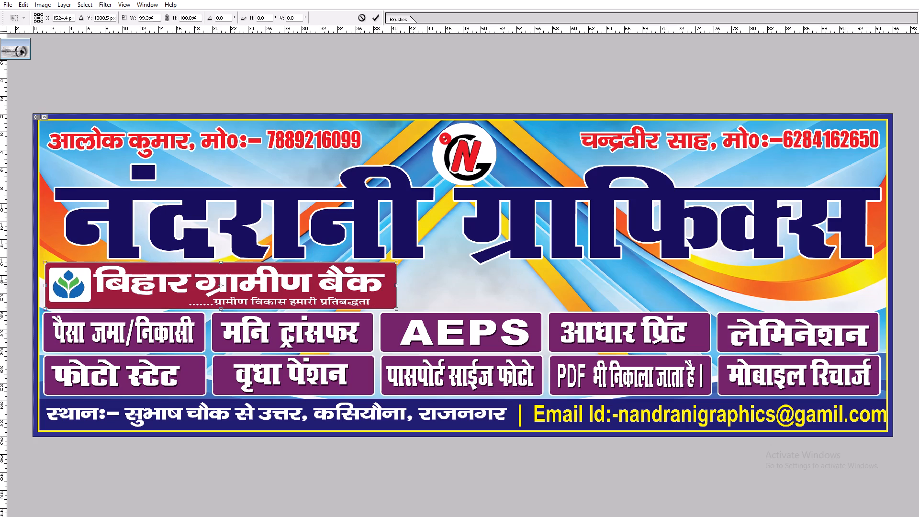
key(shift+Return)
key(v)
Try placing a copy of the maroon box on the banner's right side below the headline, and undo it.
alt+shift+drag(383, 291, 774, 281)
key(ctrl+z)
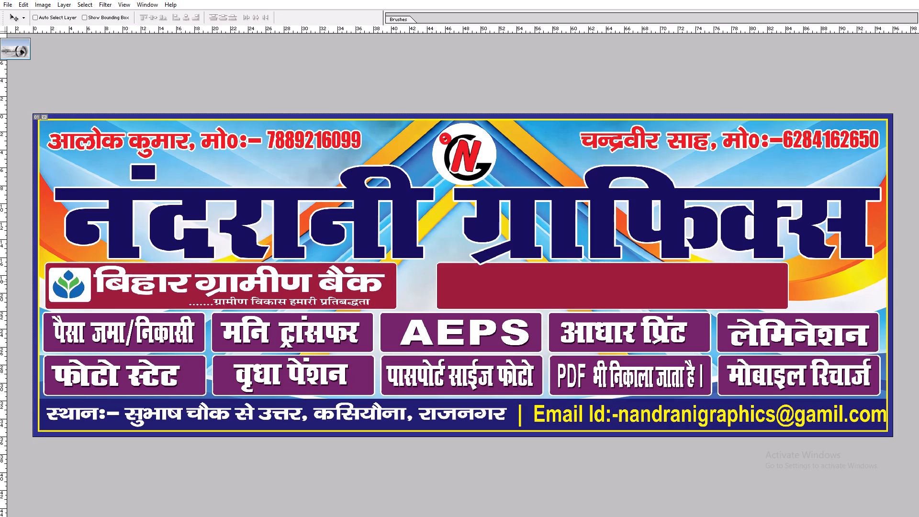
Copy the orange ग्राहक सेवा केन्द्र panel from the Gramin Bank 5x3 document into the Nandrani Graphics banner.
text(ff)
click(397, 461)
key(v)
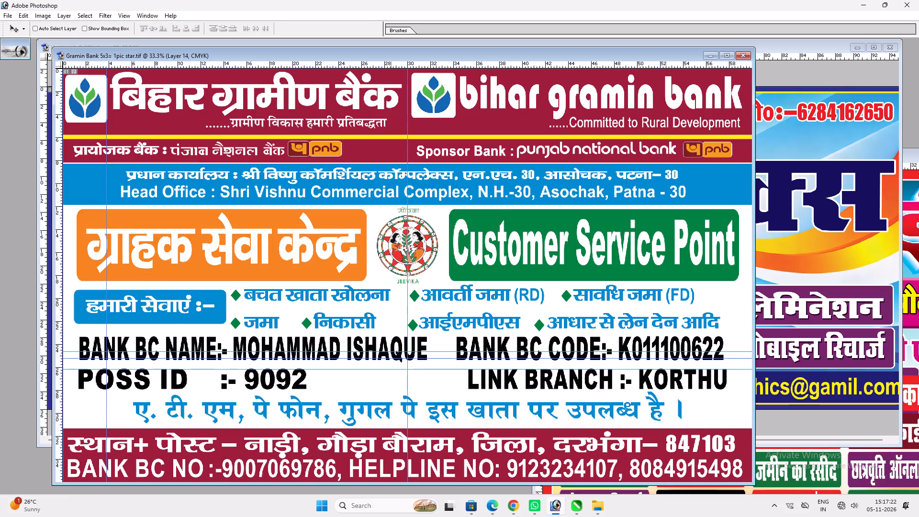
ctrl+click(346, 258)
drag(346, 258, 375, 260)
key(ctrl+z)
drag(343, 257, 834, 252)
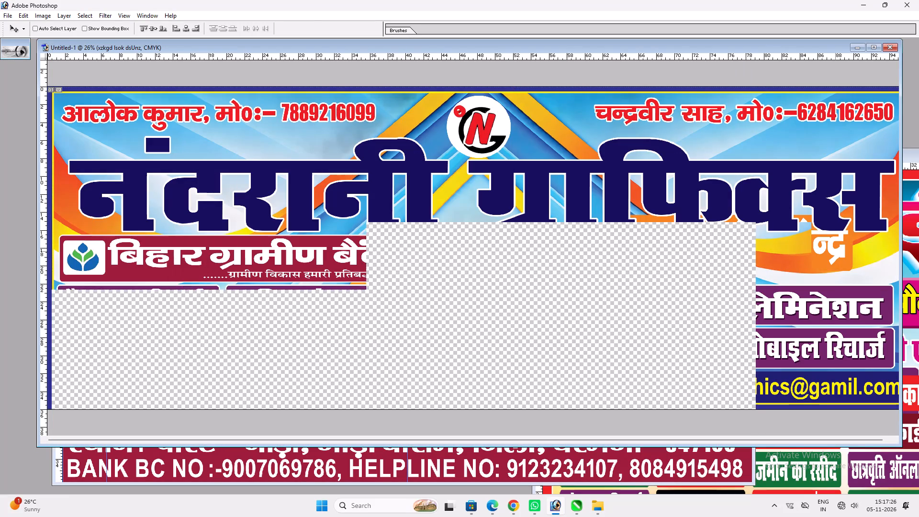
Flatten the orange ग्राहक सेवा केन्द्र panel from its top edge and place it at the banner's right side below the headline.
click(870, 48)
key(v)
drag(724, 257, 566, 281)
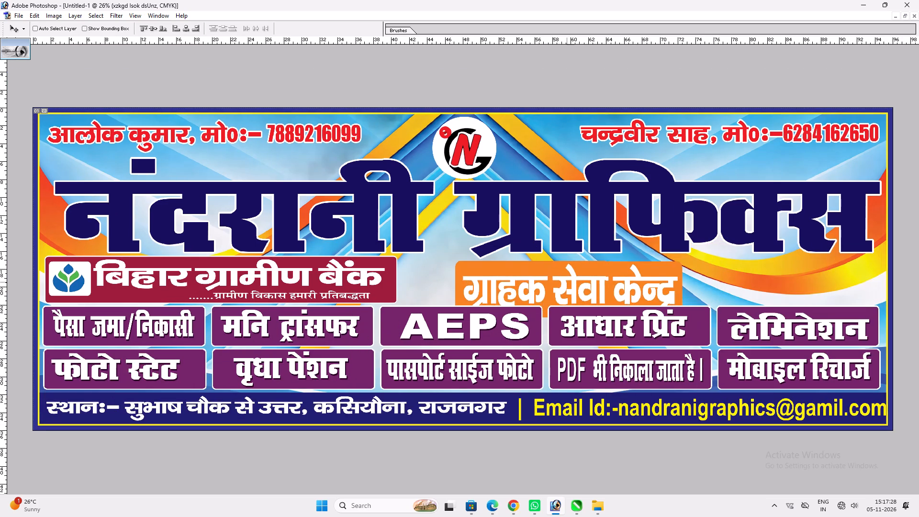
drag(566, 281, 620, 270)
key(ctrl+t)
shift+drag(641, 248, 638, 266)
key(shift+Return)
key(v)
drag(649, 288, 807, 281)
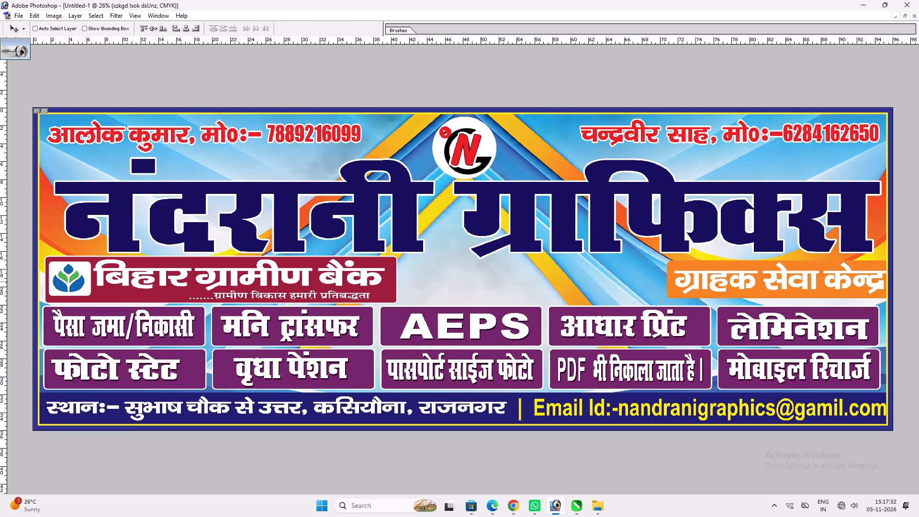
drag(807, 281, 790, 281)
Widen the orange panel leftward, settling its left edge at about the 60-inch mark, and enlarge its height slightly.
key(ctrl+t)
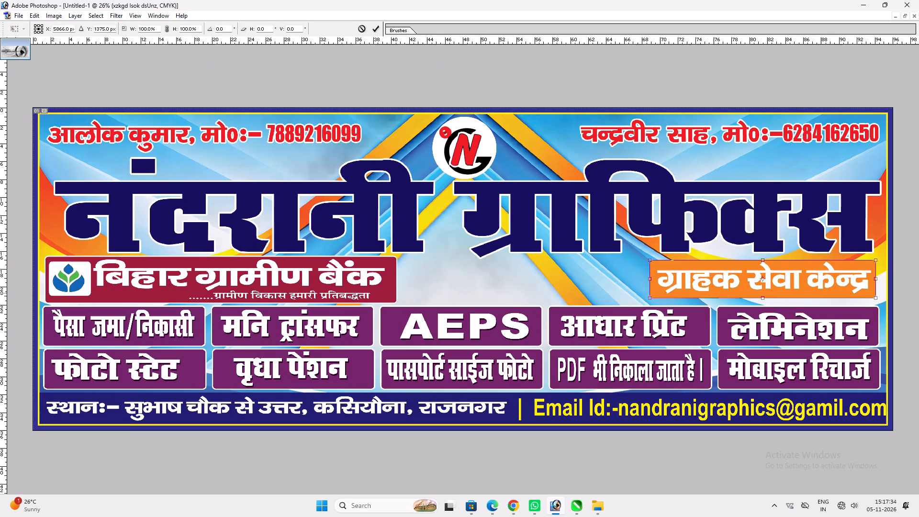
shift+drag(650, 291, 510, 280)
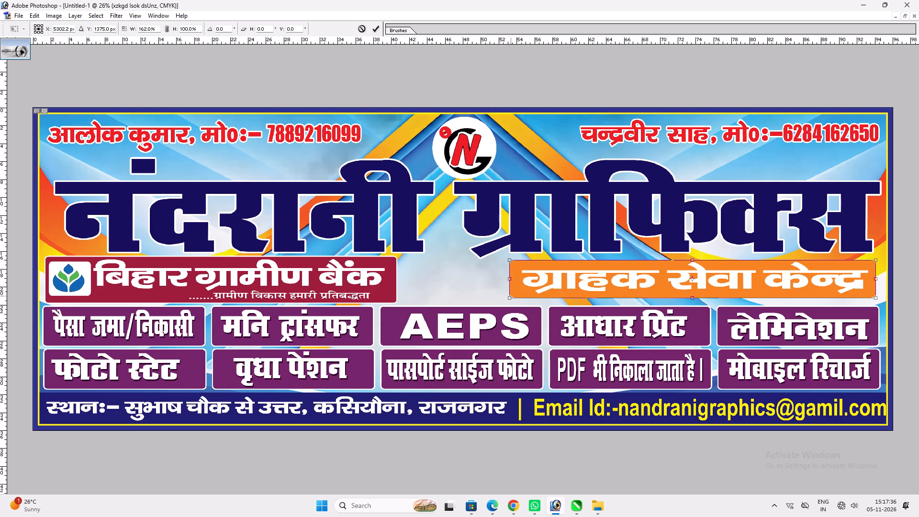
shift+drag(511, 296, 488, 293)
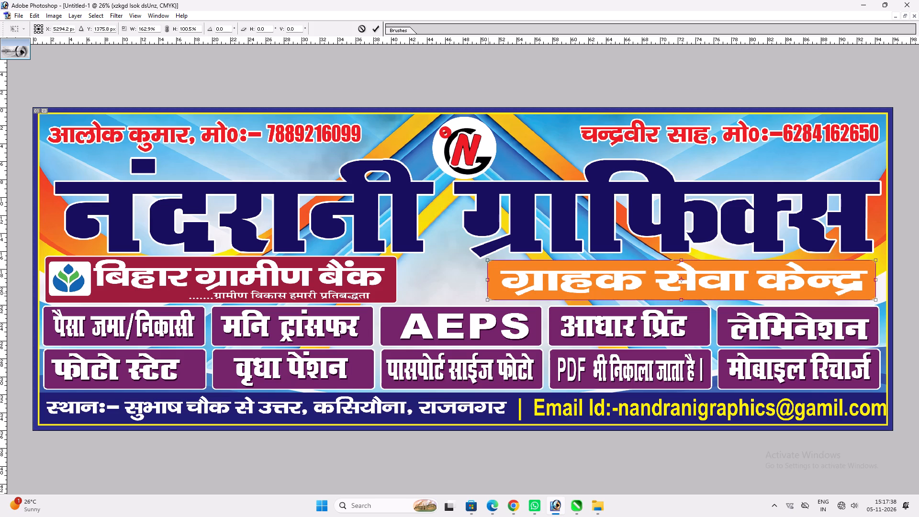
key(shift+Return)
key(v)
ctrl+click(527, 264)
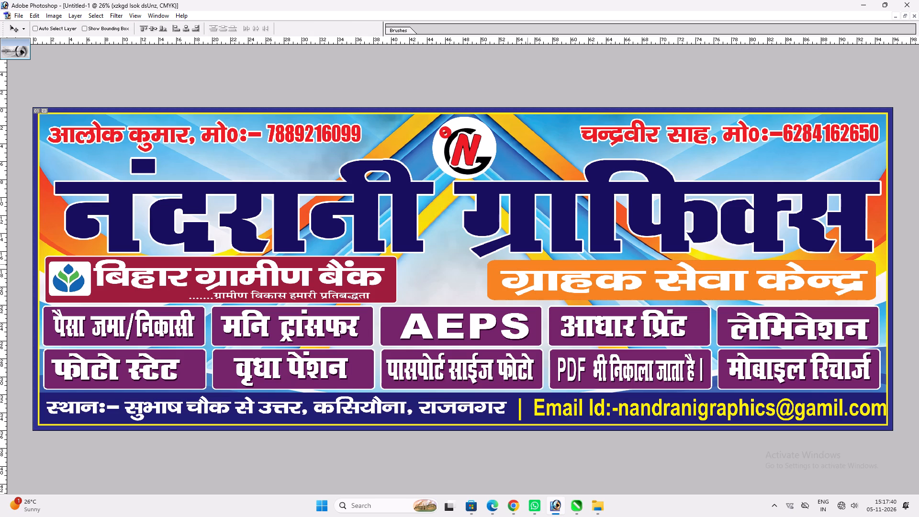
key(ctrl+t)
shift+drag(490, 279, 571, 282)
key(shift+Return)
key(v)
click(650, 292)
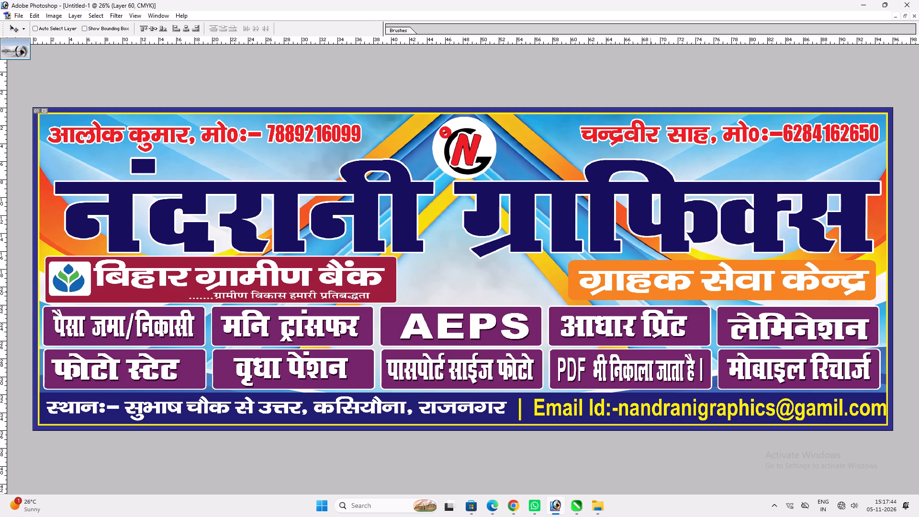
key(v)
Add an Inner Bevel to the नंदरानी ग्राफिक्स headline with the Chisel Hard technique and a size of 32 px.
ctrl+click(479, 186)
key(alt+l)
key(alt+y)
key(b)
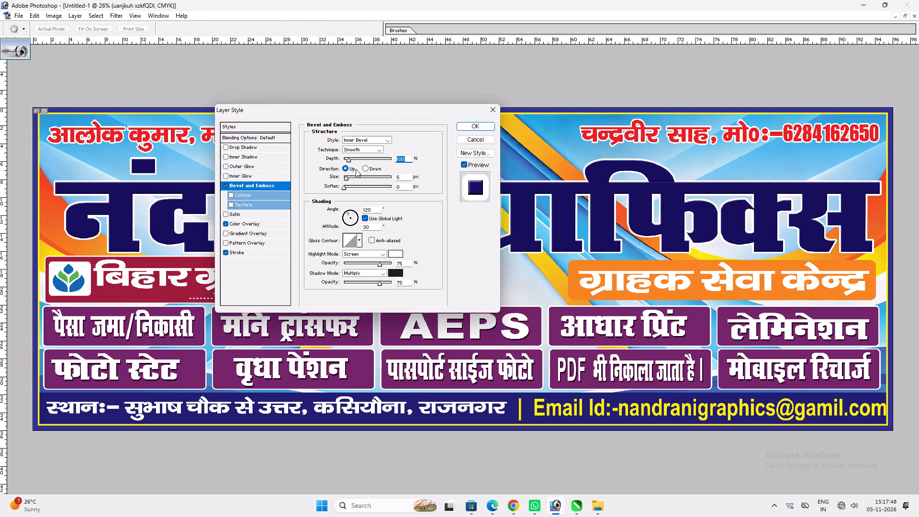
click(362, 151)
click(357, 161)
click(349, 179)
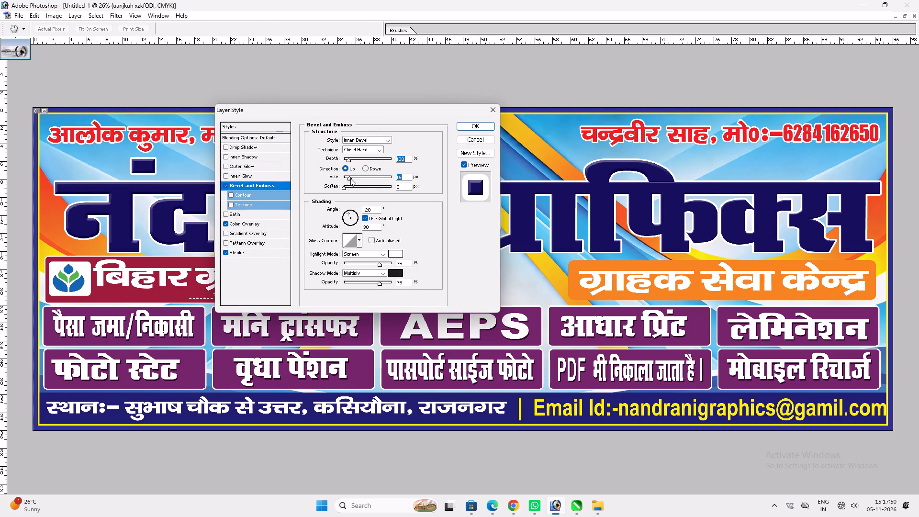
Enable the headline bevel's Contour, raise its range to the maximum and choose the S-shaped contour preset.
click(256, 198)
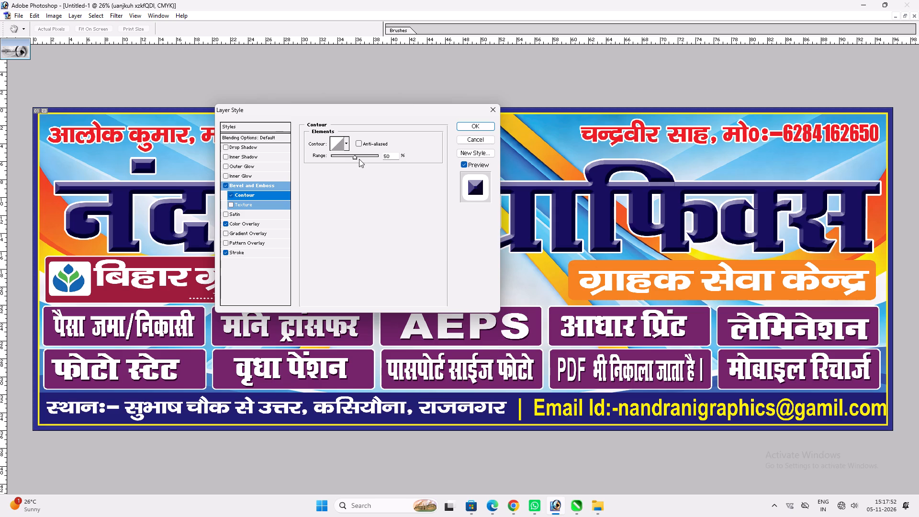
drag(359, 159, 407, 157)
click(349, 146)
click(370, 168)
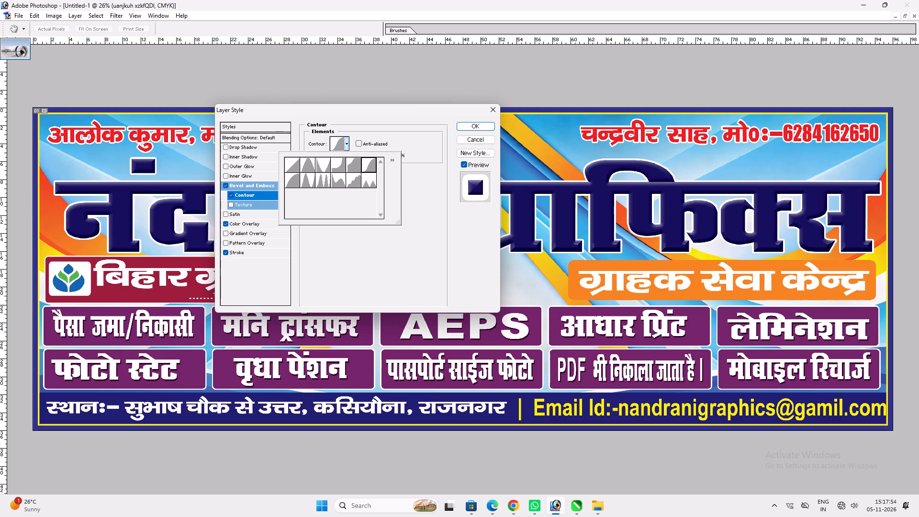
Set the headline bevel's highlight colour to 100% cyan.
click(266, 187)
click(392, 249)
click(394, 252)
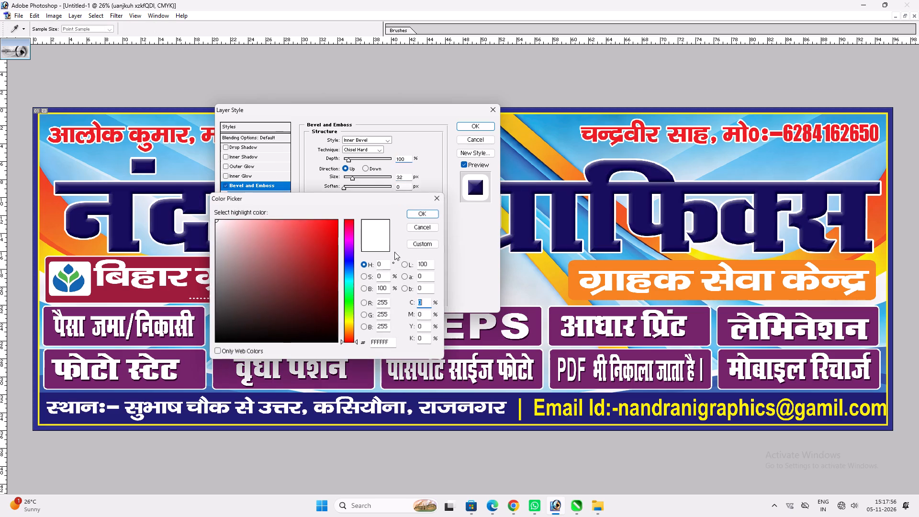
key(1)
text(00)
key(Return)
Set the headline bevel's shadow colour to 100% cyan with 0% black, and lower its shadow opacity slightly.
click(390, 272)
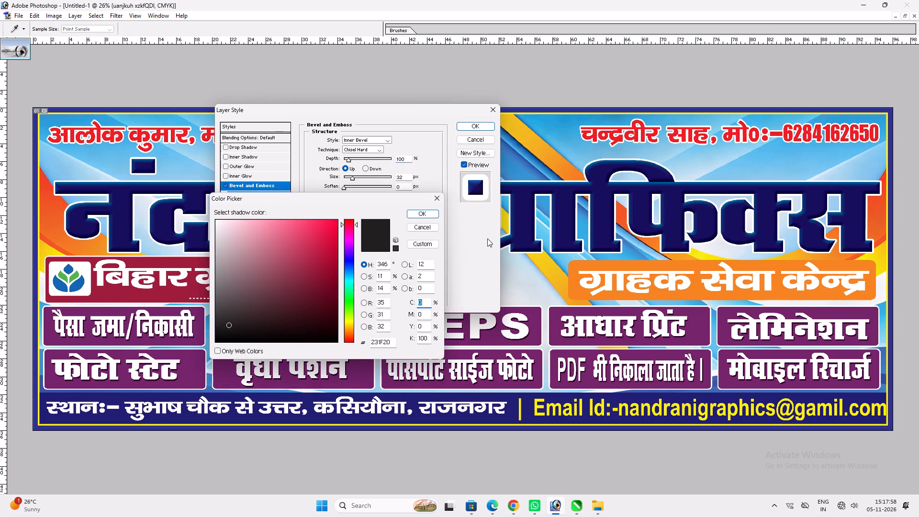
key(Tab)
key(shift+Tab)
text(100)
key(Tab)
key(Tab)
key(Tab)
key(0)
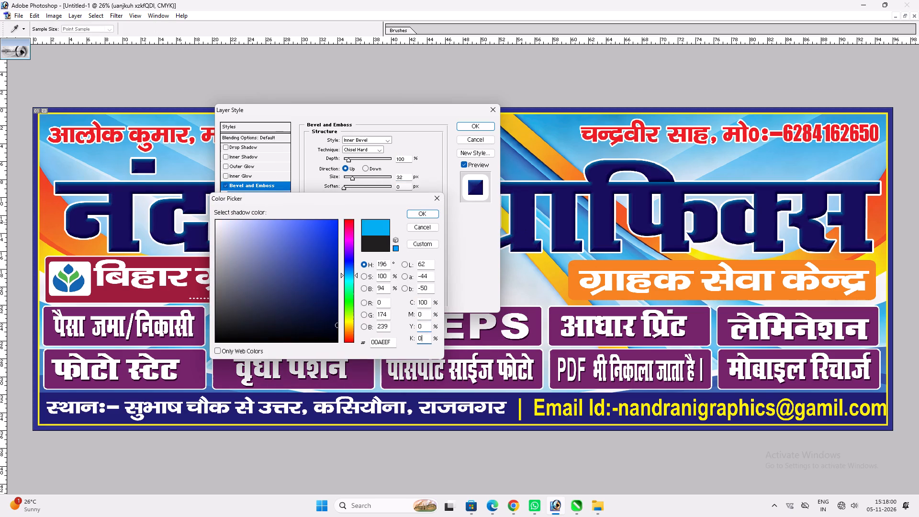
key(Return)
click(377, 285)
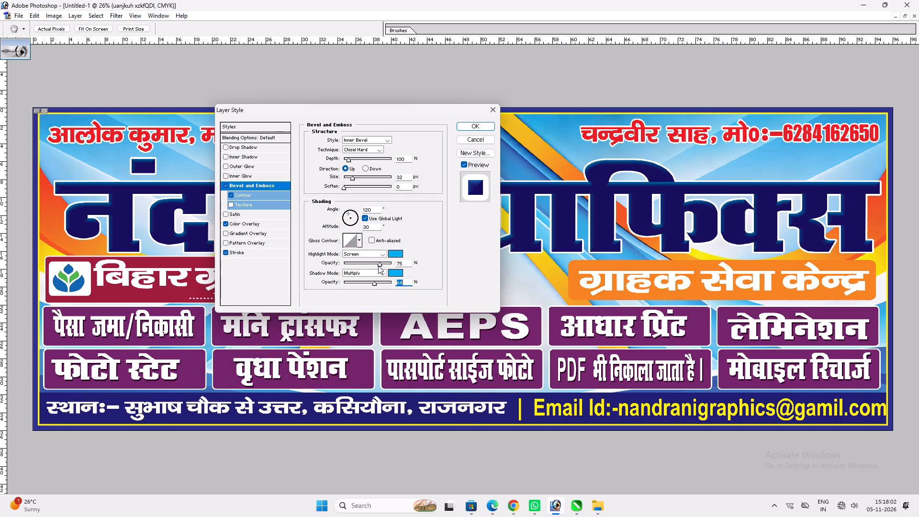
click(380, 265)
Enable a drop shadow on the headline at 100% opacity, coloured red with 100% magenta, 100% yellow and 0% black.
click(264, 148)
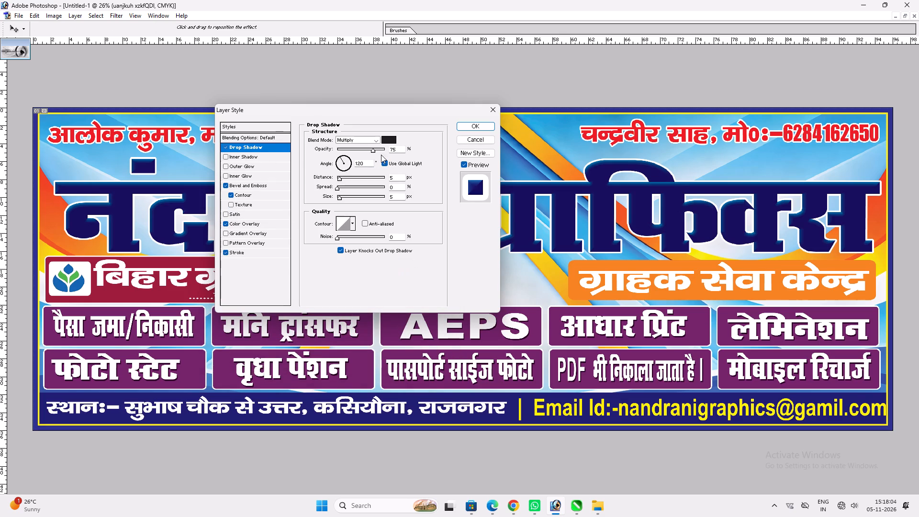
drag(378, 151, 395, 148)
click(385, 143)
key(Tab)
text(100)
key(Tab)
text(100)
key(Tab)
key(0)
key(Return)
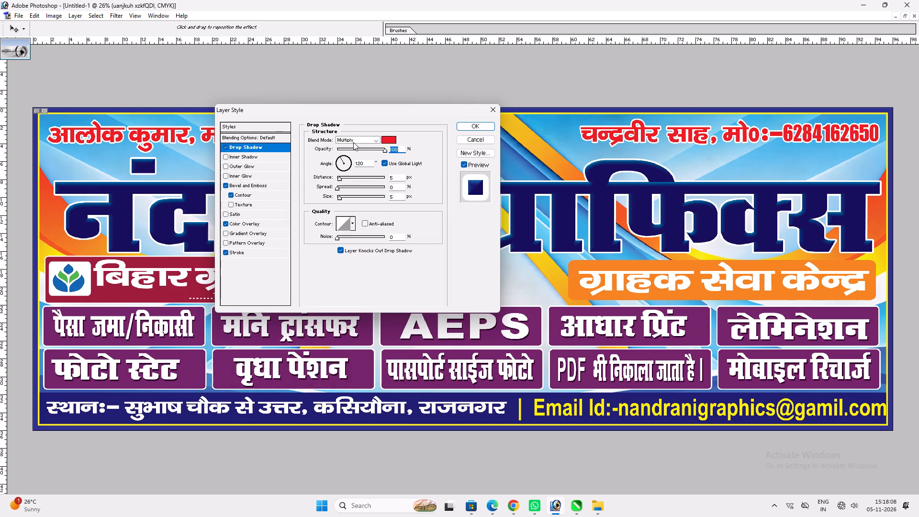
Set the headline's drop shadow to Normal blending with a 30 px distance, 18 px size and a small spread, and apply the styles.
click(353, 141)
click(353, 147)
drag(340, 182, 349, 179)
drag(349, 179, 352, 178)
drag(347, 179, 351, 177)
click(343, 196)
click(344, 190)
key(Return)
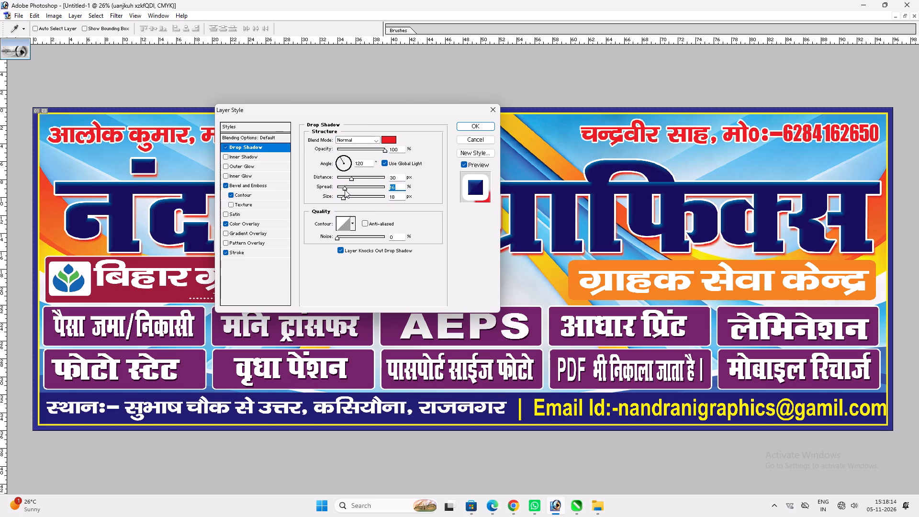
key(Return)
Reduce the headline's height slightly from its bottom edge to open a gap above the boxes.
key(ctrl+t)
shift+drag(419, 251, 427, 247)
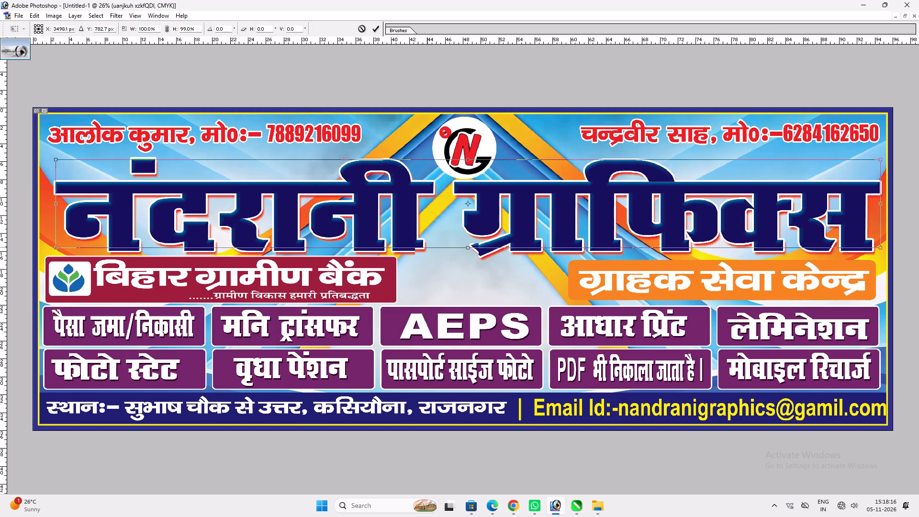
shift+drag(427, 247, 428, 247)
key(shift+Return)
key(v)
Copy the maroon bank box's layer style (Layer 59) onto the orange ग्राहक सेवा केन्द्र panel.
right_click(389, 265)
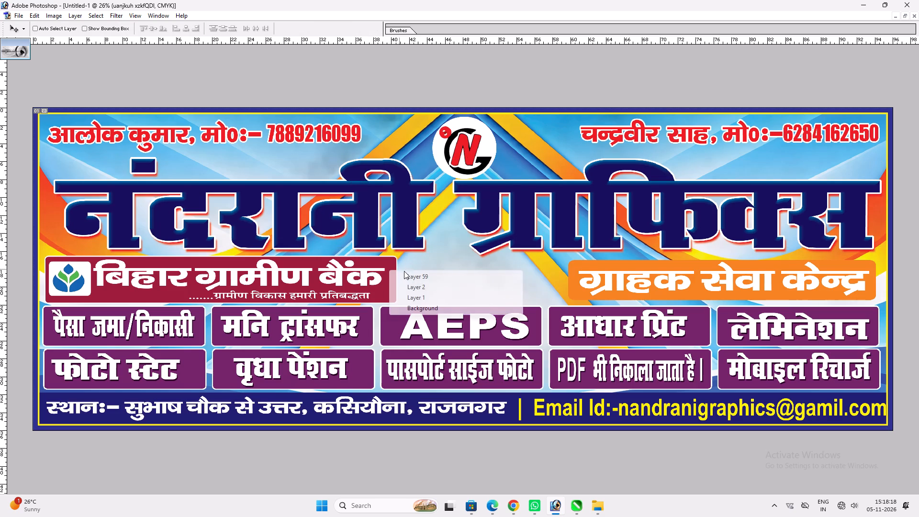
click(407, 277)
key(alt+l)
key(alt+y)
key(alt+c)
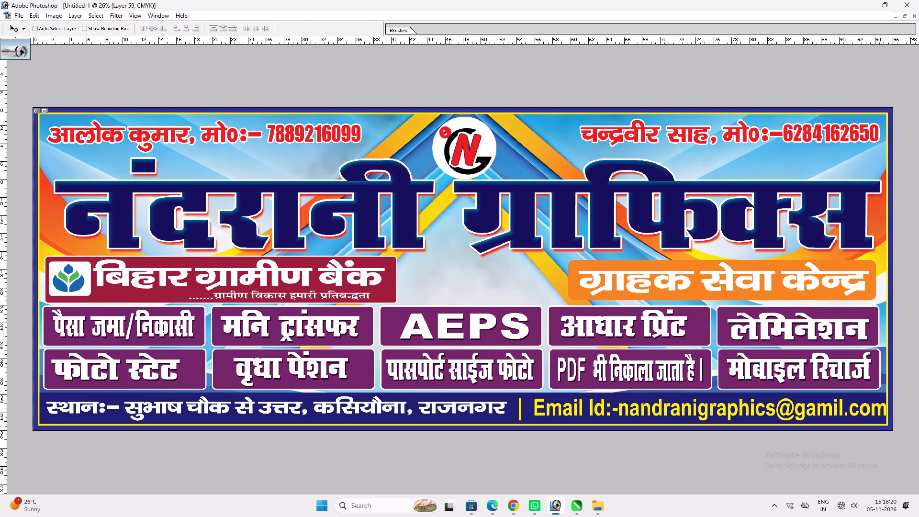
ctrl+click(571, 287)
key(alt+l)
key(alt+y)
text(pv)
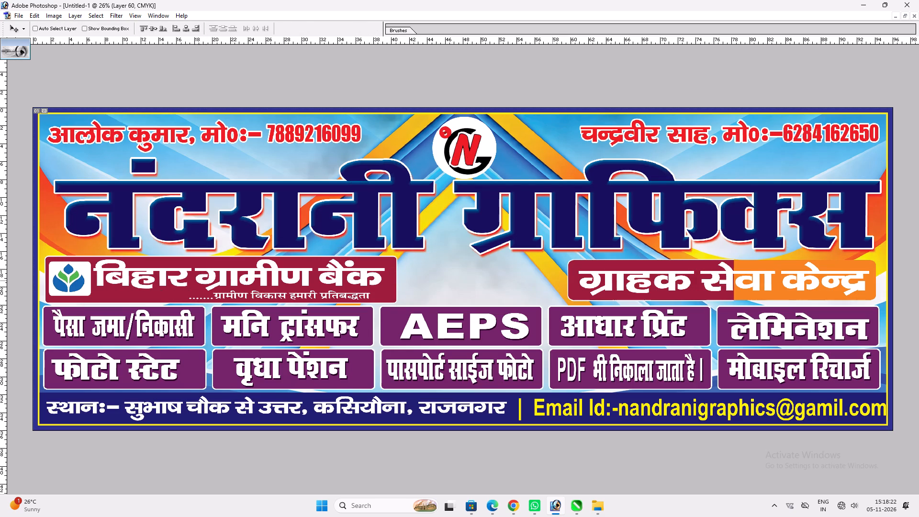
Nudge the ग्राहक सेवा केन्द्र panel and its text slightly to the right.
ctrl+double_click(631, 286)
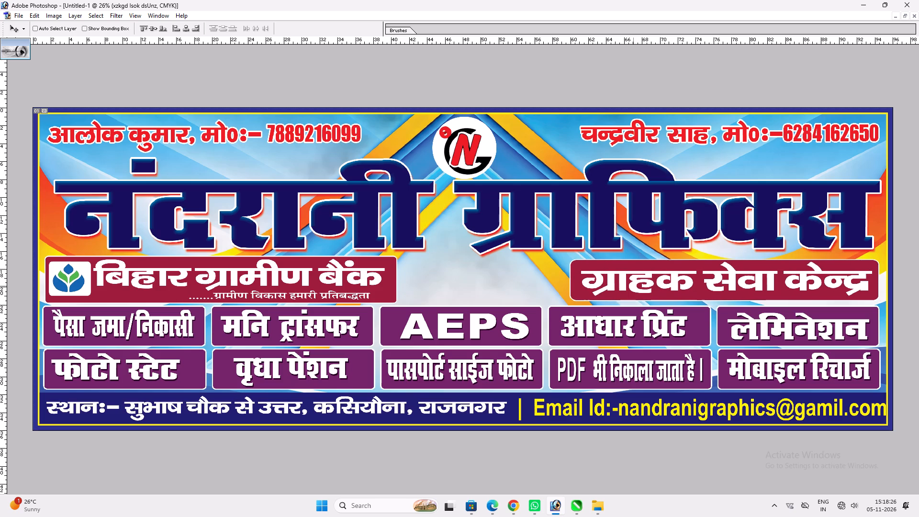
key(v)
Squash the headline's height a little more from its bottom edge.
ctrl+click(497, 241)
key(ctrl+t)
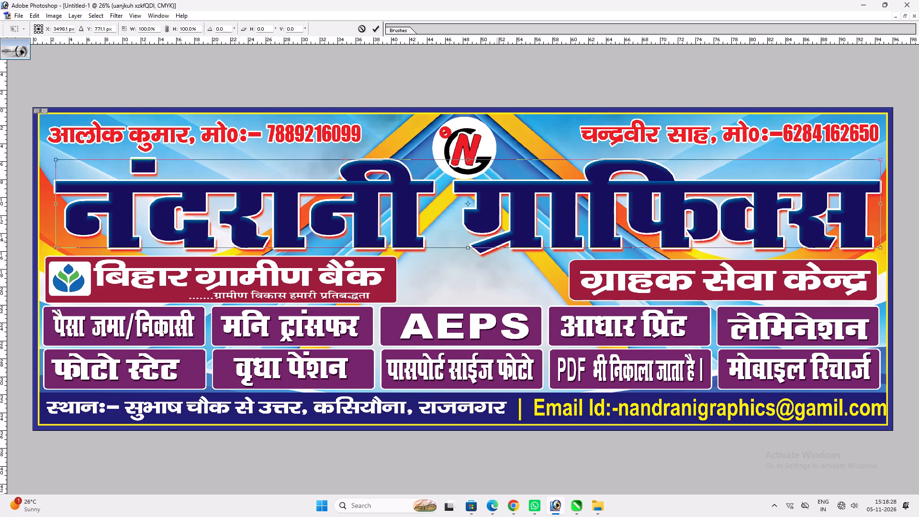
shift+click(498, 250)
key(shift+Return)
key(v)
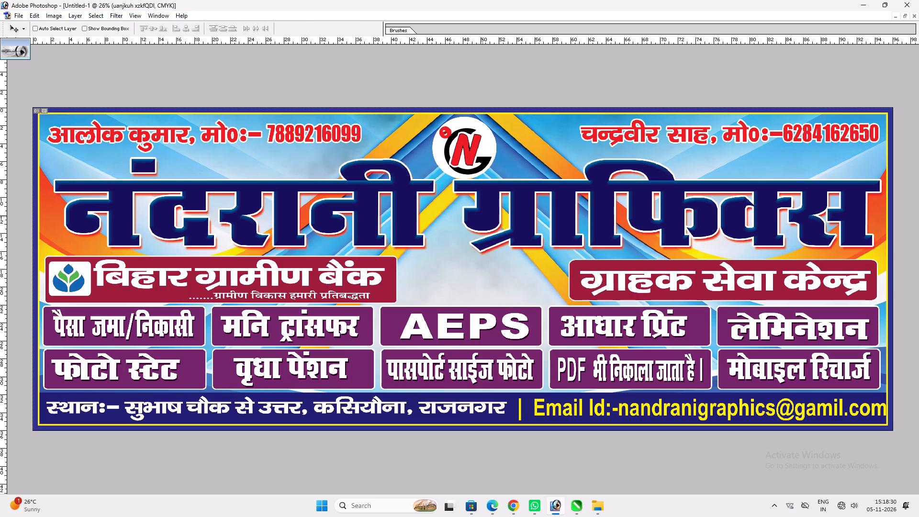
Reduce the height of the circular NG logo above the headline to about 94.6% from its bottom edge.
ctrl+click(466, 165)
key(ctrl+t)
right_click(461, 169)
drag(471, 173, 477, 175)
key(ctrl+t)
shift+click(474, 176)
key(shift+Return)
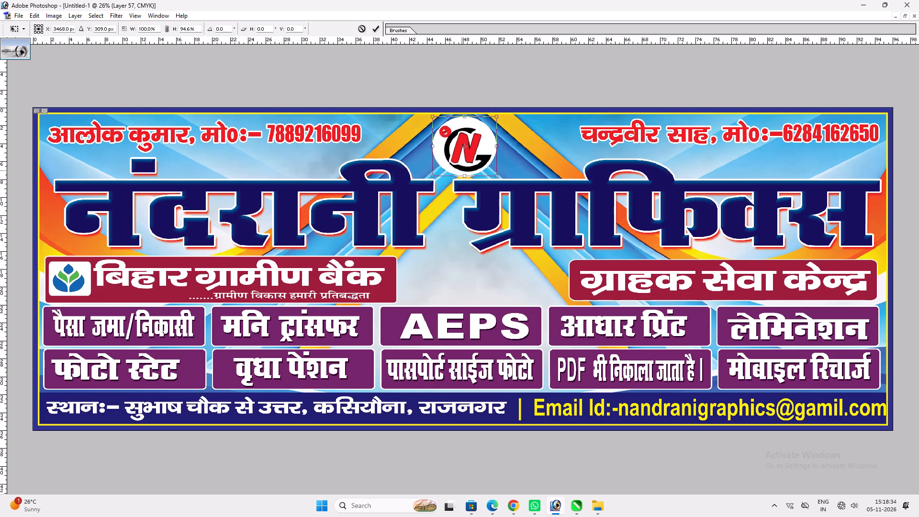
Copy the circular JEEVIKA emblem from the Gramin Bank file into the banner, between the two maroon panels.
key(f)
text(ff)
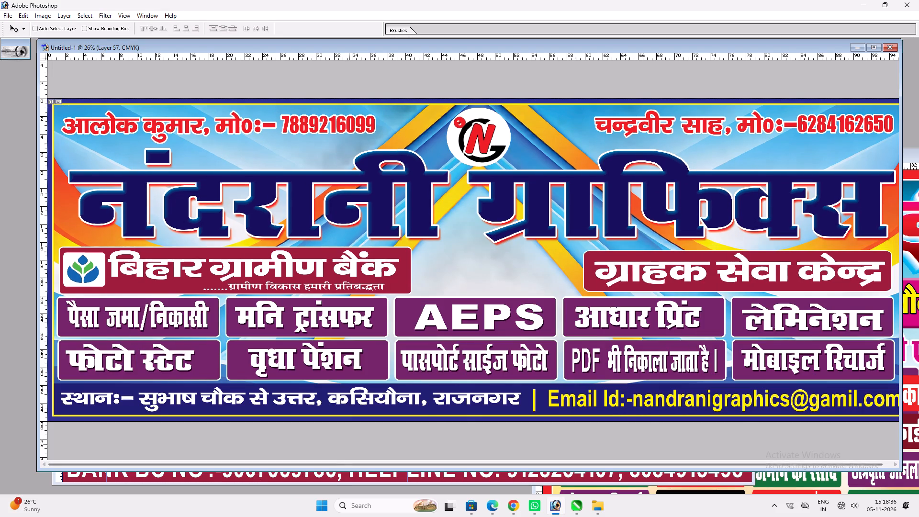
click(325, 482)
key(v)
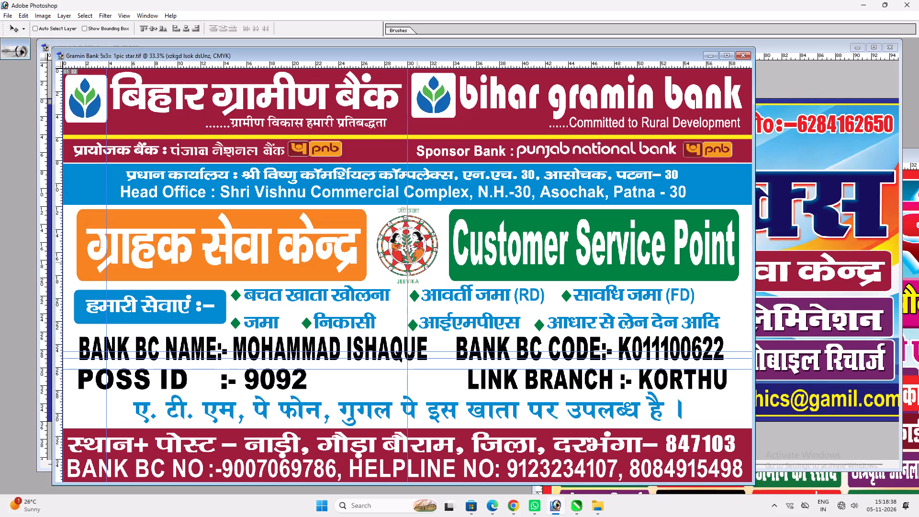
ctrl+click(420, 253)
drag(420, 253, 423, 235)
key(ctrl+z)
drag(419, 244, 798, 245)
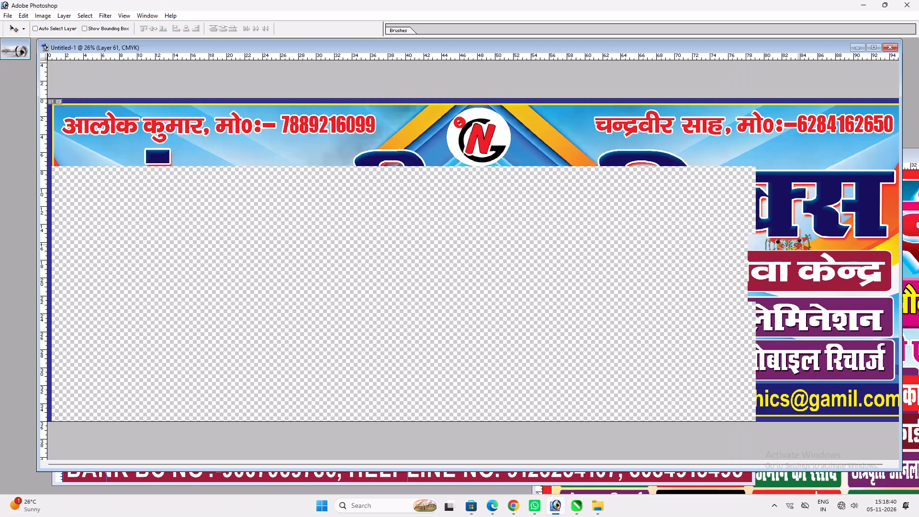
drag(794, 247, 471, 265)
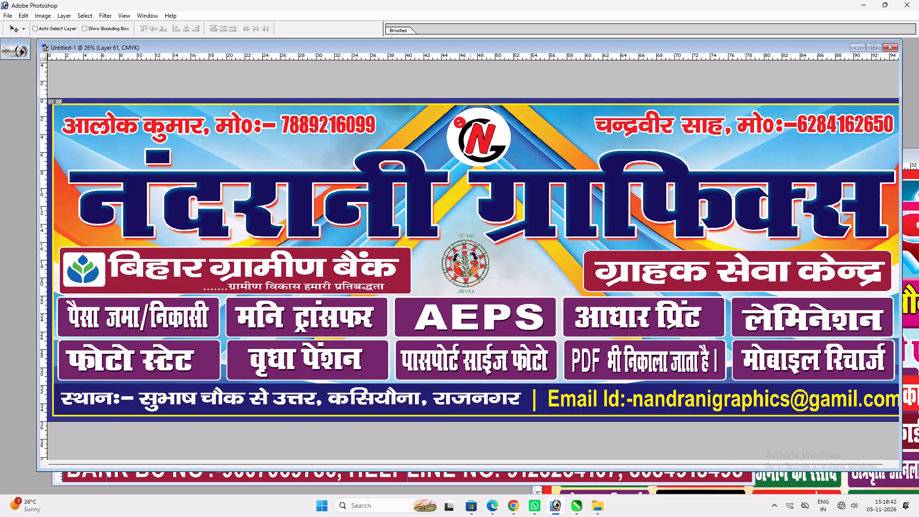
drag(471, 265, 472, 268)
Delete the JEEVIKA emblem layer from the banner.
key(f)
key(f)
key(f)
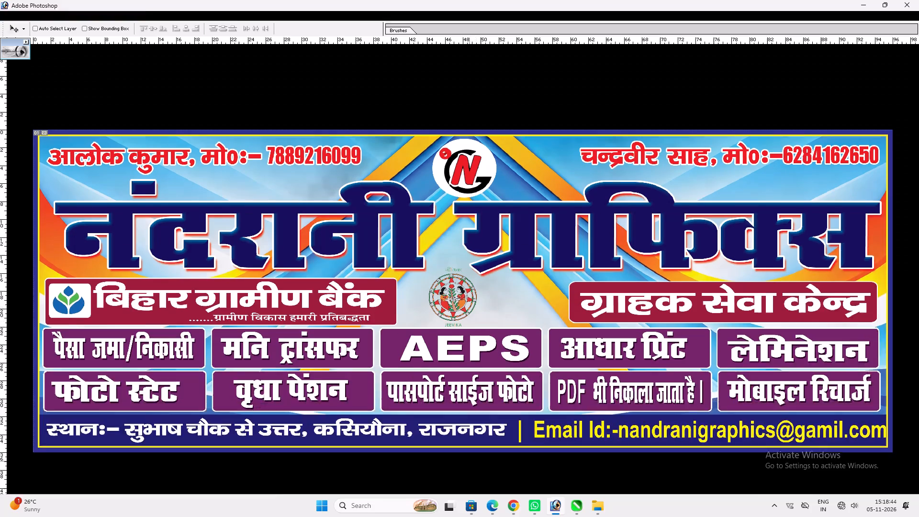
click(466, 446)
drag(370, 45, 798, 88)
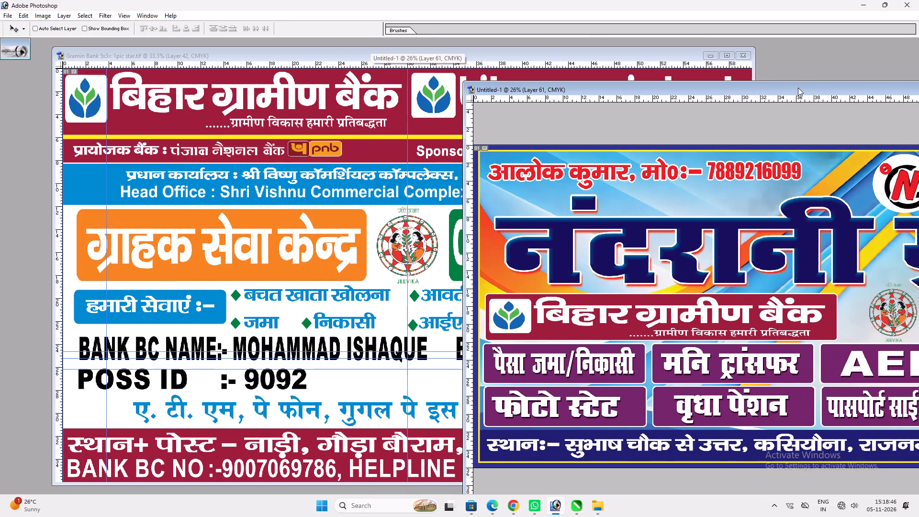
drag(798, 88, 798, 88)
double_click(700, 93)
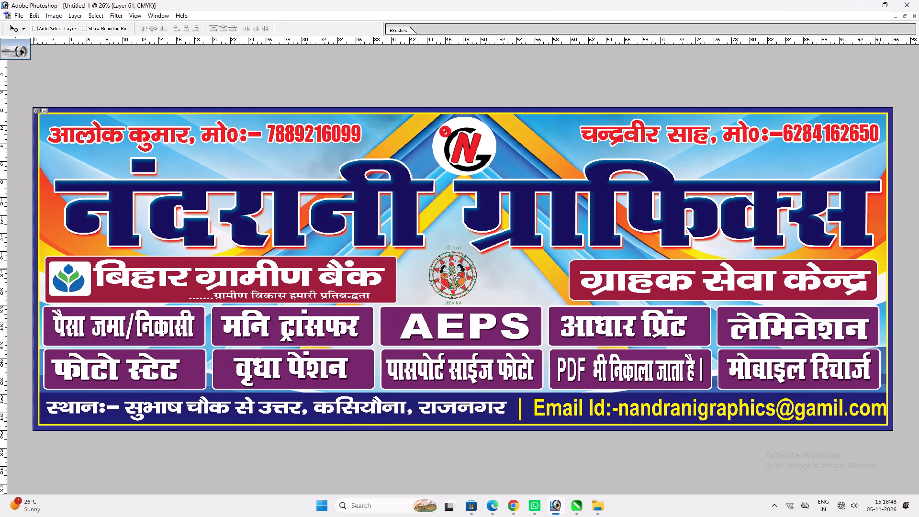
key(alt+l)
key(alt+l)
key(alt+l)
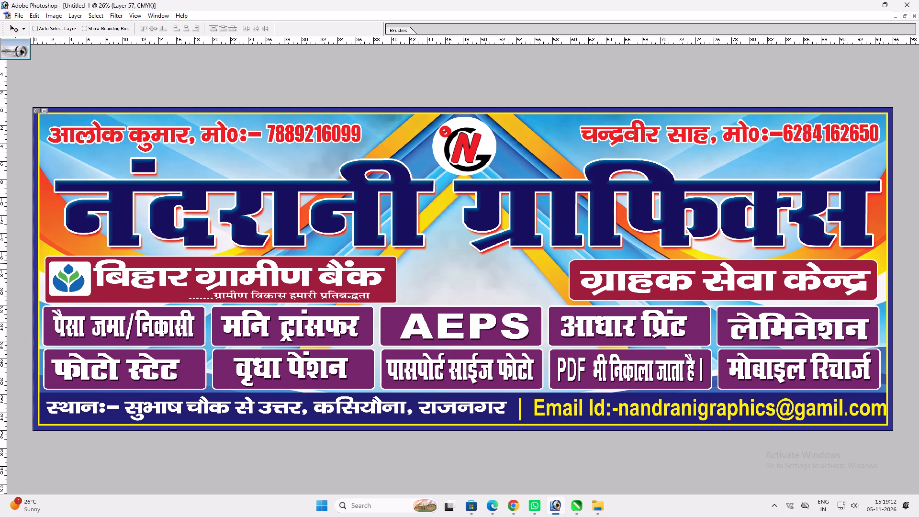
Widen the maroon बिहार ग्रामीण बैंक box rightward to just past the banner's middle, keeping its height.
ctrl+click(392, 279)
key(ctrl+t)
shift+drag(396, 271, 457, 266)
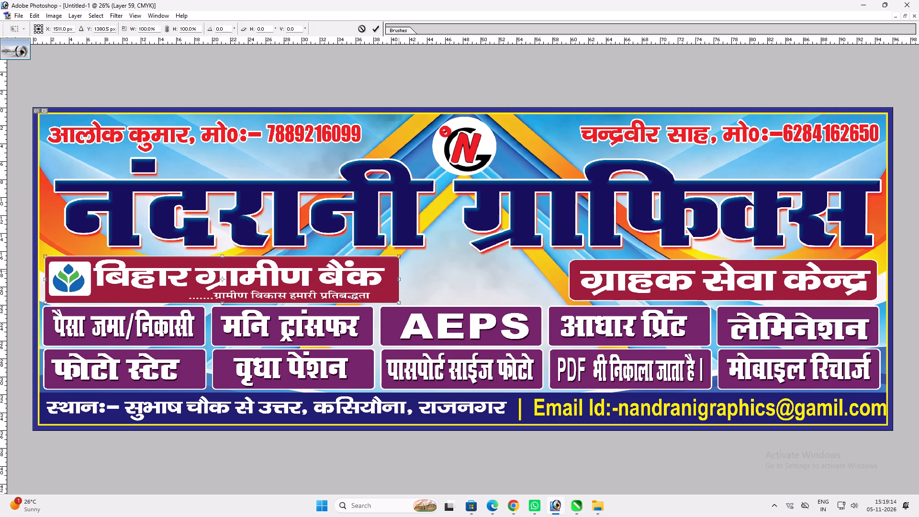
shift+drag(457, 266, 478, 263)
key(shift+Return)
key(v)
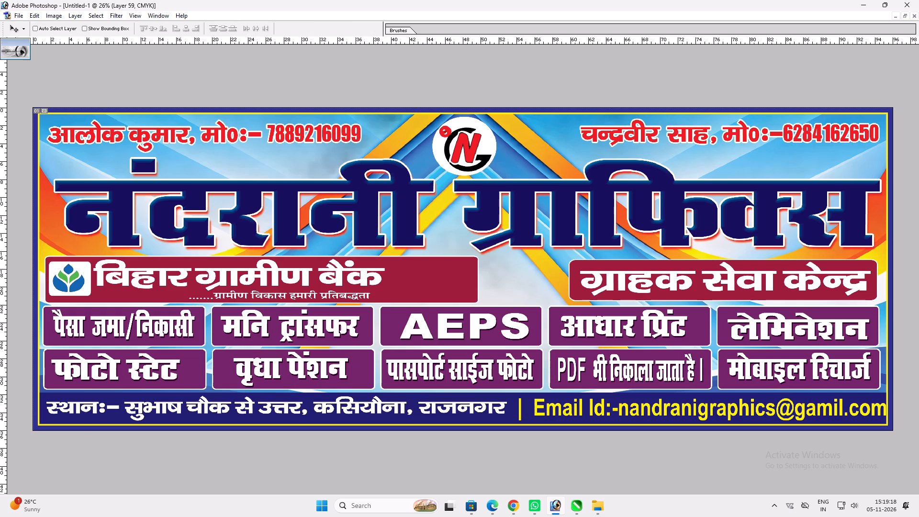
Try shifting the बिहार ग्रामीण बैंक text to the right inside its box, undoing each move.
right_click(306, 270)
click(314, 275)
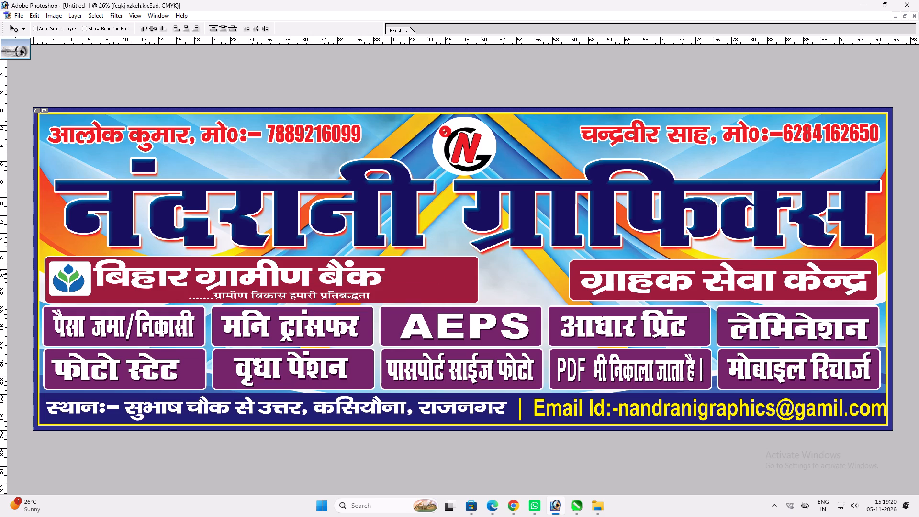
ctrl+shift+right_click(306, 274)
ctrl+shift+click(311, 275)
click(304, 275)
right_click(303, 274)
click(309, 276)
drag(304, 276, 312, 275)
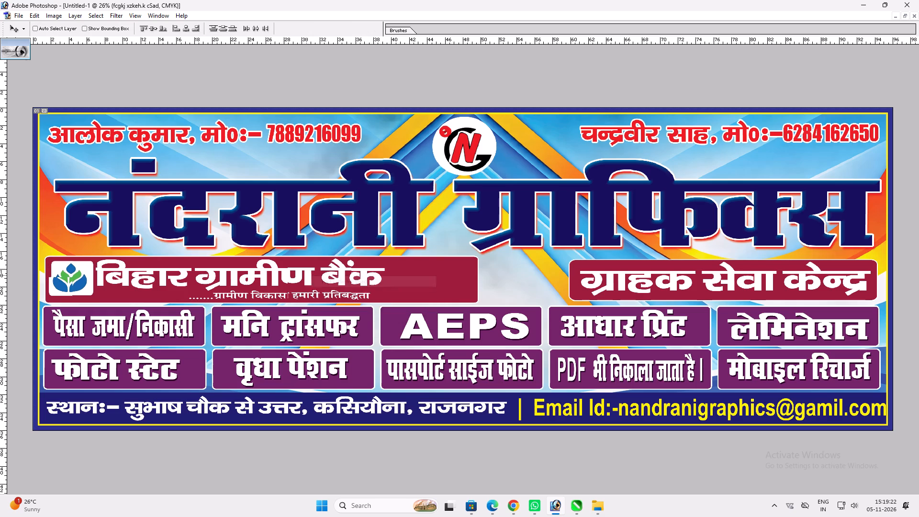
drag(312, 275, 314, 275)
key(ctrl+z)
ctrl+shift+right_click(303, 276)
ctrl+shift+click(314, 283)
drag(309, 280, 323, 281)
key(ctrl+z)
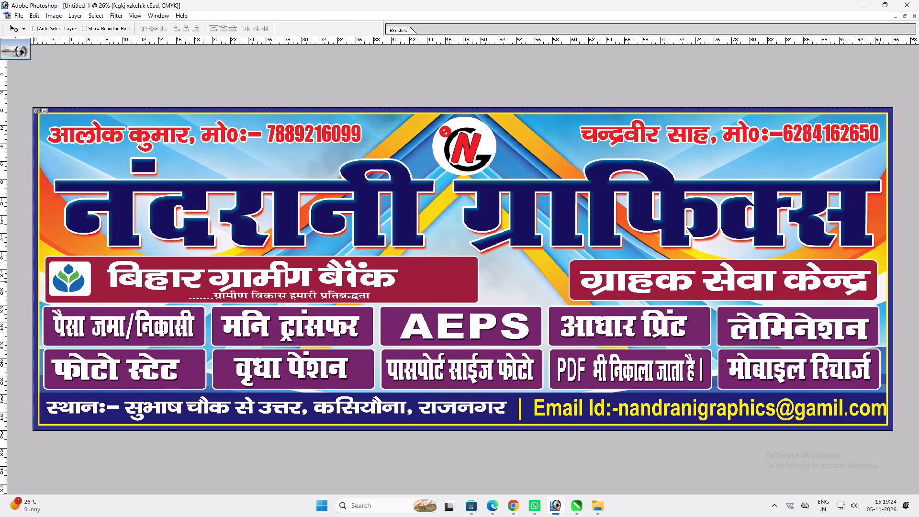
Stretch the बिहार ग्रामीण बैंक text and its tagline slightly wider toward the right.
ctrl+shift+click(337, 296)
key(ctrl+t)
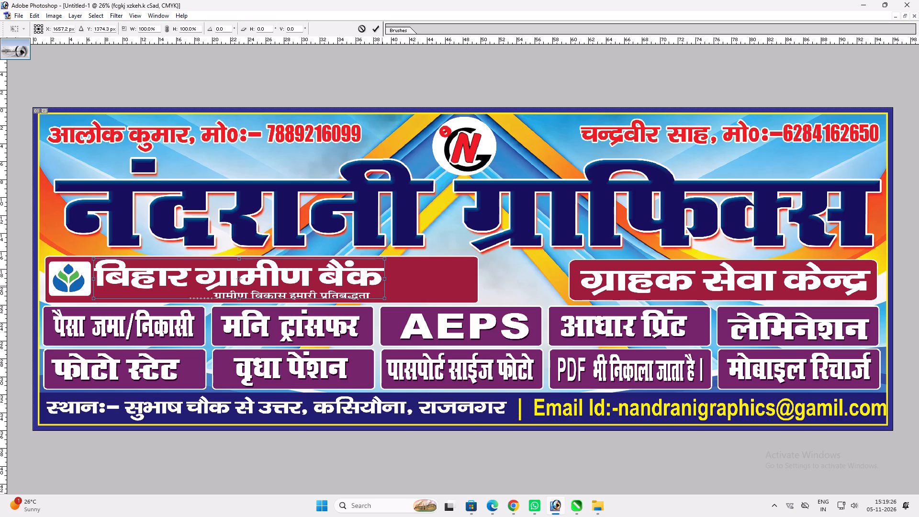
shift+drag(390, 277, 410, 279)
key(shift+Return)
key(v)
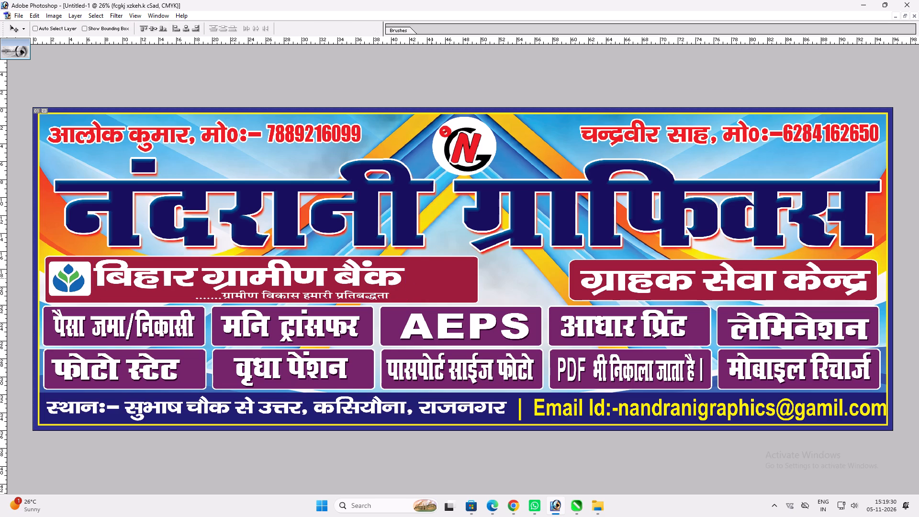
Duplicate the white rounded square behind the leaf logo and place the copy at the bank box's right end.
right_click(68, 272)
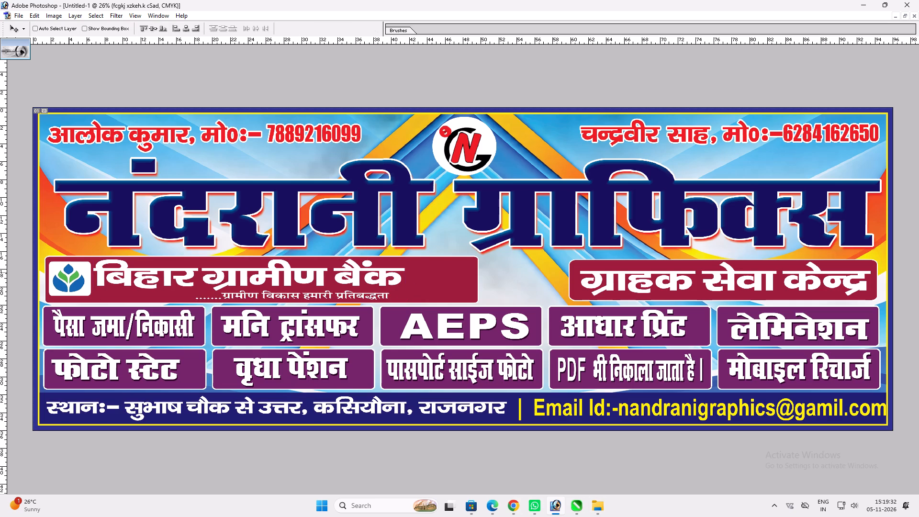
click(83, 279)
ctrl+shift+right_click(77, 270)
ctrl+shift+click(89, 274)
drag(85, 273, 100, 276)
key(ctrl+z)
ctrl+right_click(85, 268)
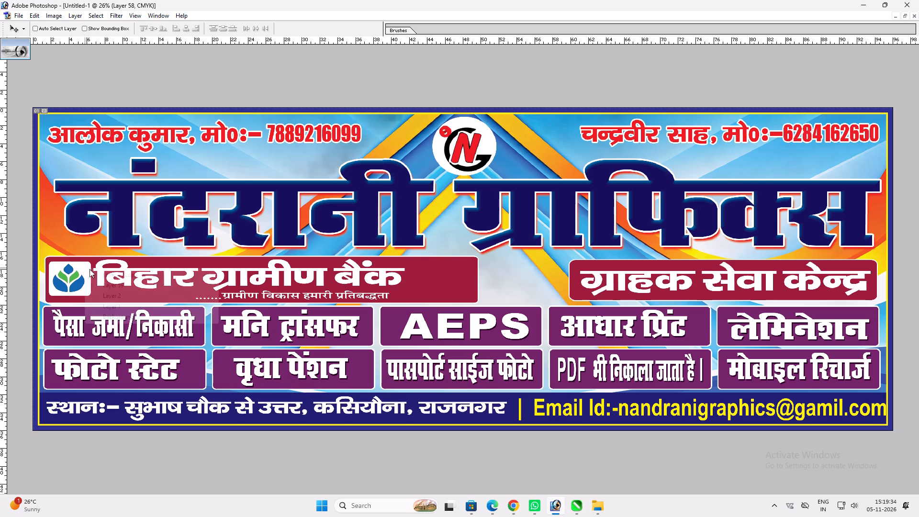
click(99, 273)
ctrl+shift+right_click(83, 270)
ctrl+shift+drag(96, 275, 101, 277)
alt+shift+drag(86, 270, 460, 296)
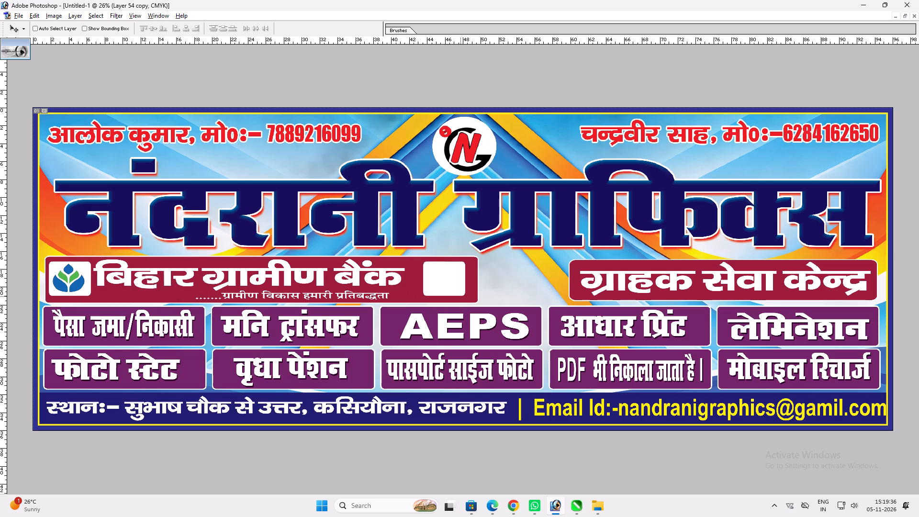
alt+shift+drag(460, 296, 461, 296)
Shift the बिहार ग्रामीण बैंक text and tagline slightly right to sit between the two white squares.
ctrl+click(397, 278)
drag(397, 278, 405, 276)
click(377, 276)
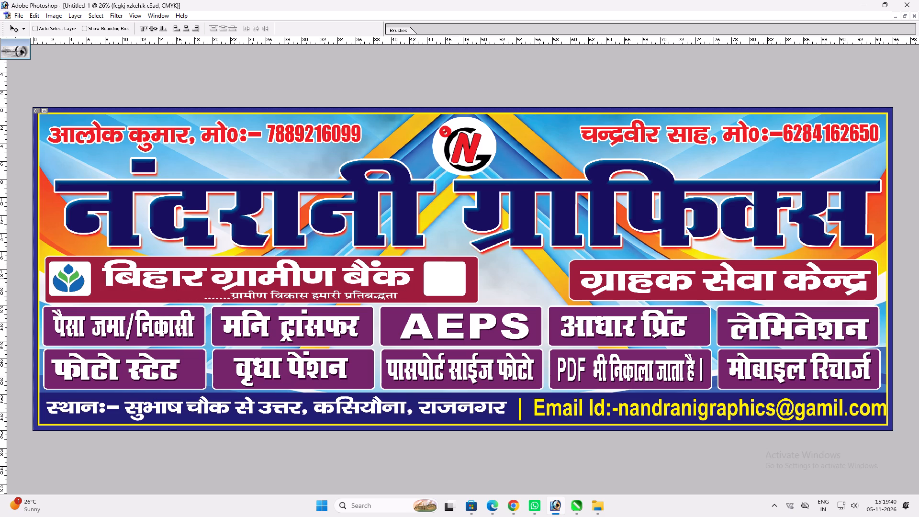
Duplicate the leaf logo and place the copy on the white square at the bank box's right end.
right_click(75, 281)
click(83, 286)
ctrl+shift+right_click(79, 283)
ctrl+shift+click(88, 287)
alt+shift+drag(82, 283, 95, 284)
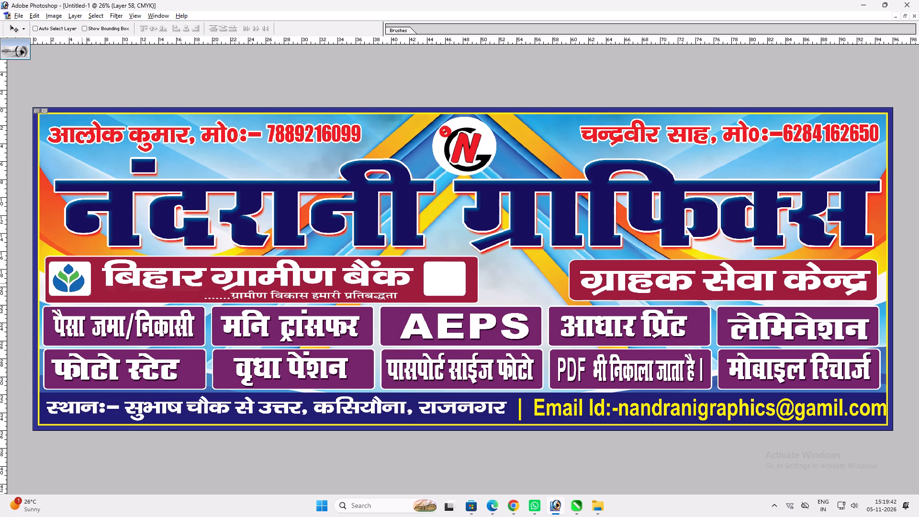
alt+shift+drag(95, 284, 458, 288)
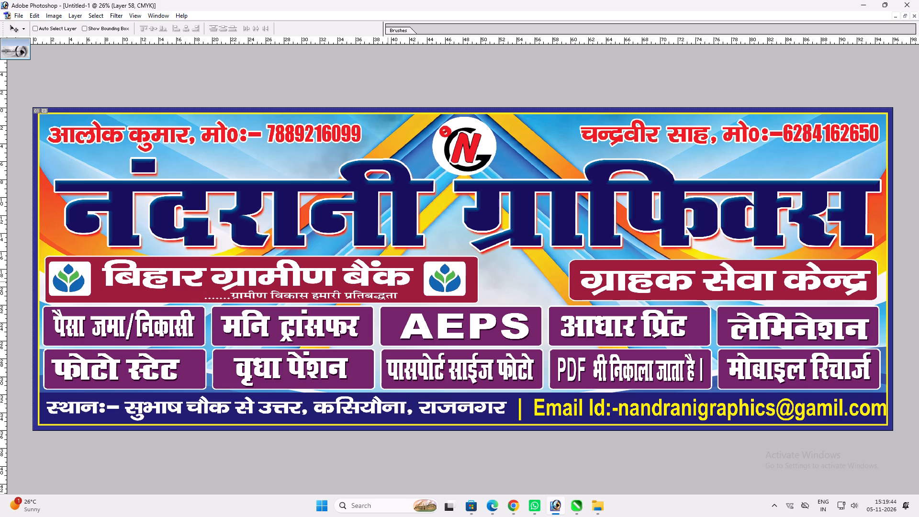
ctrl+double_click(388, 281)
key(v)
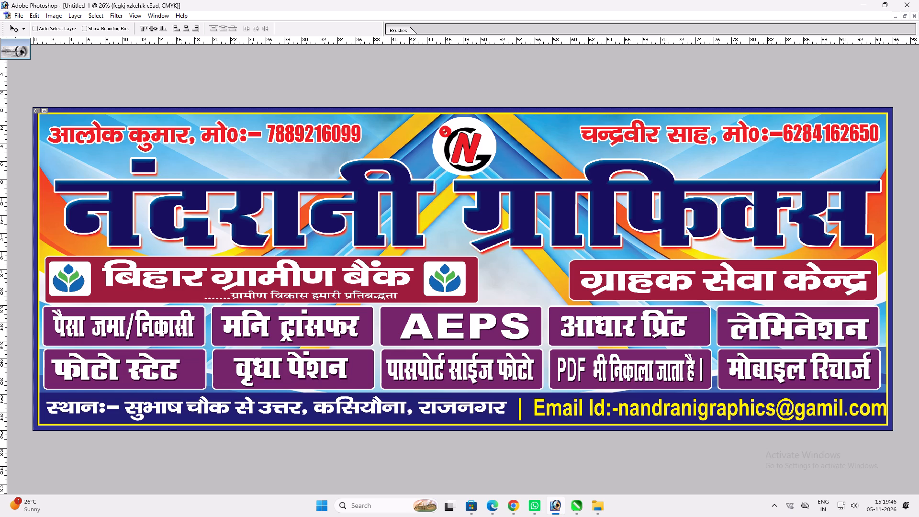
Widen the ग्राहक सेवा केन्द्र panel and its text leftward until only a narrow gap separates them from the bank box.
ctrl+click(575, 287)
key(ctrl+t)
shift+drag(570, 281, 494, 278)
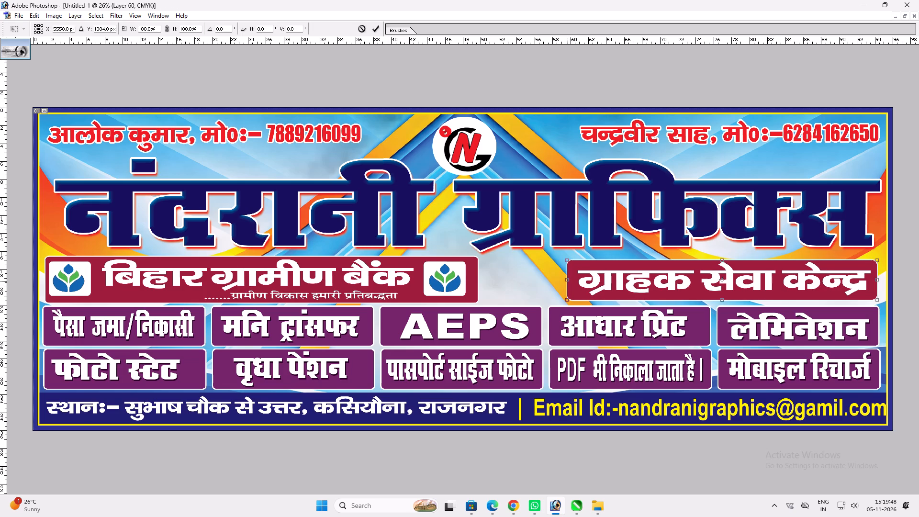
shift+drag(494, 278, 492, 278)
key(shift+Return)
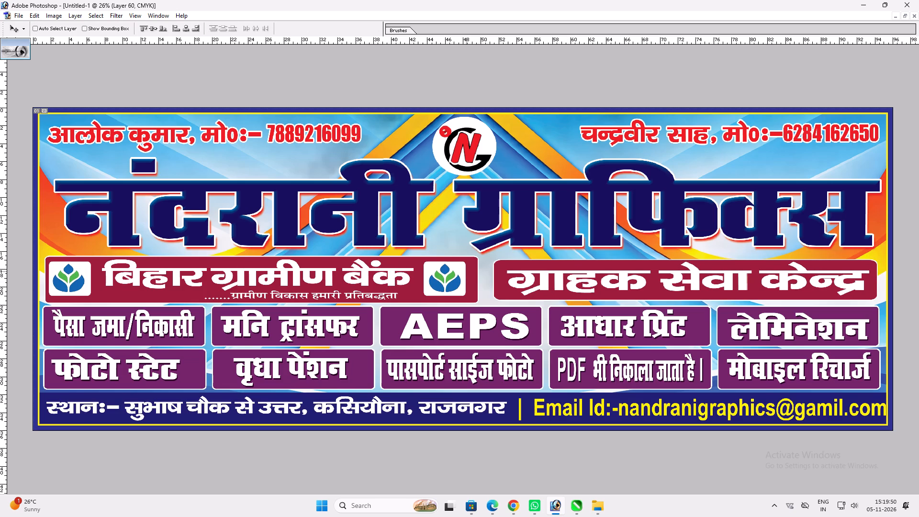
Delete the maroon panel behind the ग्राहक सेवा केन्द्र text.
key(alt+l)
key(alt+l)
key(alt+l)
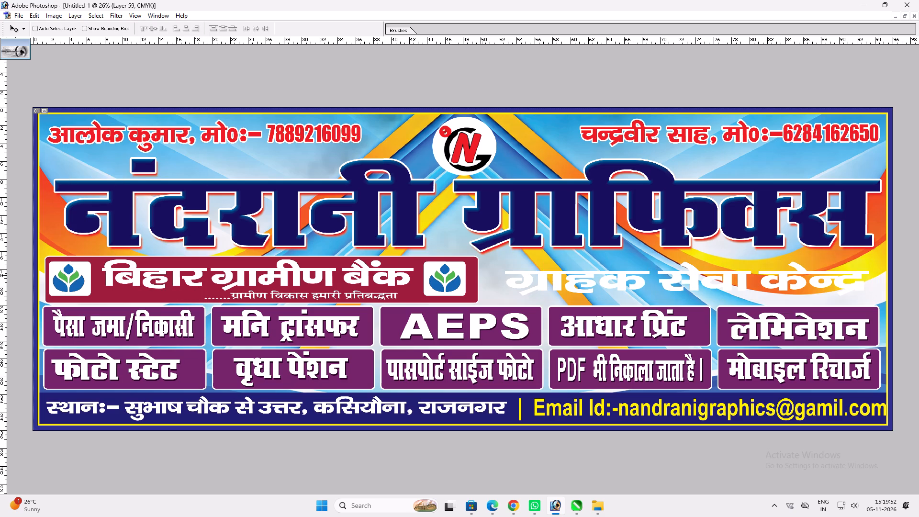
Duplicate the maroon bank box and place the copy behind the ग्राहक सेवा केन्द्र text, just beside the original box.
right_click(411, 284)
click(424, 290)
ctrl+shift+right_click(413, 286)
ctrl+shift+drag(423, 290, 428, 292)
alt+shift+drag(416, 287, 773, 298)
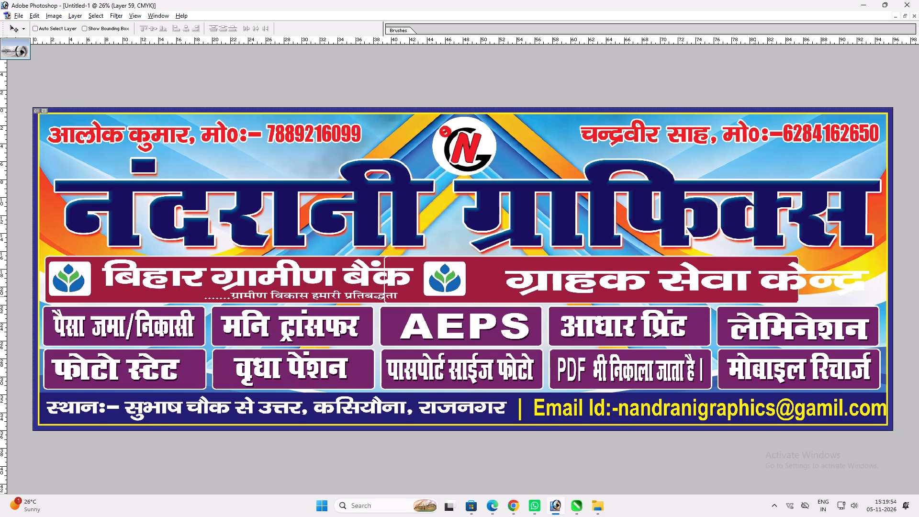
alt+shift+drag(773, 298, 786, 299)
shift+drag(606, 271, 676, 272)
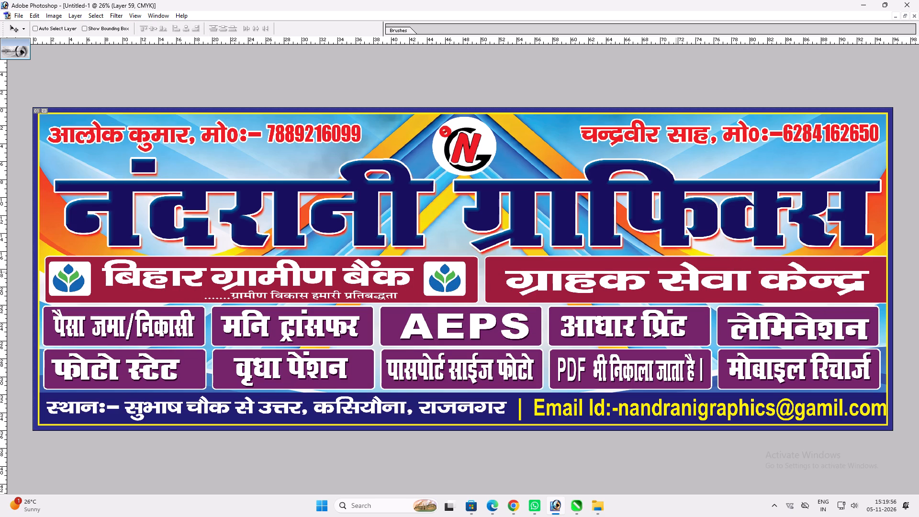
shift+drag(676, 272, 672, 271)
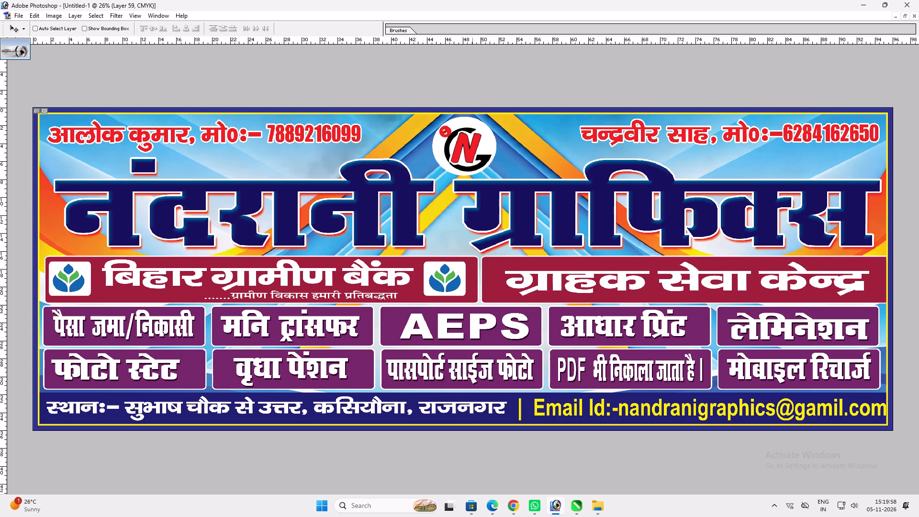
Narrow the two linked maroon boxes together from the right edge so they end inside the banner's yellow border.
ctrl+shift+click(473, 275)
scroll(471, 274, up, 3)
key(ctrl+t)
ctrl+scroll(648, 297, up, 2)
key(ctrl+t)
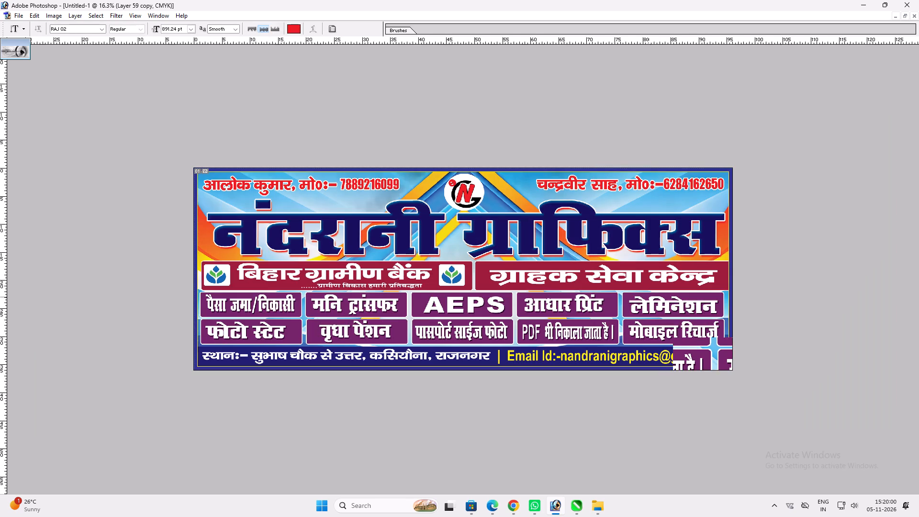
key(ctrl+t)
key(ctrl+t)
key(ctrl+t)
key(ctrl+t)
key(v)
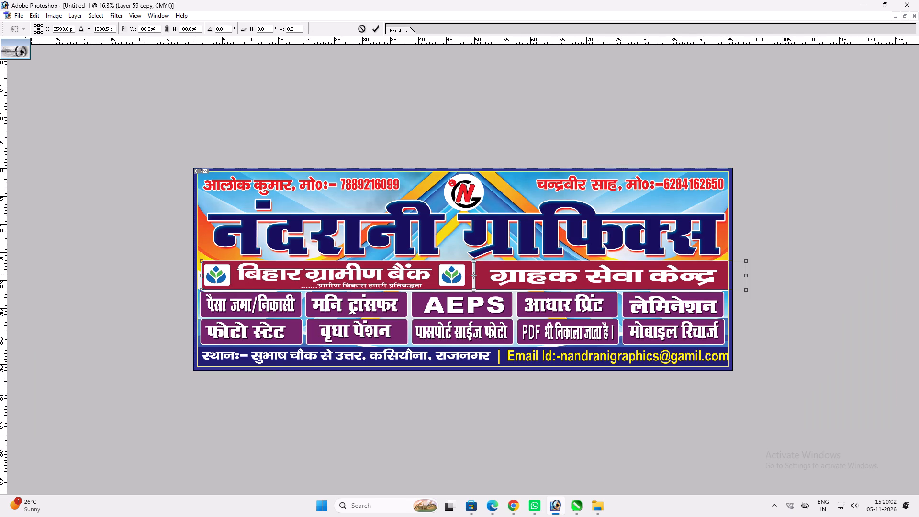
shift+drag(743, 277, 722, 276)
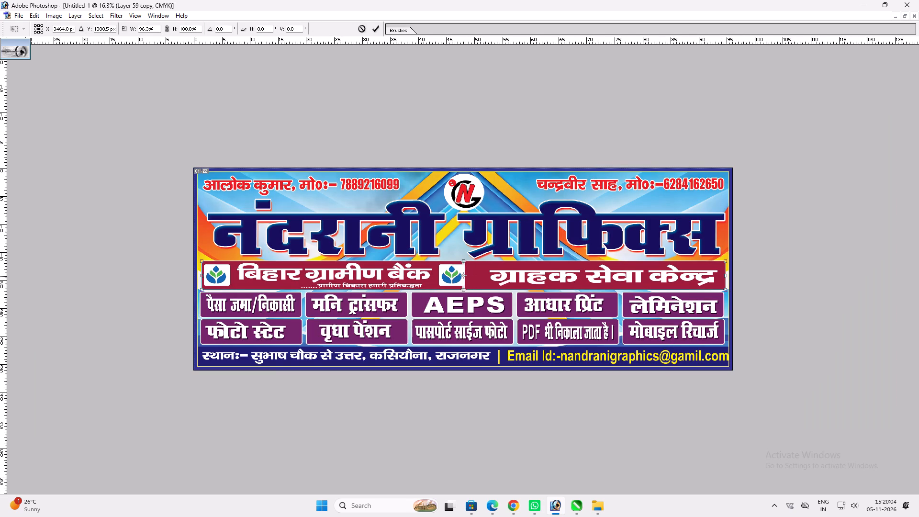
shift+drag(722, 276, 719, 277)
key(Return)
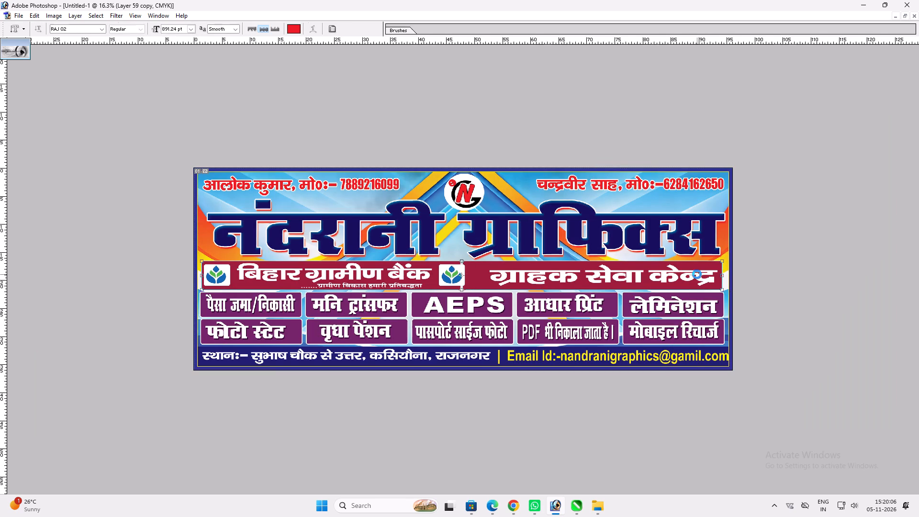
Move the second bank logo, after बिहार ग्रामीण बैंक, leftward so it sits fully inside the maroon bank box.
key(ctrl+0)
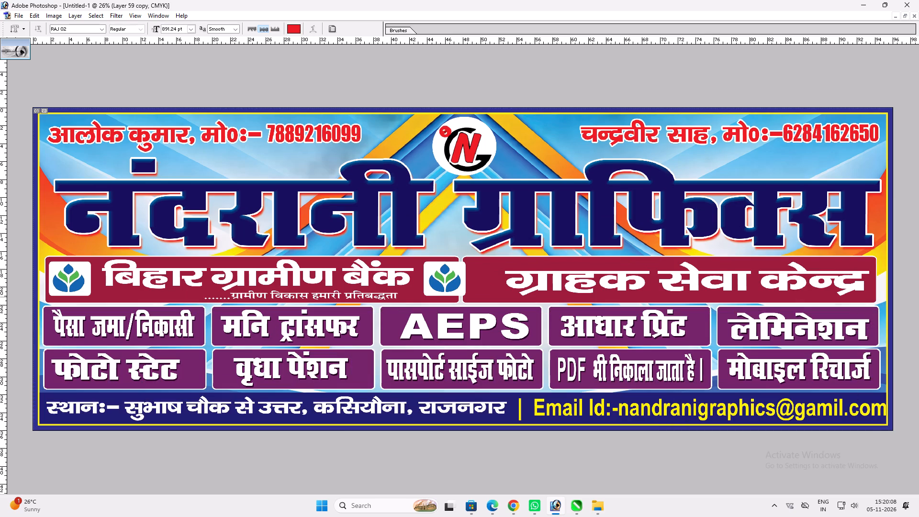
key(v)
key(v)
ctrl+click(459, 278)
key(ctrl+t)
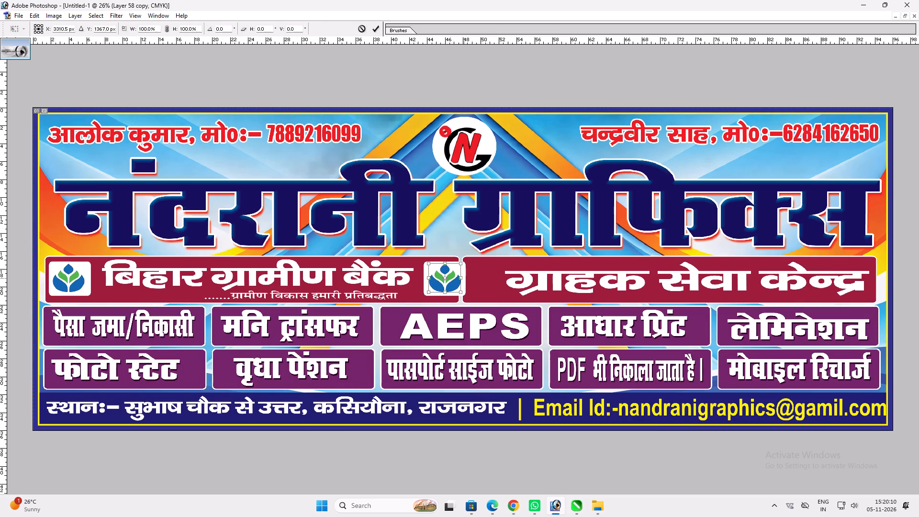
shift+click(464, 276)
key(Return)
key(v)
ctrl+shift+click(464, 276)
drag(464, 276, 449, 278)
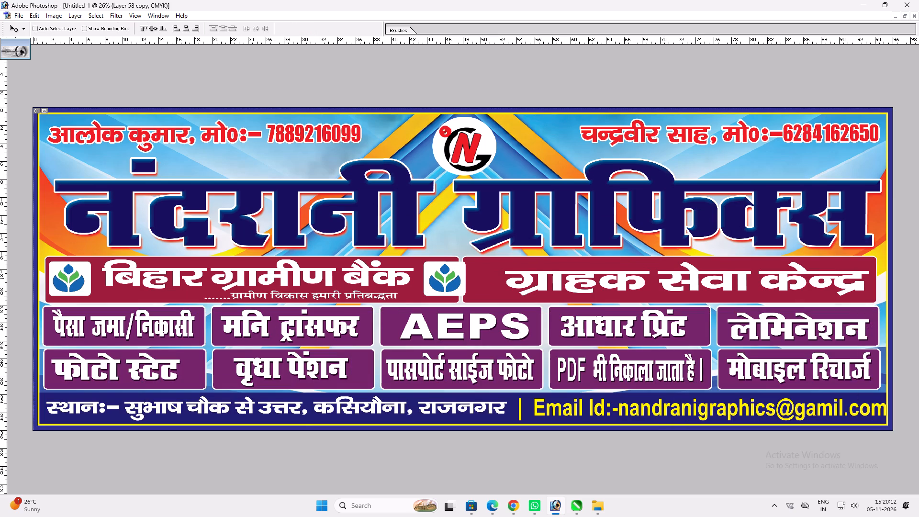
drag(449, 278, 453, 279)
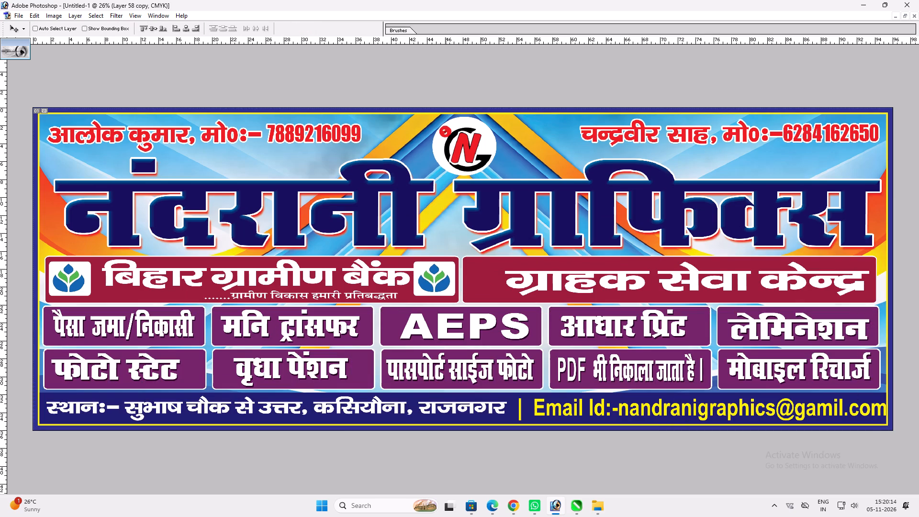
Narrow the बिहार ग्रामीण बैंक text from its right edge to 96.2% width, leaving a gap before the second logo.
ctrl+click(403, 278)
key(ctrl+t)
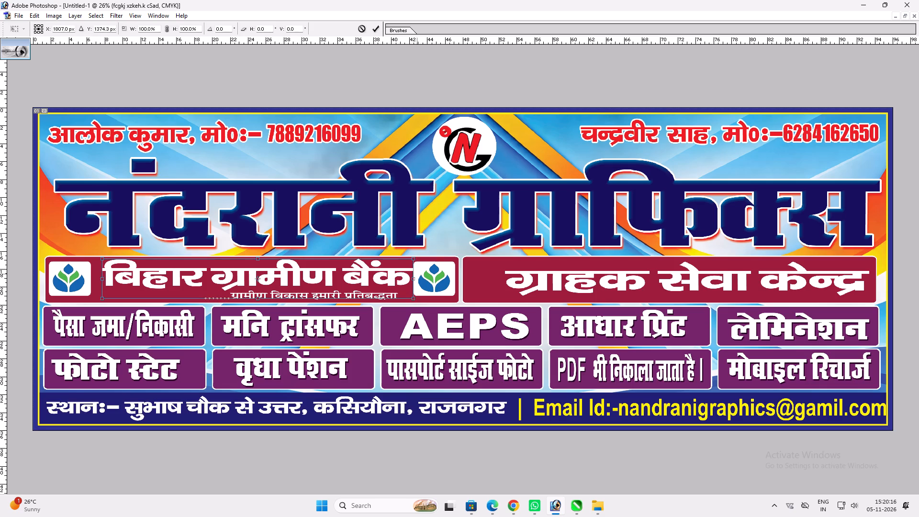
shift+drag(411, 274, 399, 275)
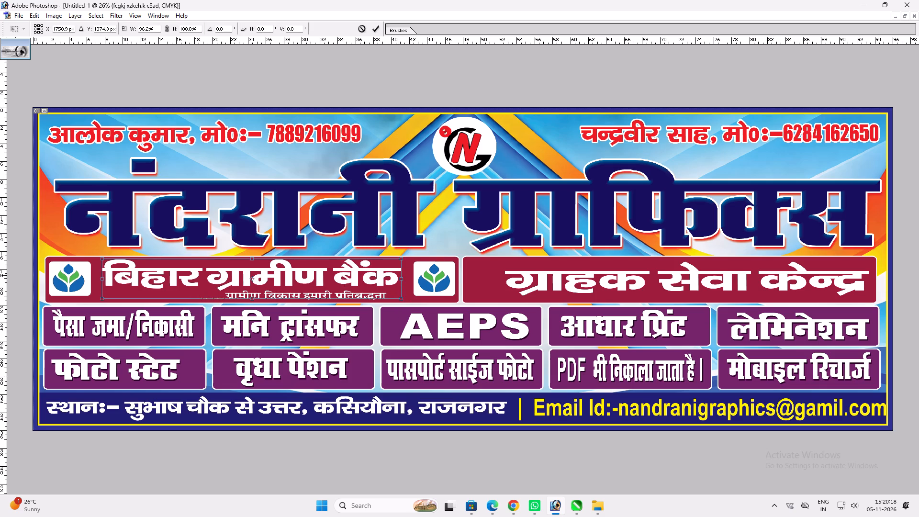
key(shift+Return)
key(v)
Move the ग्राहक सेवा केन्द्र text leftward within its maroon box and set its width to 100.5%.
right_click(541, 281)
click(549, 283)
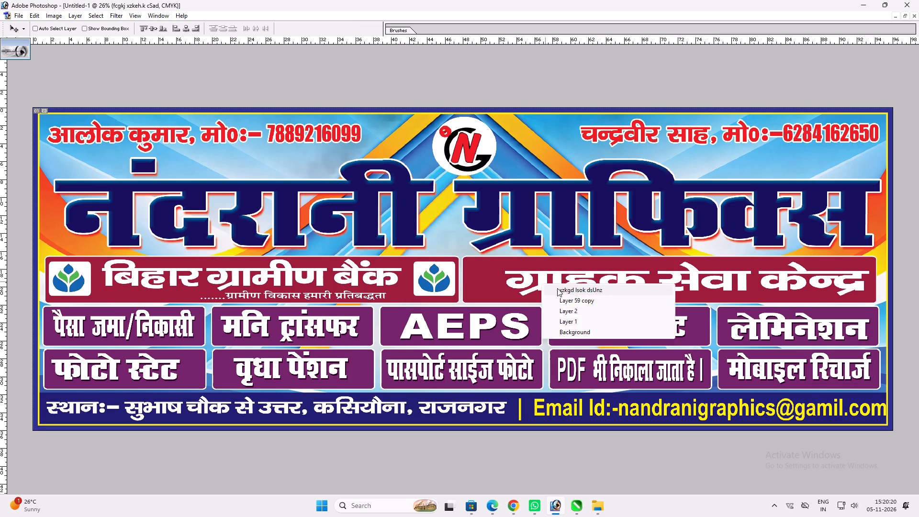
click(557, 288)
shift+drag(590, 289, 561, 286)
key(ctrl+t)
shift+drag(841, 274, 860, 272)
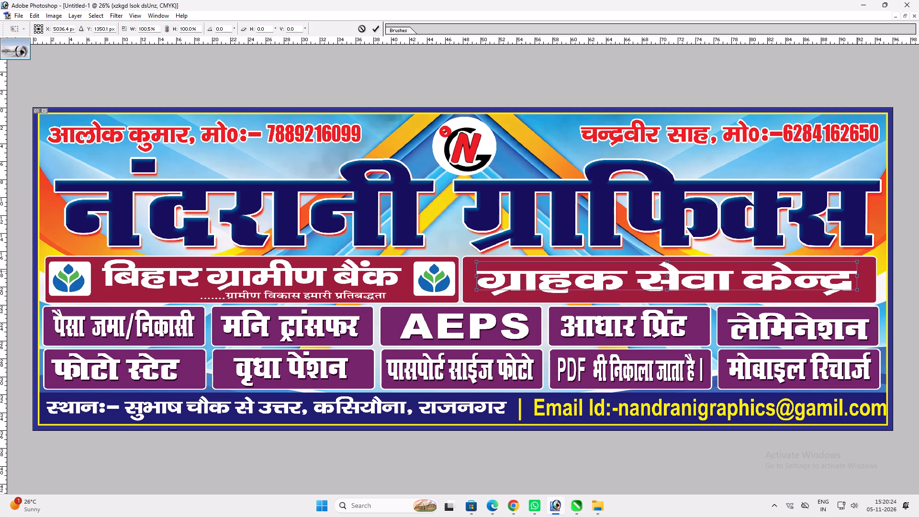
key(shift+Return)
key(v)
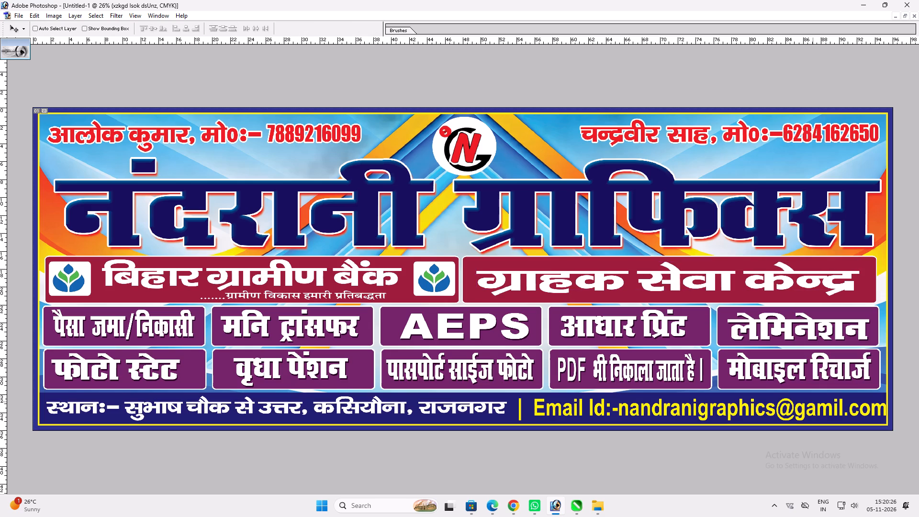
Narrow the yellow Email Id text in the bottom strip to 98.2% width so it ends inside the yellow border.
ctrl+click(802, 410)
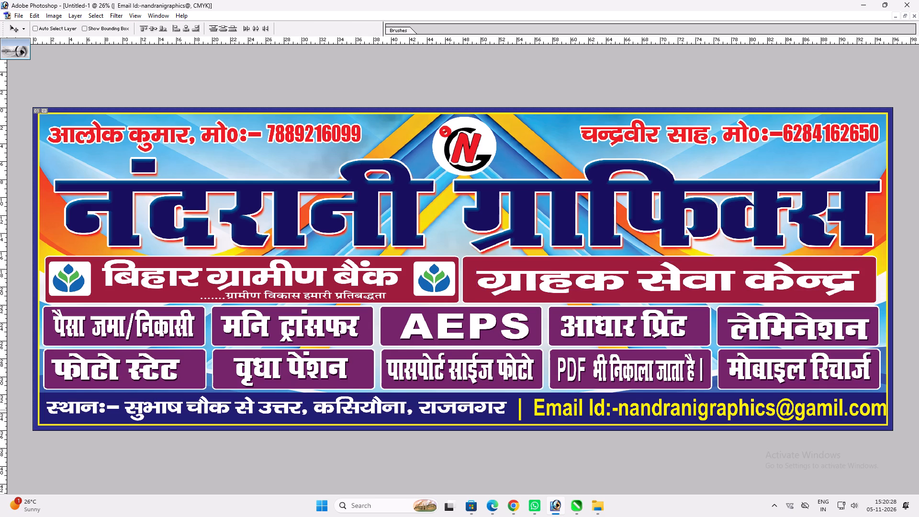
ctrl+click(803, 407)
key(ctrl+t)
key(Return)
key(v)
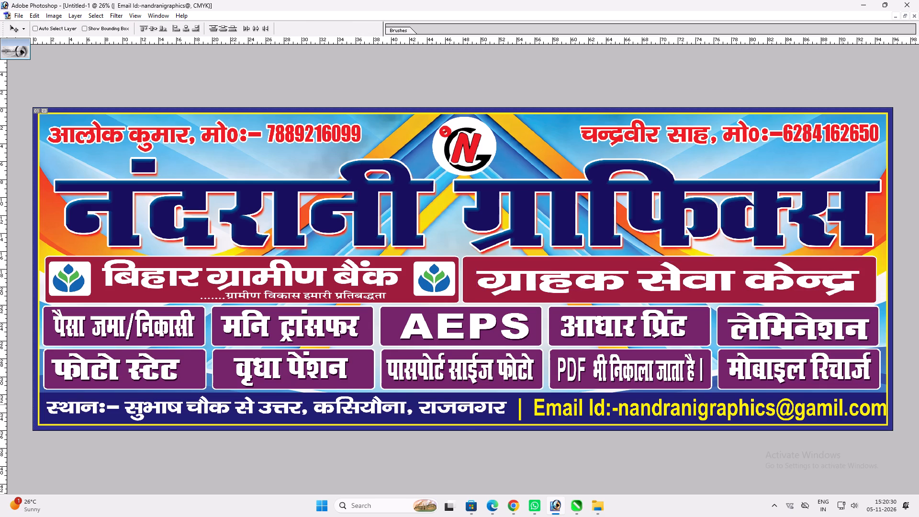
ctrl+shift+right_click(841, 404)
ctrl+shift+click(850, 410)
key(ctrl+t)
shift+drag(885, 404, 878, 403)
key(shift+Return)
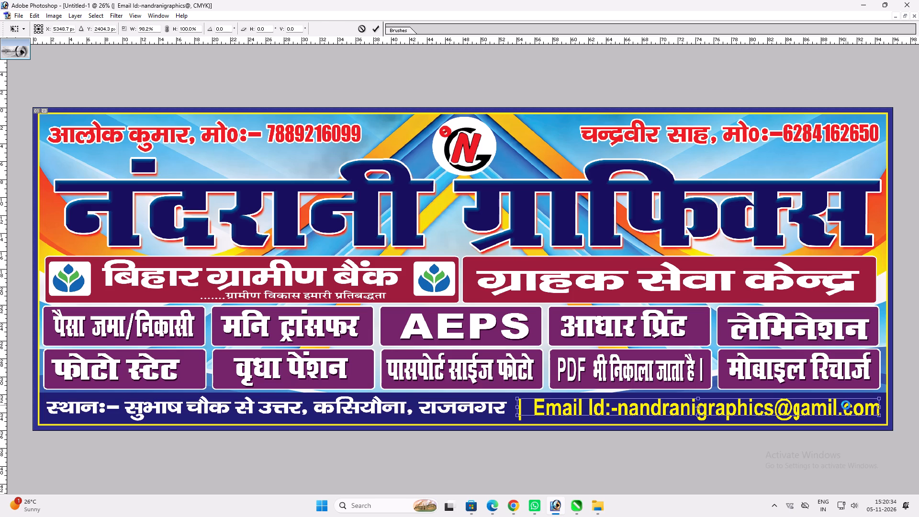
key(v)
Swap two labels in the lower service row: वृधा पेंशन into the third box and पासपोर्ट साईज फोटो into the second.
key(t)
click(309, 369)
key(Return)
text(vvv)
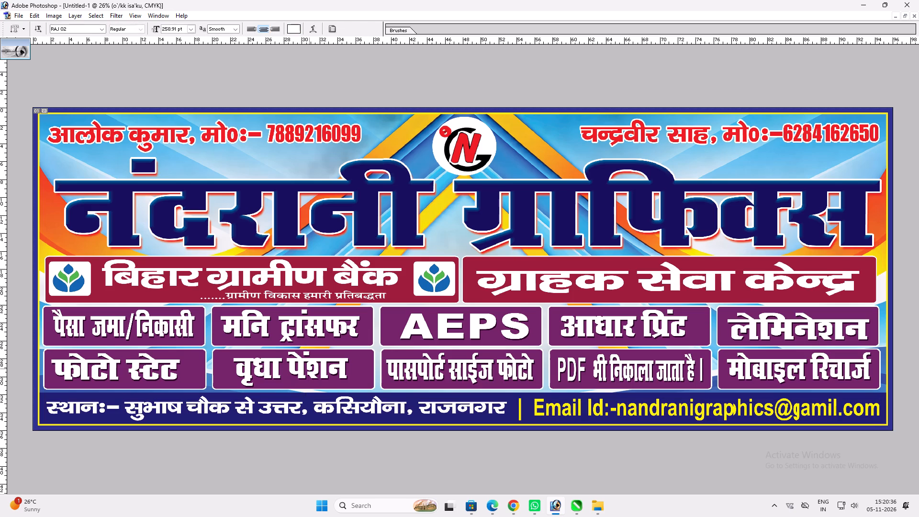
right_click(312, 362)
click(323, 366)
right_click(314, 362)
click(326, 368)
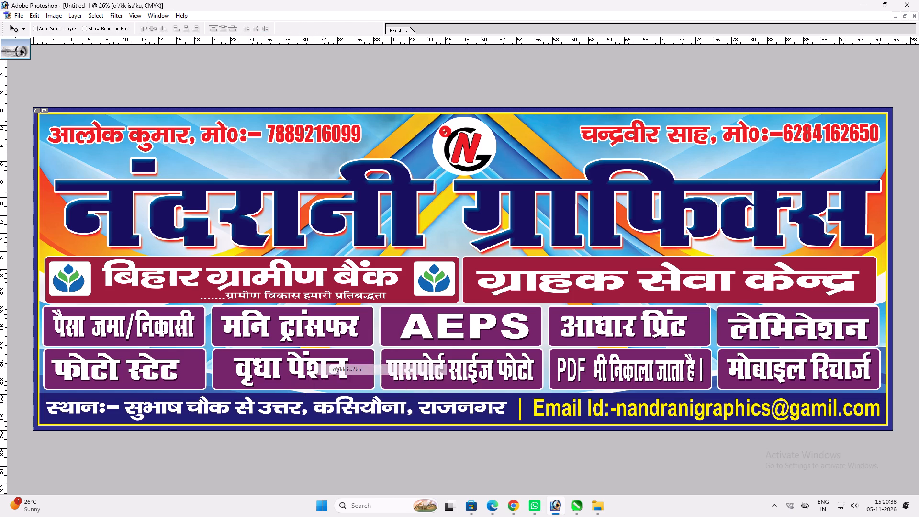
shift+drag(319, 365, 482, 368)
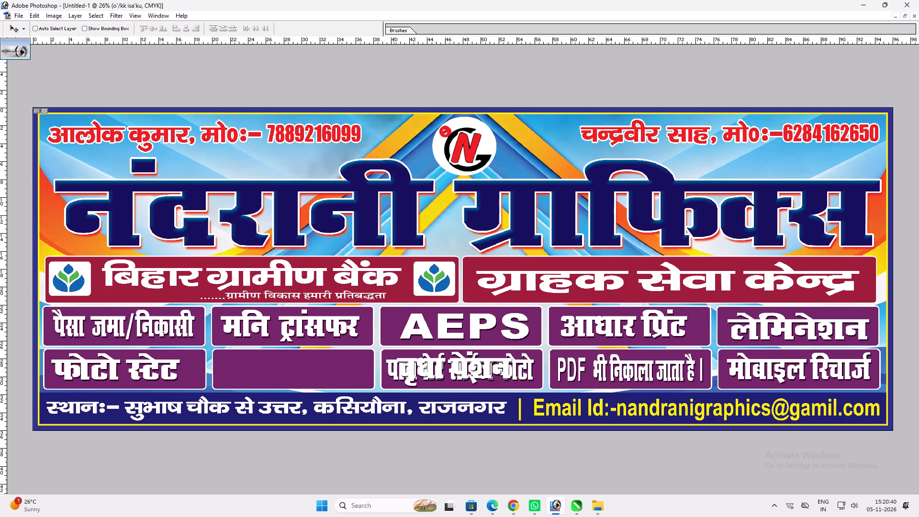
ctrl+click(394, 375)
shift+drag(398, 374, 254, 367)
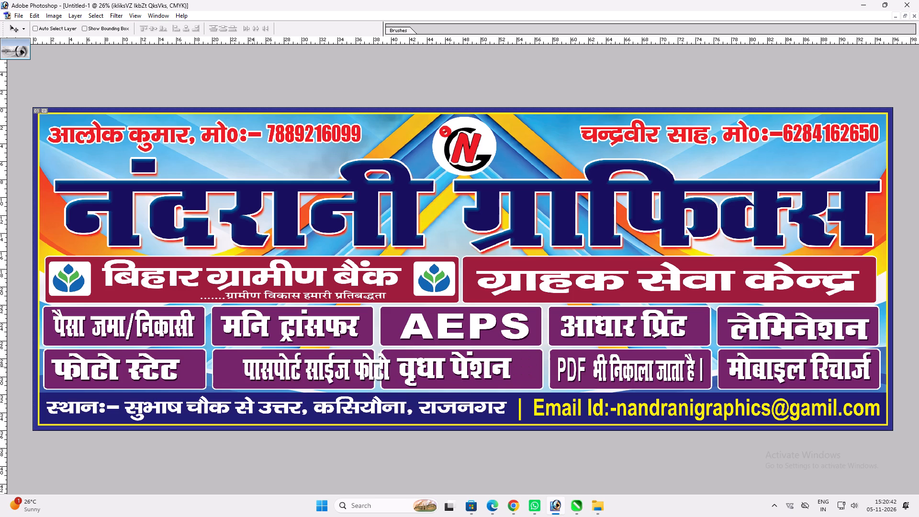
shift+drag(254, 367, 229, 372)
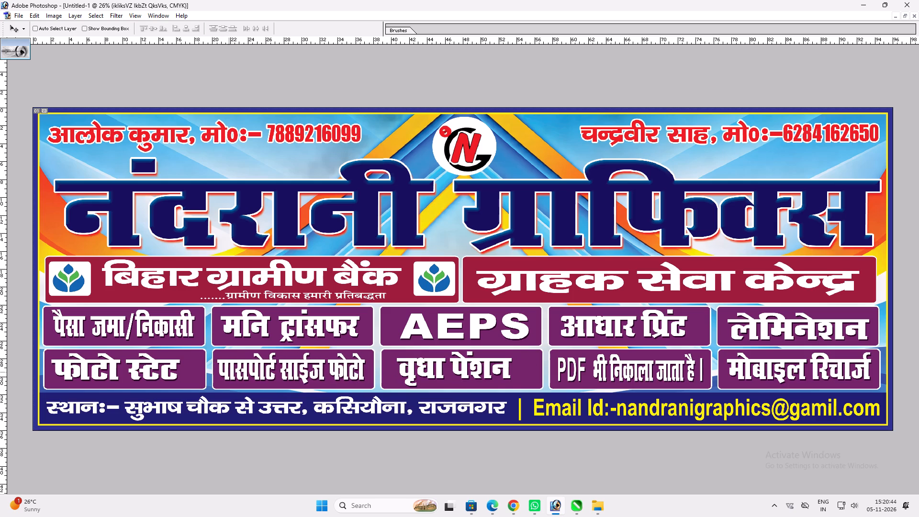
shift+drag(229, 372, 230, 372)
Loosen the kerning within the फो of फोटो in the पासपोर्ट साईज फोटो label.
key(t)
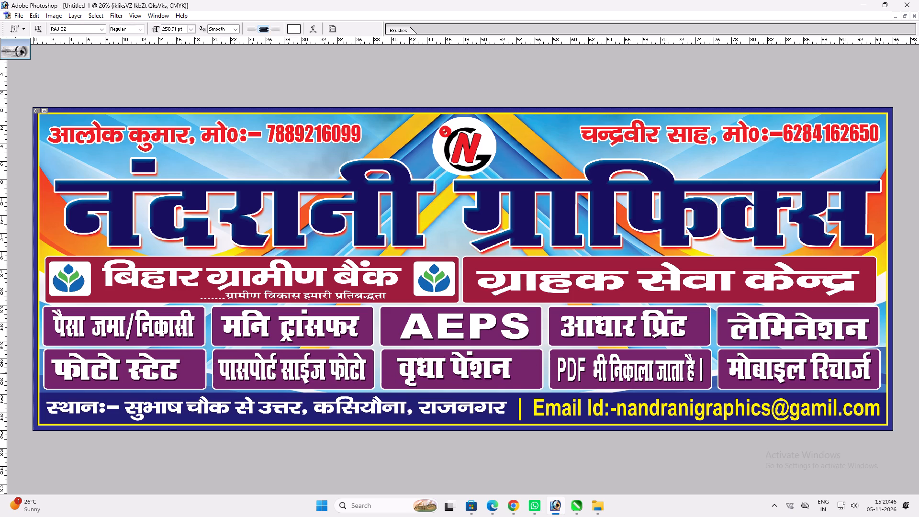
click(343, 374)
key(alt+Right)
key(alt+Right)
key(alt+Right)
key(alt+Right)
key(alt+Right)
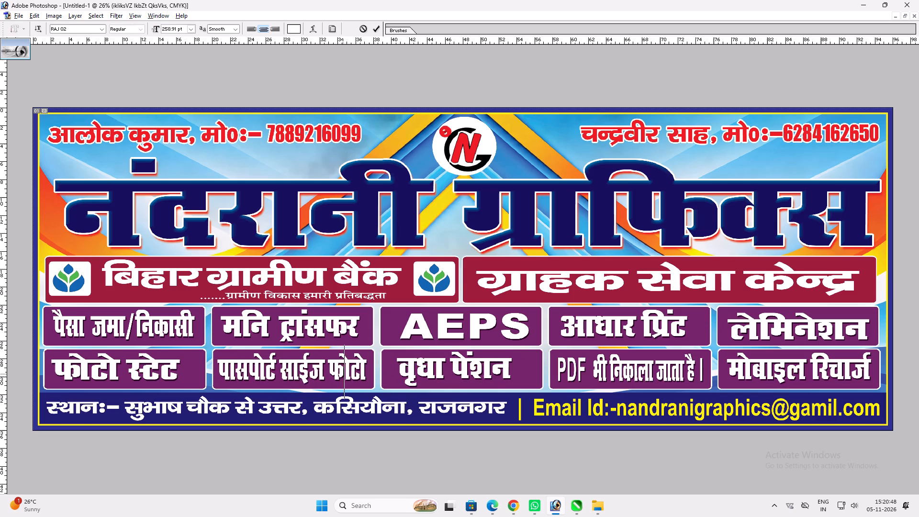
key(ctrl+z)
key(ctrl+Return)
key(v)
key(t)
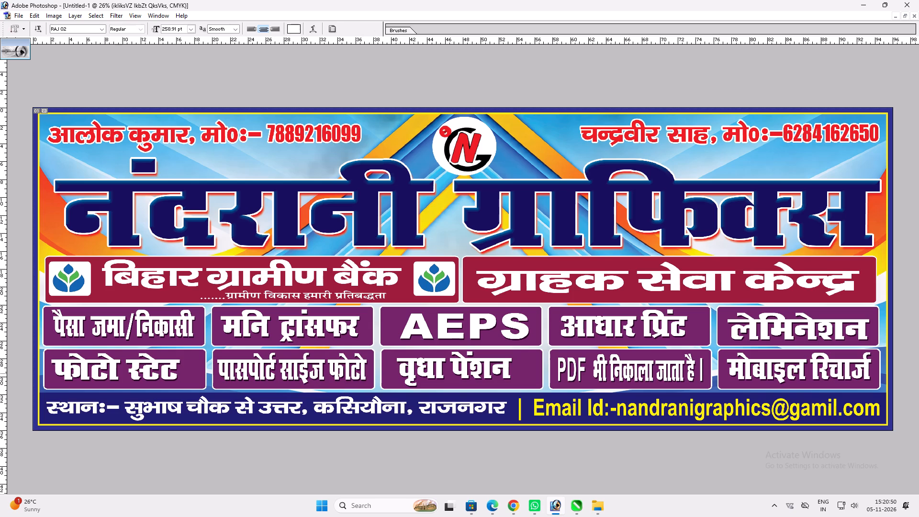
Loosen the kerning within the फो of फोटो in the फोटो स्टेट label.
click(78, 371)
key(alt+Right)
key(alt+Right)
key(alt+Right)
key(alt+Right)
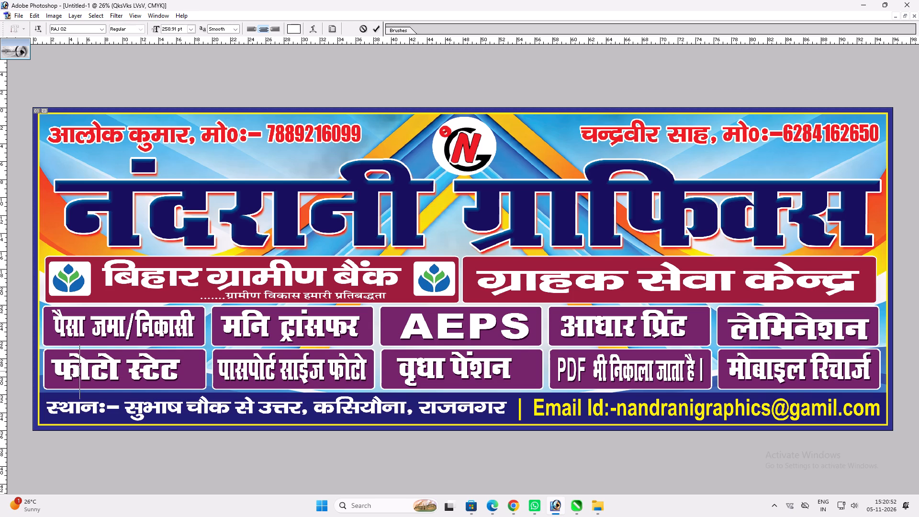
key(alt+Right)
key(ctrl+z)
key(Return)
key(v)
key(v)
key(v)
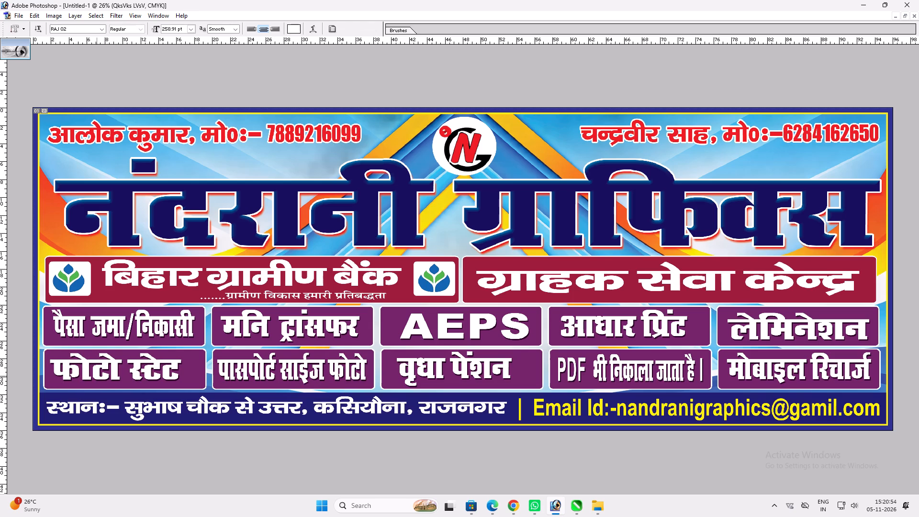
Widen the फोटो स्टेट label to 106.6% so it fills its purple box better.
shift+click(107, 373)
key(ctrl+t)
shift+drag(182, 368, 191, 367)
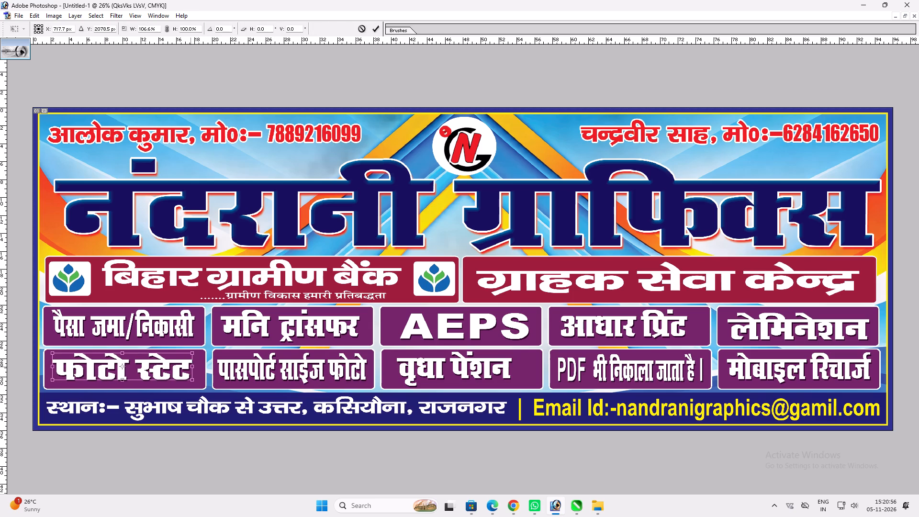
key(shift+Return)
key(v)
Move the PDF भी निकाला जाता है label into the last box of the lower service row.
ctrl+click(604, 363)
click(607, 362)
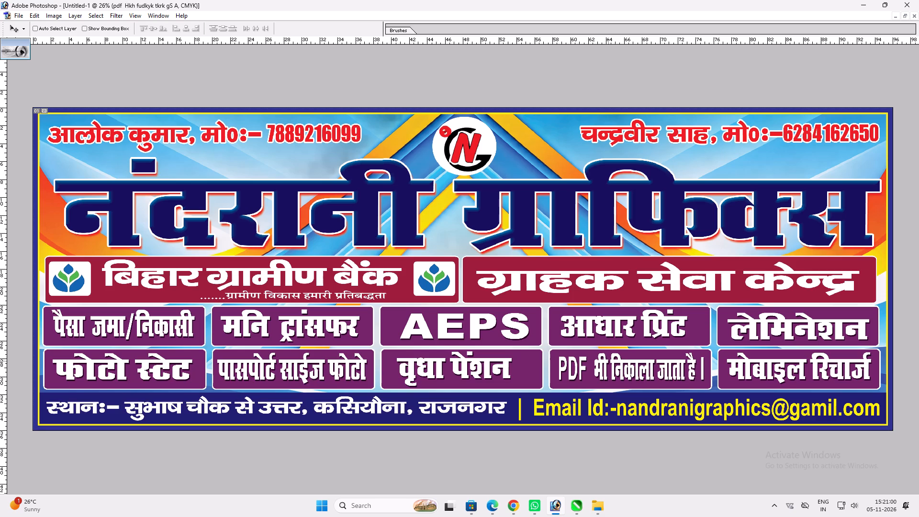
shift+drag(624, 366, 796, 361)
Move the मोबाइल रिचार्ज label into the third box of the lower service row, centred horizontally.
ctrl+double_click(728, 361)
shift+drag(730, 361, 639, 360)
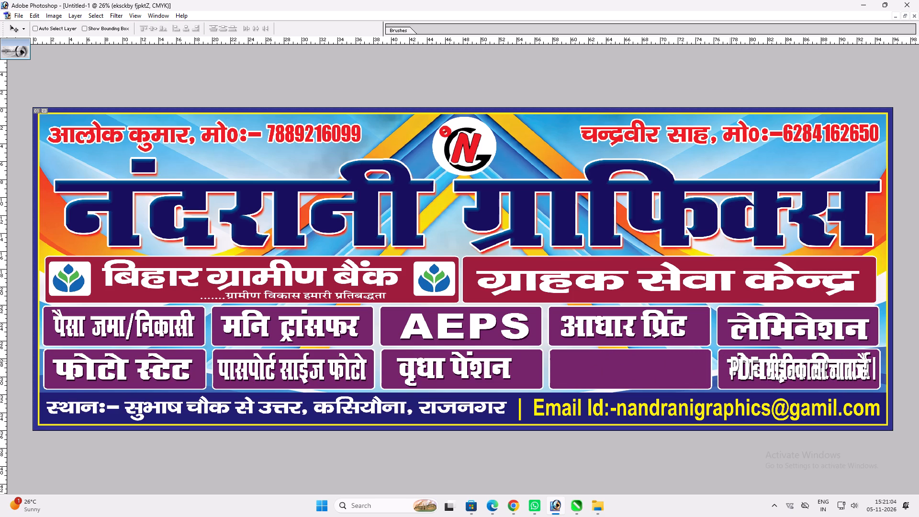
shift+drag(639, 360, 614, 360)
shift+drag(643, 367, 415, 371)
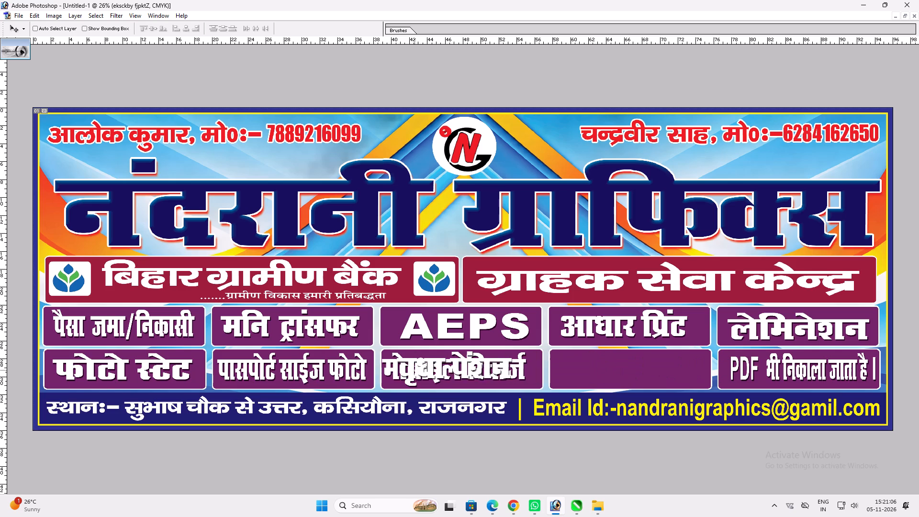
shift+drag(415, 371, 423, 369)
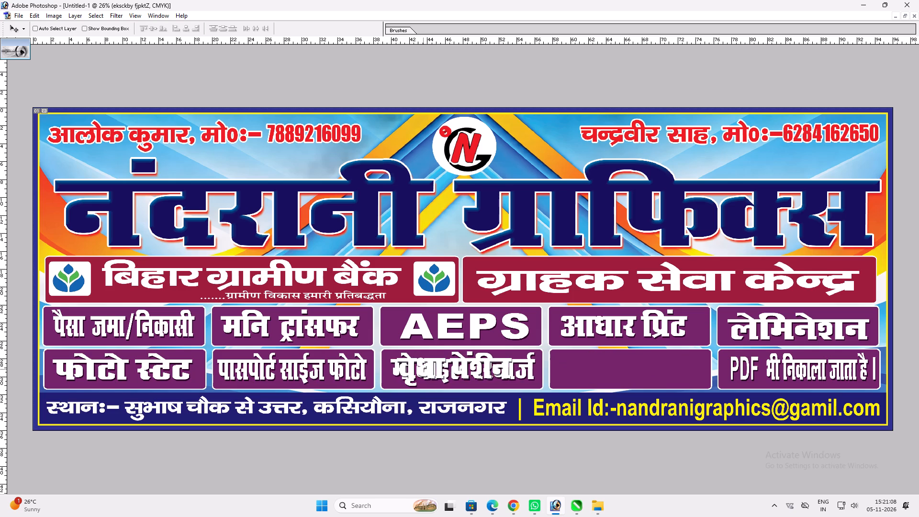
shift+drag(423, 369, 420, 369)
Move the वृधा पेंशन label into the empty fourth box of the lower service row.
ctrl+click(438, 360)
shift+drag(438, 360, 617, 362)
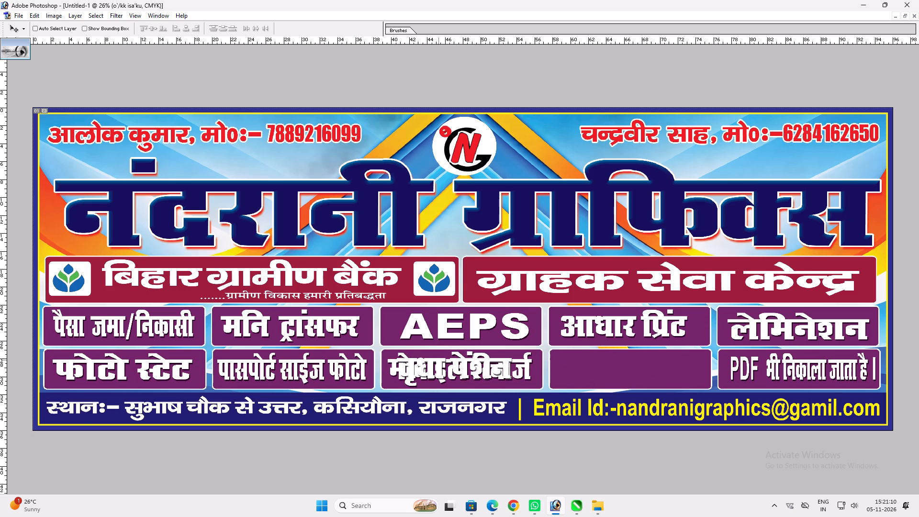
shift+drag(617, 362, 615, 363)
key(space)
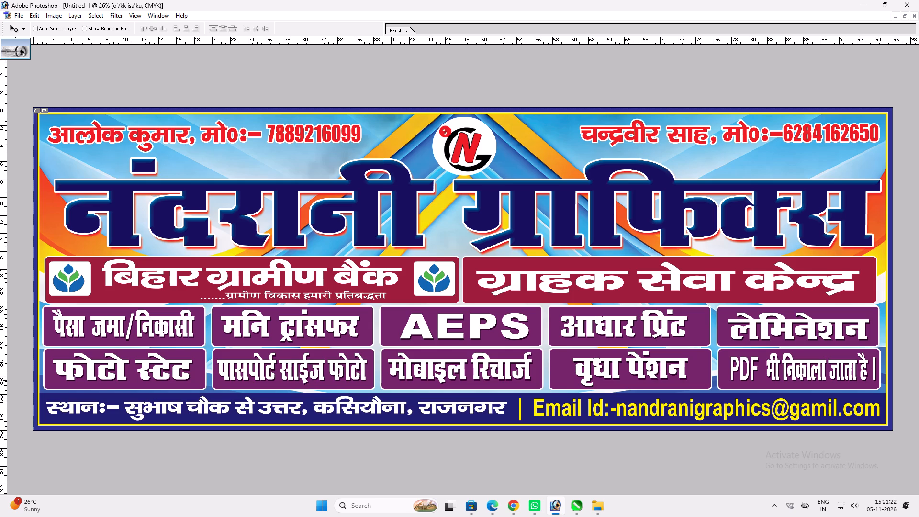
Find and copy the Student Press 1 folder from the ok Print folder of 04.11.2026.
key(ctrl+o)
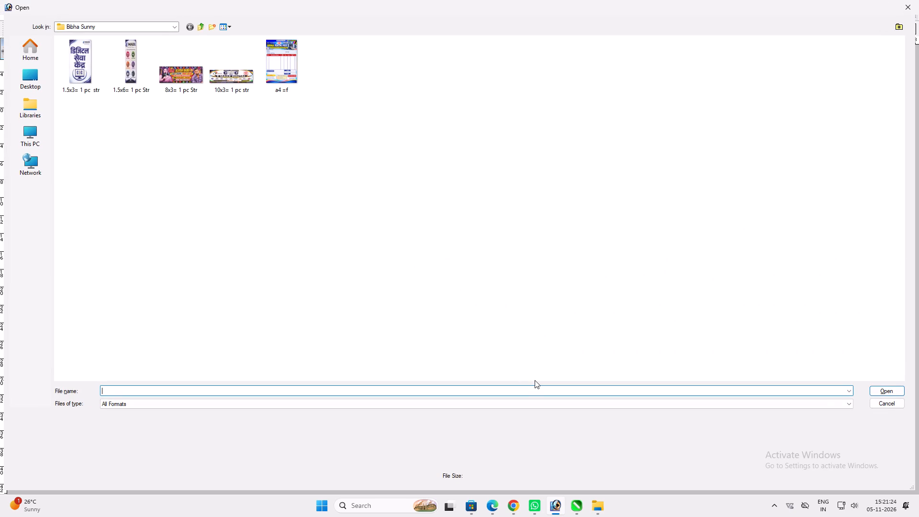
click(200, 30)
click(200, 30)
click(268, 185)
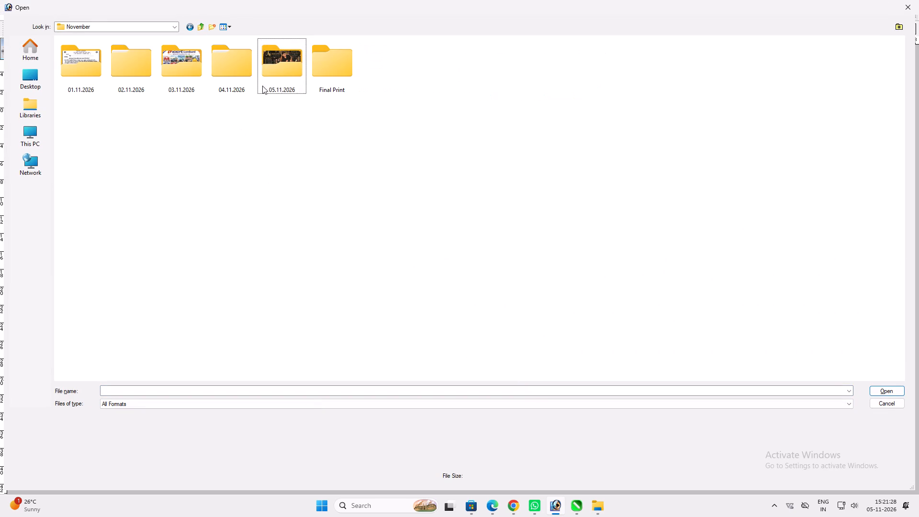
double_click(247, 70)
double_click(98, 81)
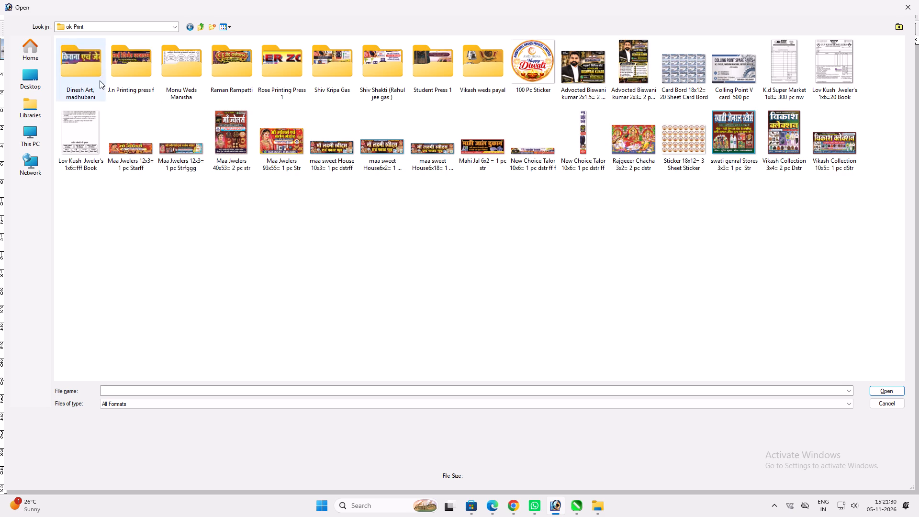
click(124, 80)
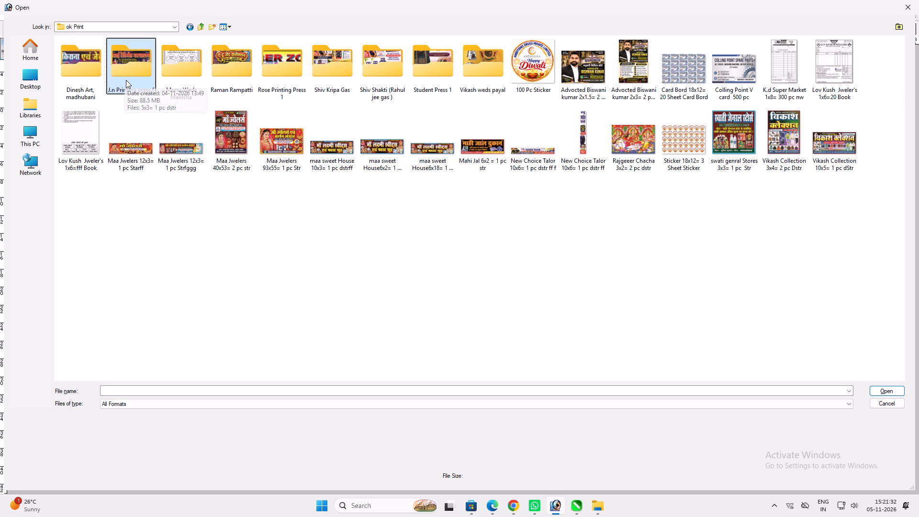
double_click(421, 77)
drag(96, 69, 101, 66)
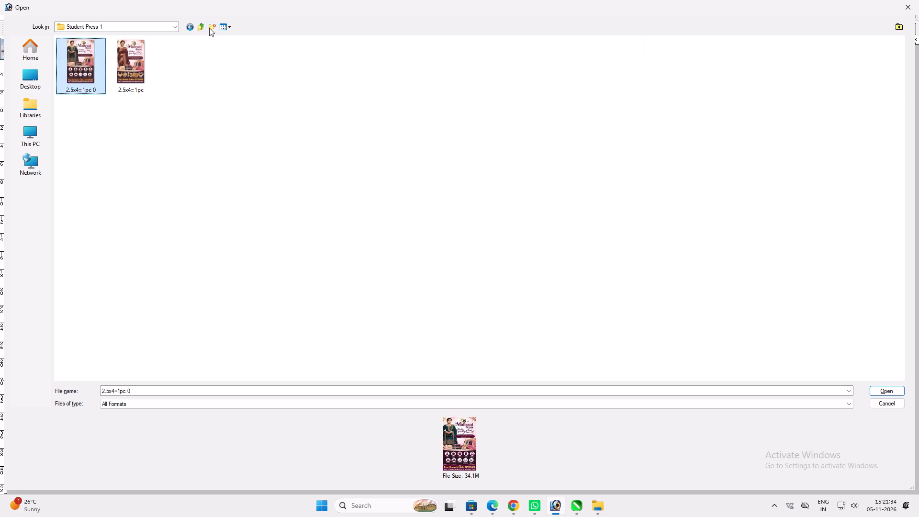
click(204, 29)
click(370, 170)
click(395, 68)
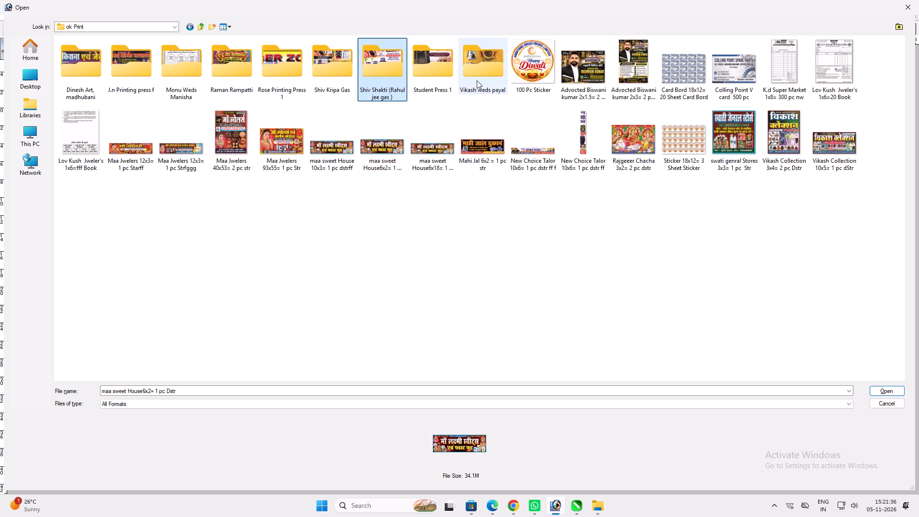
click(434, 66)
key(ctrl+c)
key(ctrl+c)
key(ctrl+c)
key(ctrl+c)
key(ctrl+c)
Paste the copied Student Press 1 folder into the November Final Print folder and leave the file browser.
ctrl+click(202, 31)
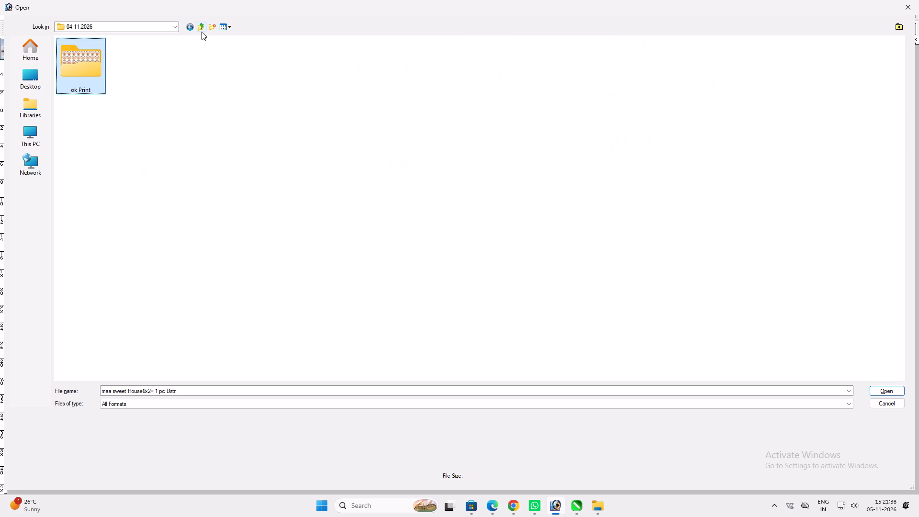
click(202, 32)
click(205, 23)
click(275, 147)
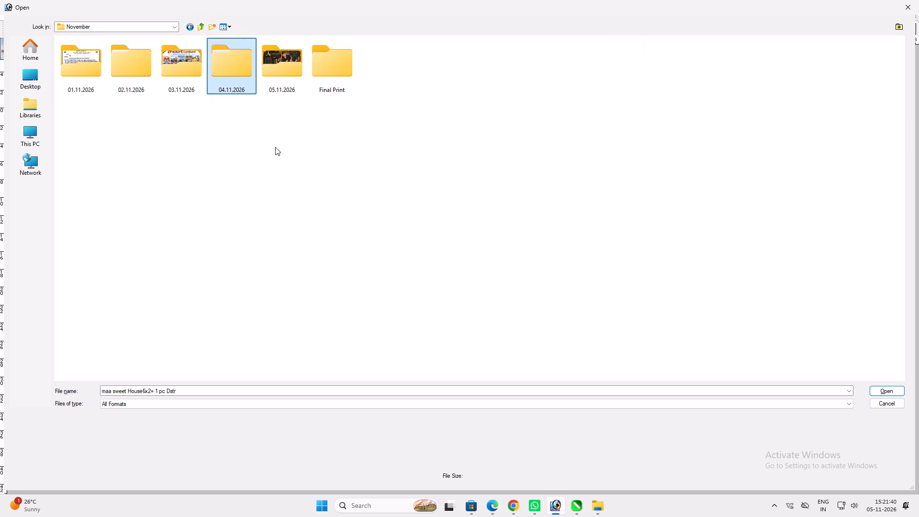
double_click(335, 81)
ctrl+click(352, 140)
key(ctrl+v)
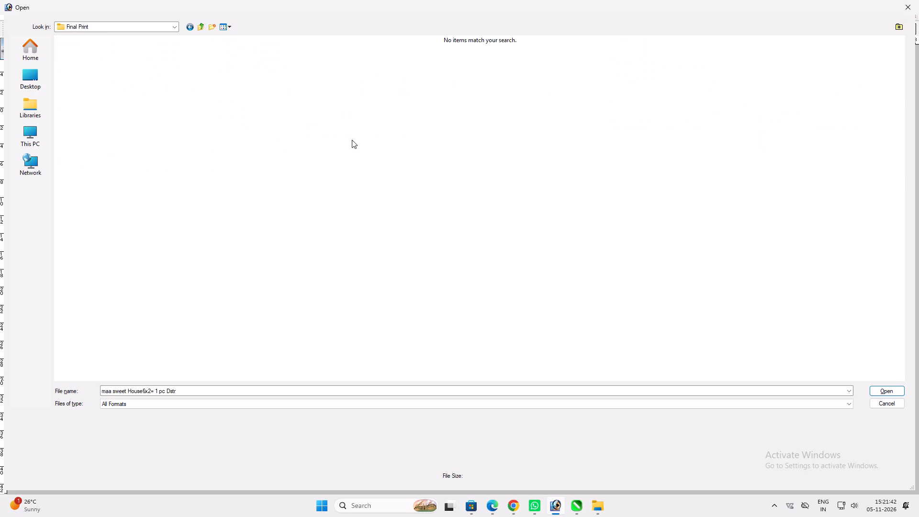
right_click(352, 140)
click(388, 196)
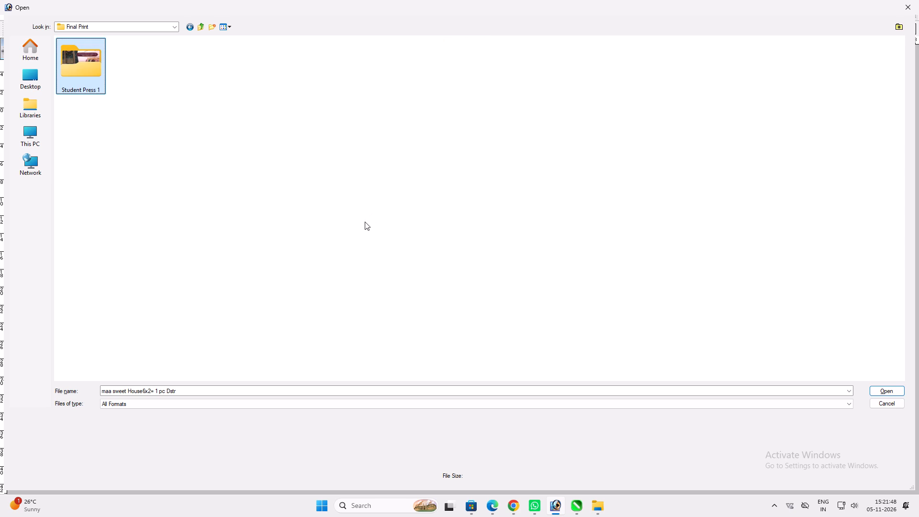
click(912, 10)
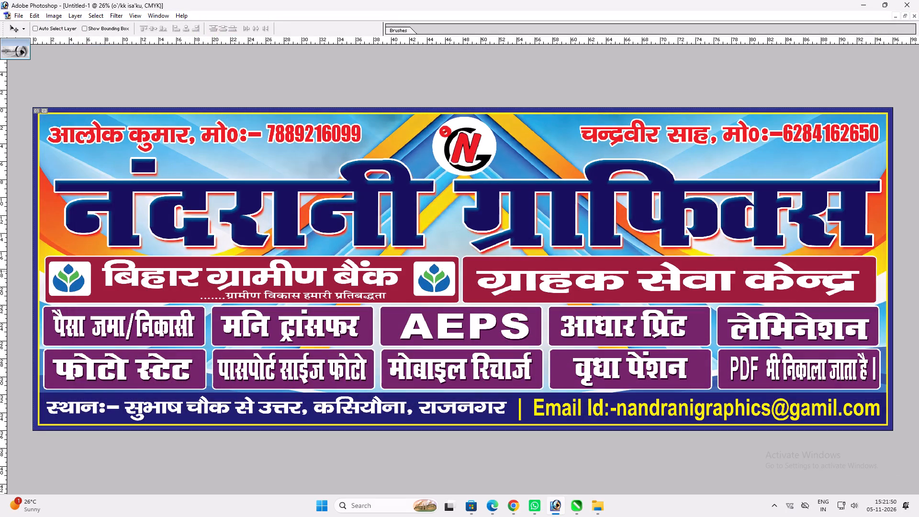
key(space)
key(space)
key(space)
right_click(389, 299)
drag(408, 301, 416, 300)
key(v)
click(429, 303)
Save the banner as a layered TIFF named nandrani Graphics 8x3= 1 pc Vinly in the Alok Jee Bank f folder.
key(ctrl+shift+s)
click(197, 24)
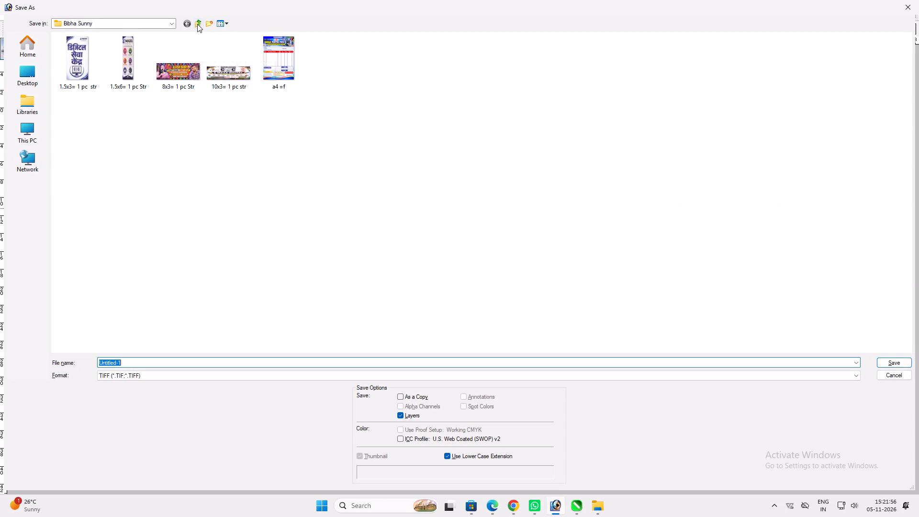
double_click(93, 63)
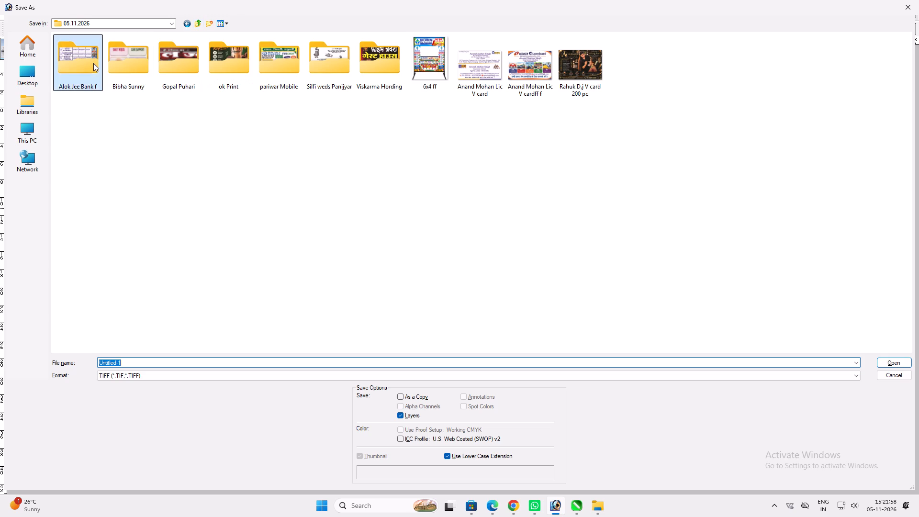
click(139, 365)
text(nande)
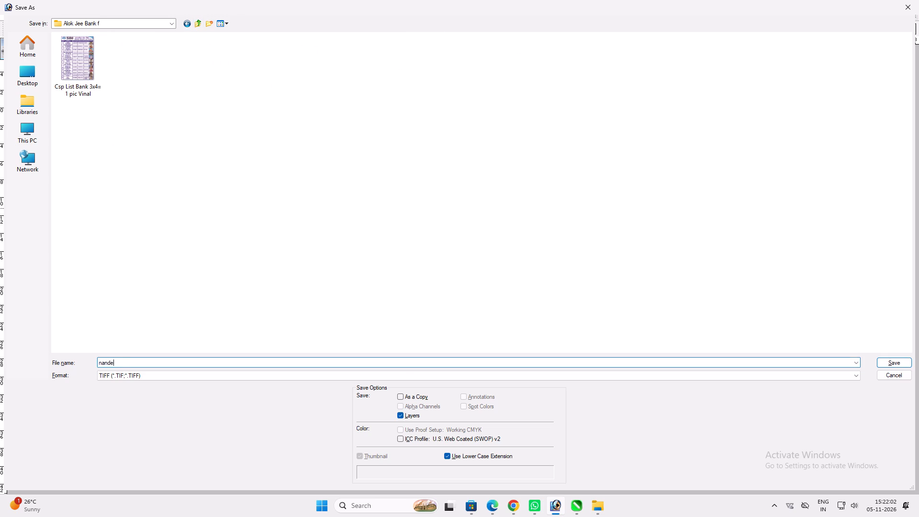
key(BackSpace)
text(ra)
key(i)
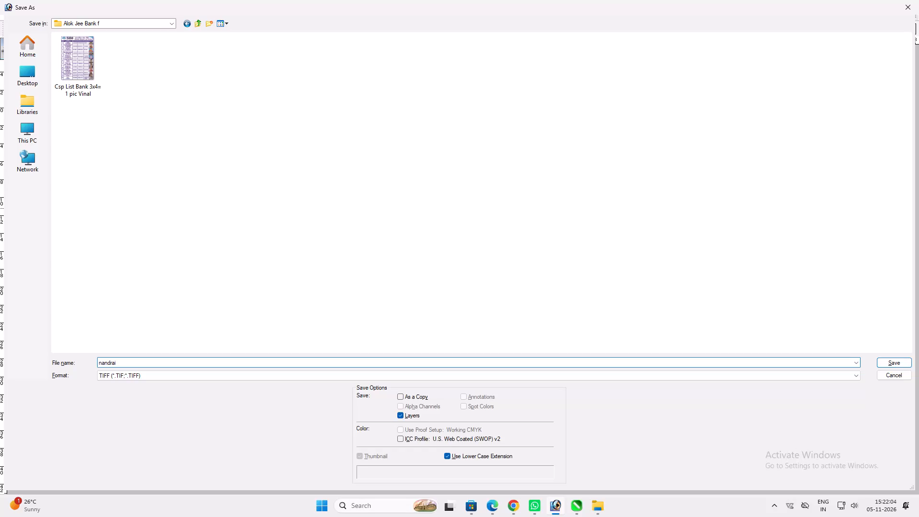
key(BackSpace)
text(ni)
key(space)
text(Graphics)
key(space)
key(8)
text(x3= 1 pc S)
key(BackSpace)
key(shift+v)
text(inly)
key(space)
key(Return)
key(Return)
key(Return)
Save a JPEG copy of the banner at quality 2 in the same folder.
key(ctrl+shift+s)
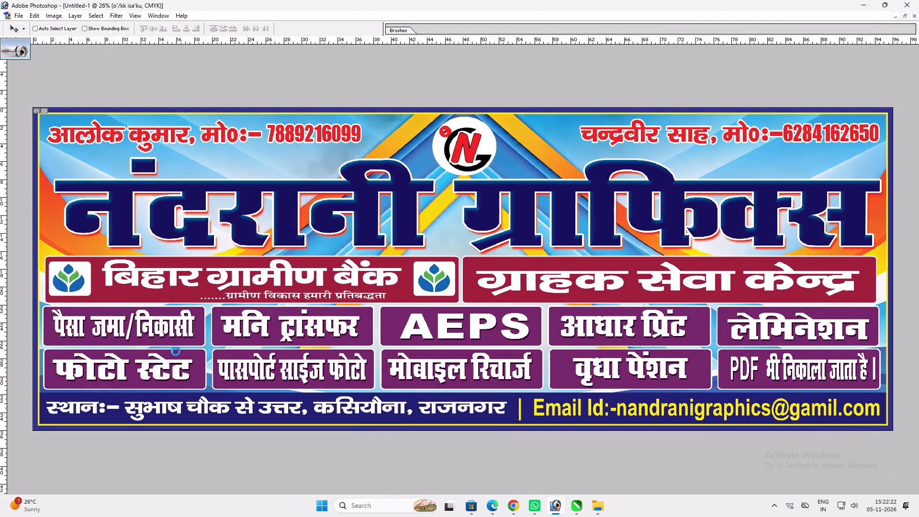
key(Tab)
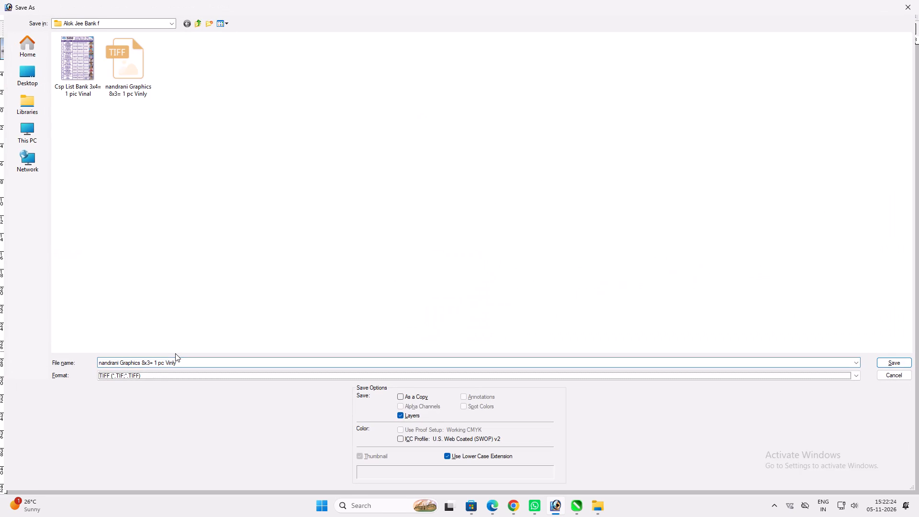
key(j)
key(Return)
key(Return)
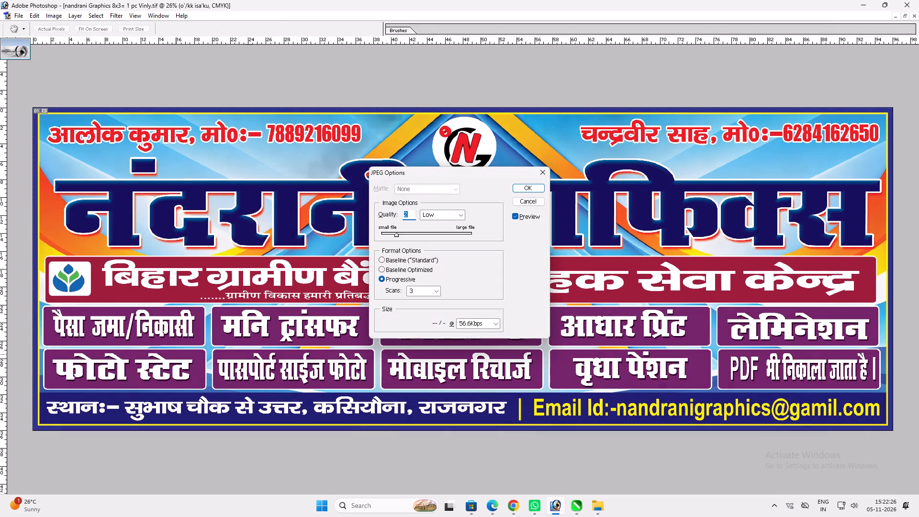
Copy the banner's JPEG file, nandrani Graphics 8x3= 1 pc Vinly copy, from the Alok Jee Bank f folder.
key(ctrl+o)
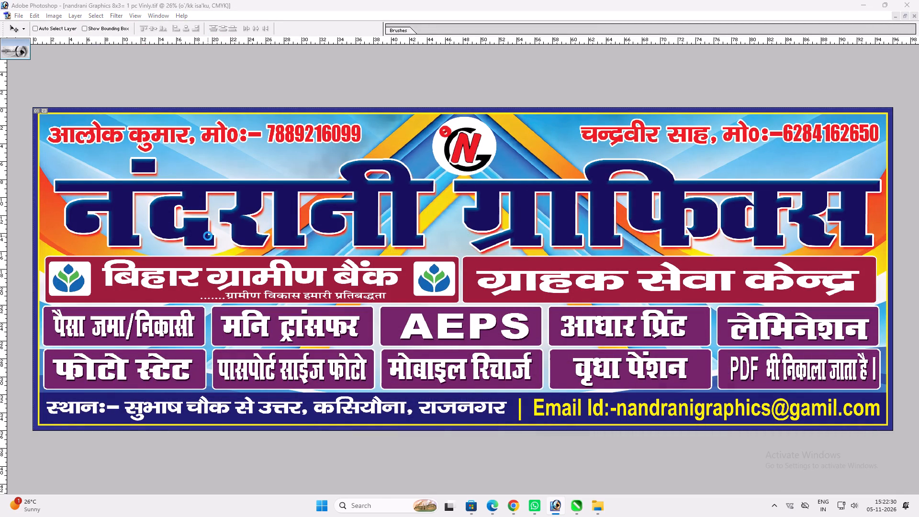
click(135, 90)
key(ctrl+c)
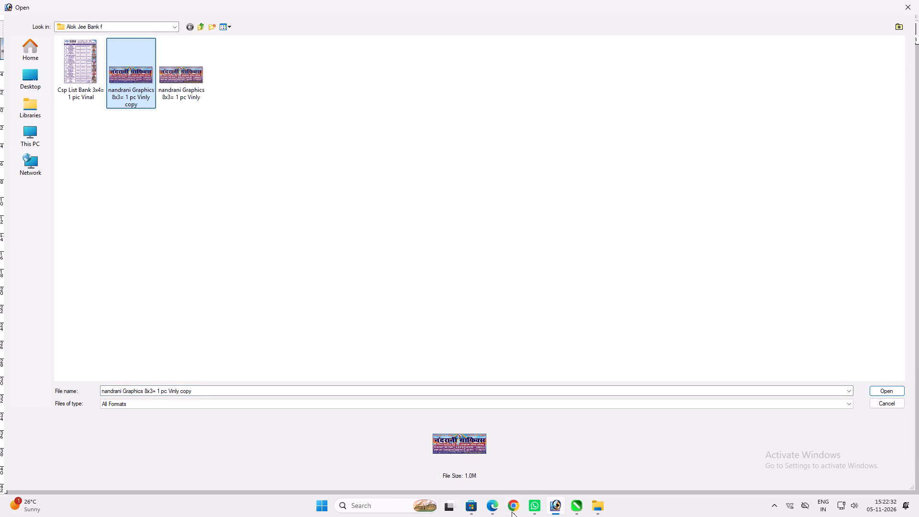
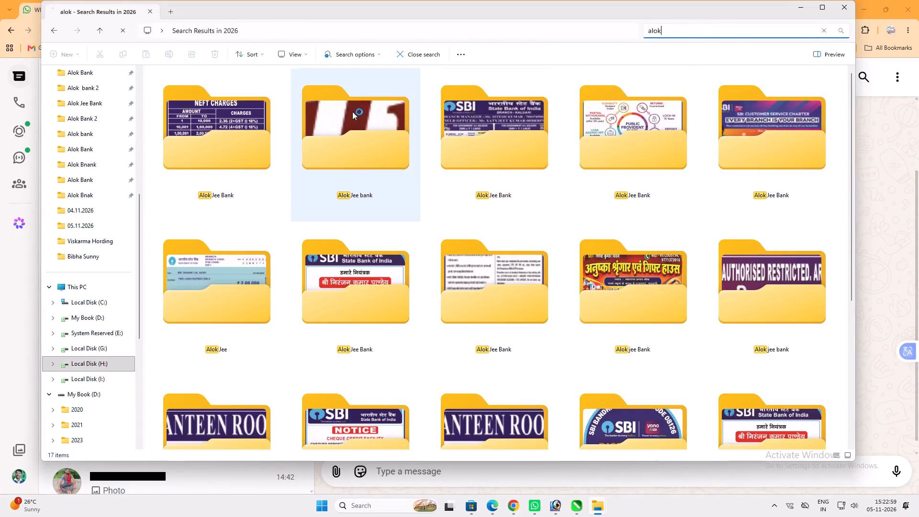
Show the 2026 search results for alok as smaller thumbnails and look through them for an earlier Nandrani Graphics design.
click(299, 56)
click(313, 88)
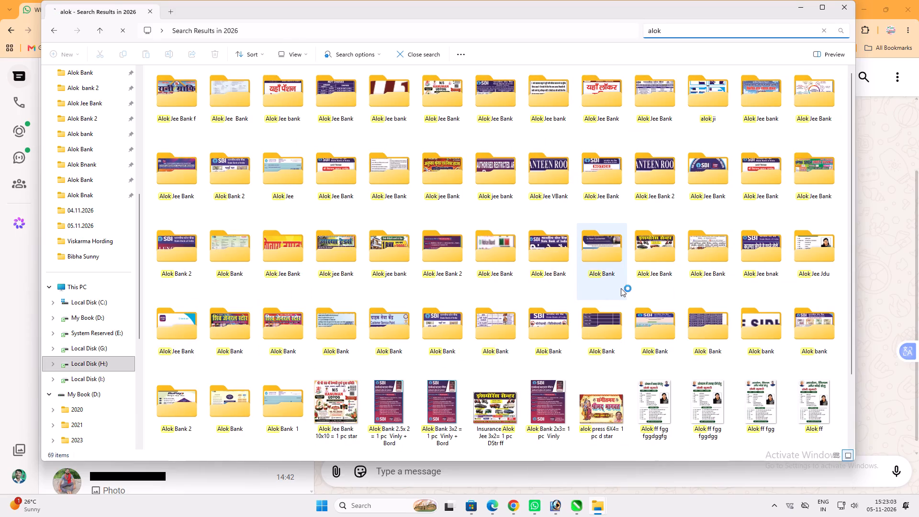
scroll(613, 291, down, 3)
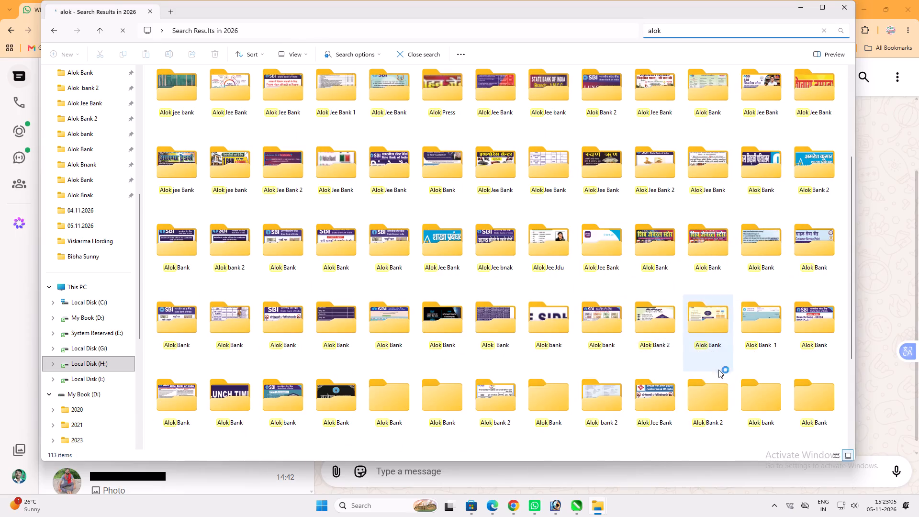
scroll(713, 361, down, 2)
scroll(672, 382, down, 2)
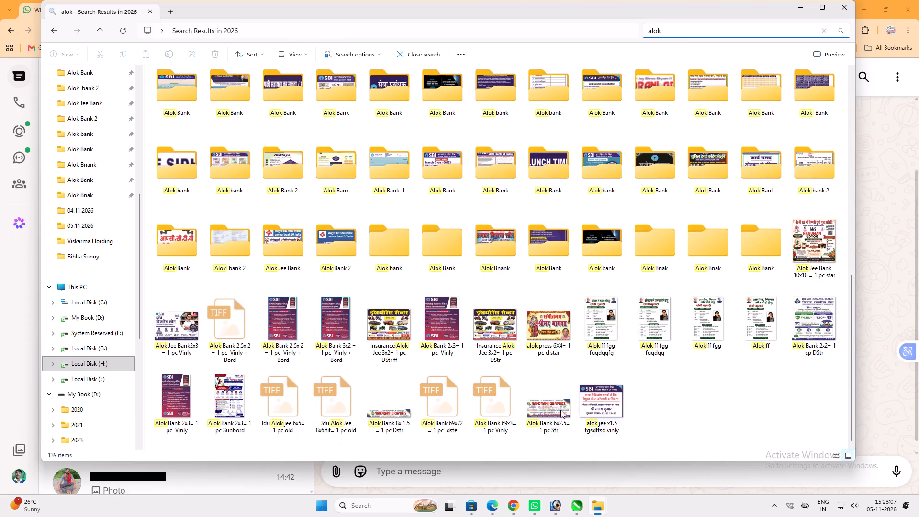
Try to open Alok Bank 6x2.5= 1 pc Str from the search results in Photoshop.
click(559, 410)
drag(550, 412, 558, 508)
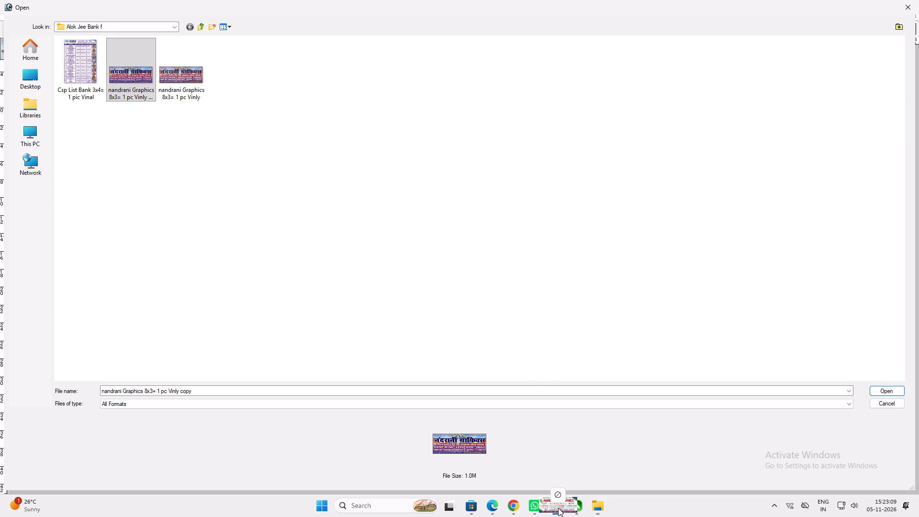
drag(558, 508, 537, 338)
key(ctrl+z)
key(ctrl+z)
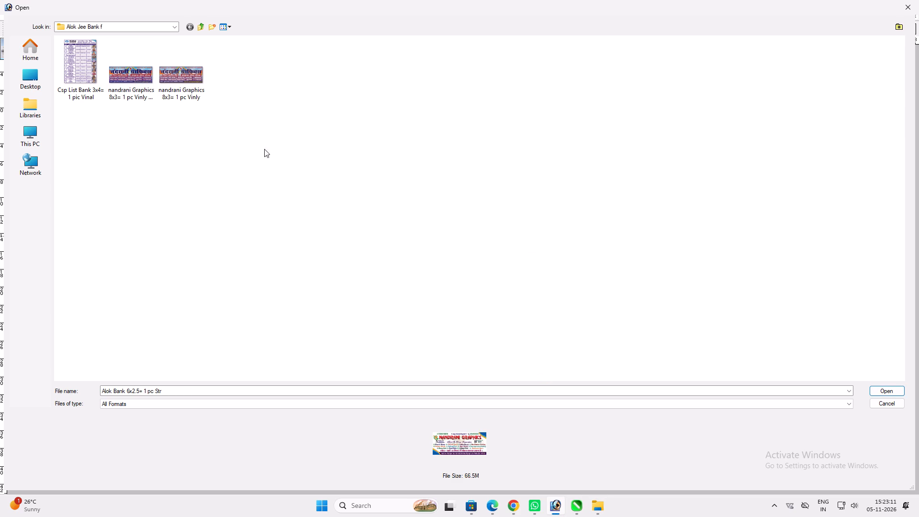
Delete the JPEG nandrani Graphics 8x3= 1 pc Vinly copy from the Alok Jee Bank f folder and leave the Open dialog.
click(145, 82)
key(backslash)
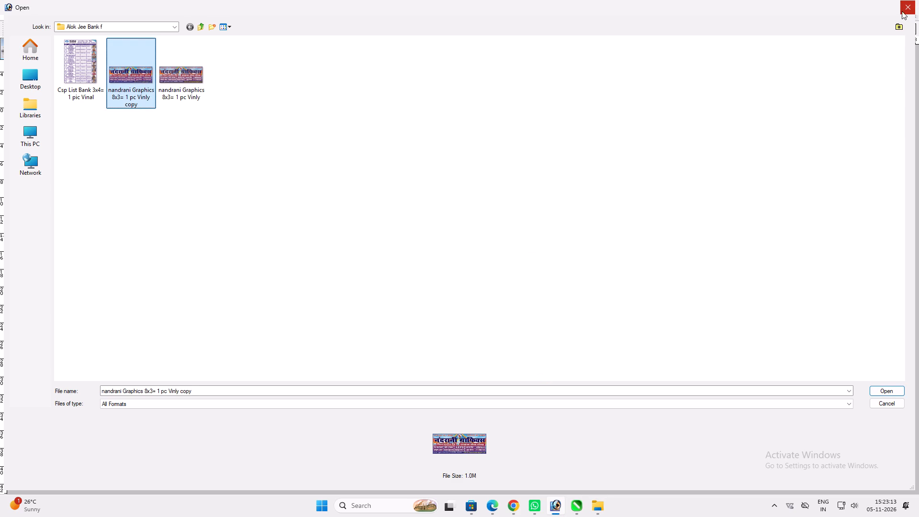
key(Delete)
click(906, 2)
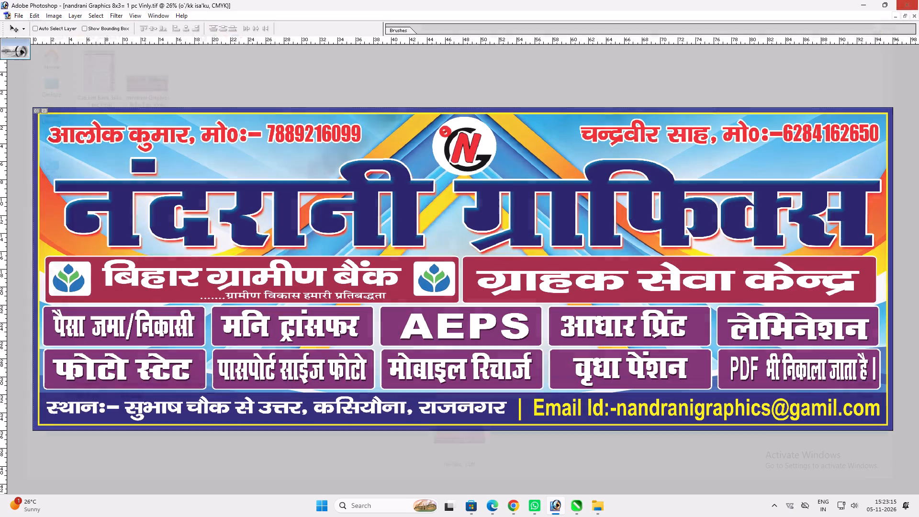
Open Alok Bank 6x2.5= 1 pc Str from the 2026 search results in Photoshop, check its save folder, and close it.
click(599, 500)
click(706, 454)
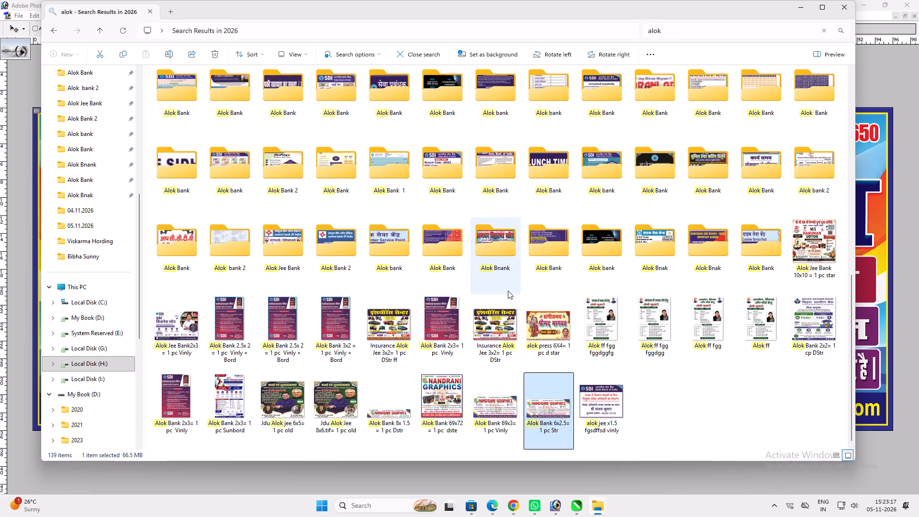
drag(551, 417, 558, 280)
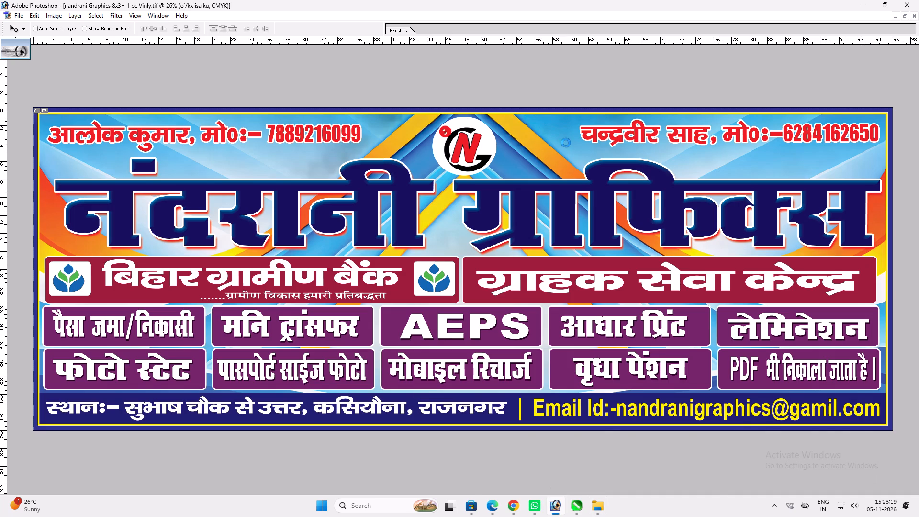
key(ctrl+shift+s)
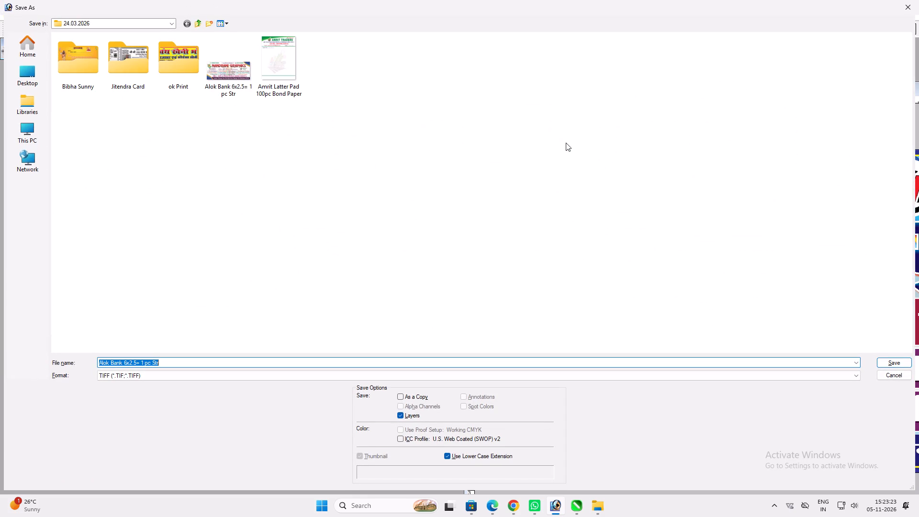
click(918, 0)
key(ctrl+w)
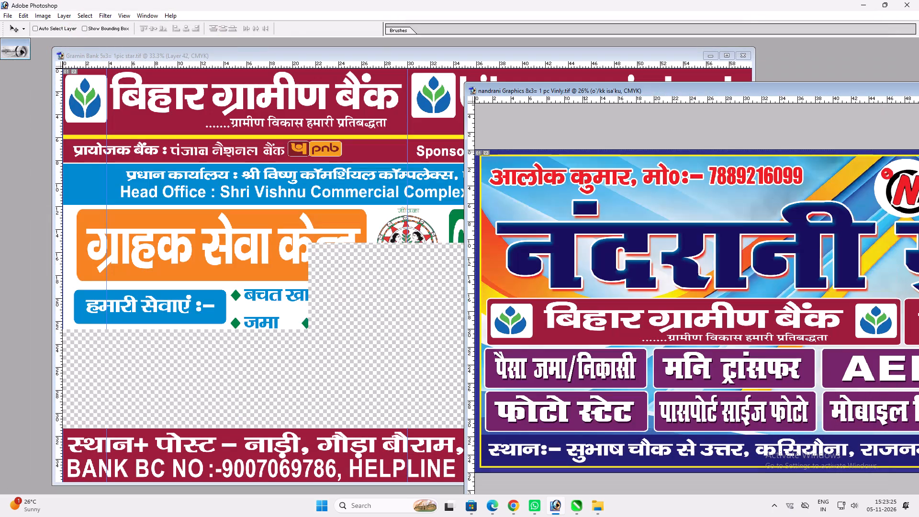
View the Alok Bank 69x3= 1 pc Vinly design from the 2026 search results in the image viewer and close it.
click(606, 493)
click(594, 505)
click(662, 466)
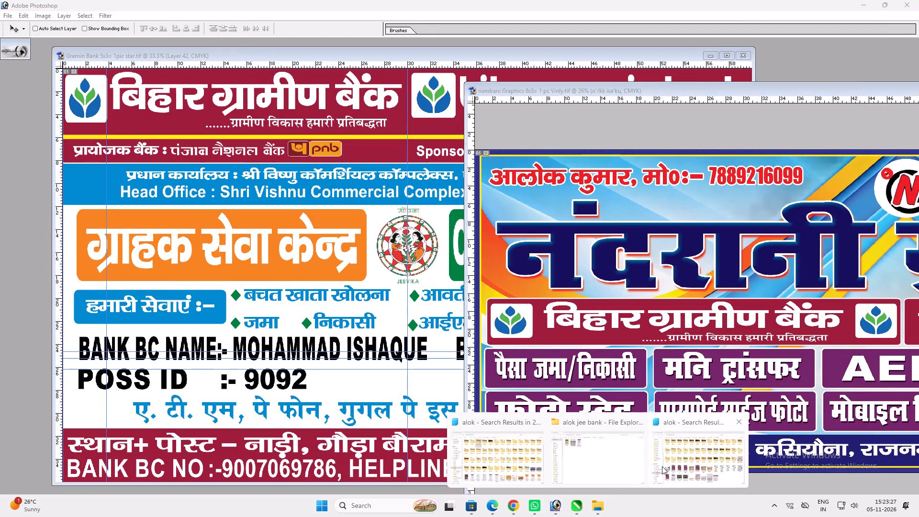
scroll(578, 356, down, 2)
double_click(508, 402)
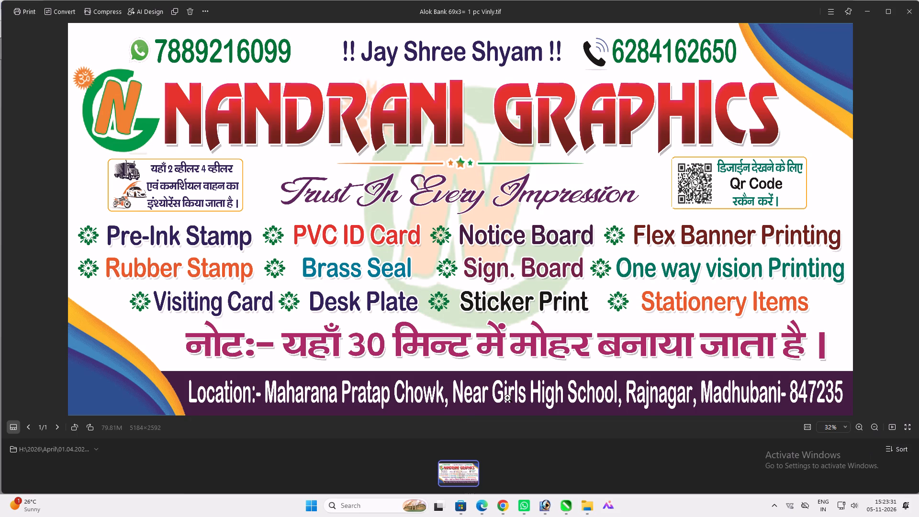
click(914, 12)
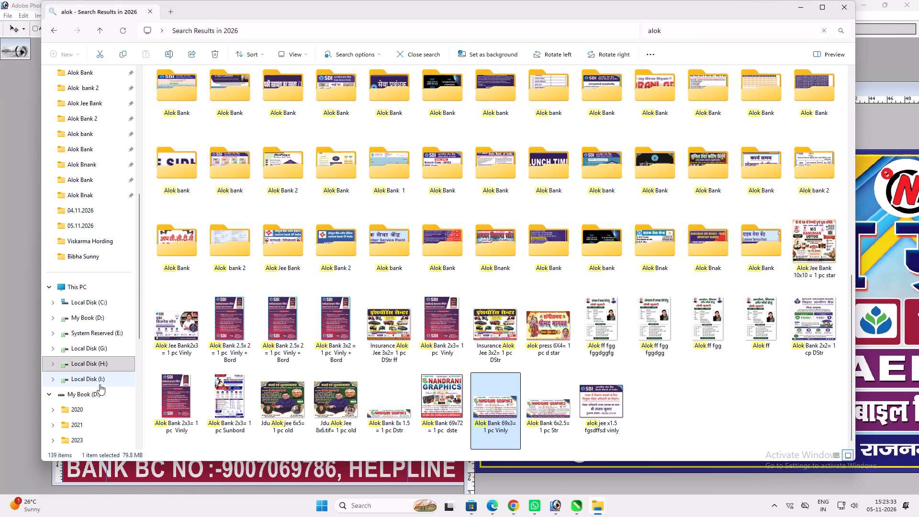
Search the 2025 folder on the My Book (D:) drive for alok.
click(100, 390)
double_click(392, 101)
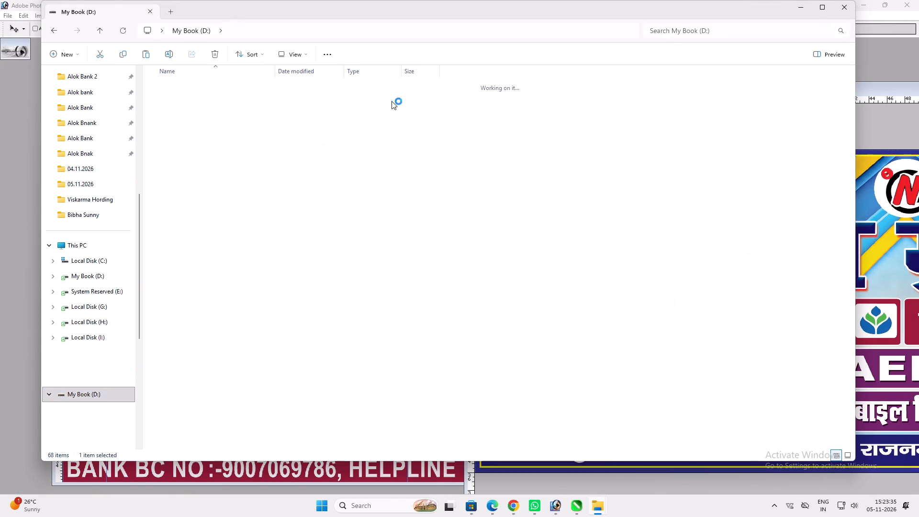
double_click(192, 92)
click(678, 28)
text(alok)
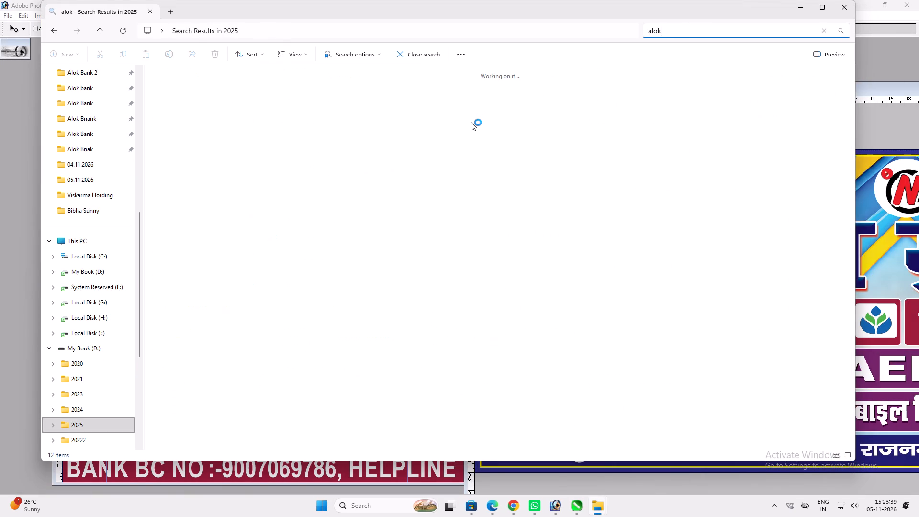
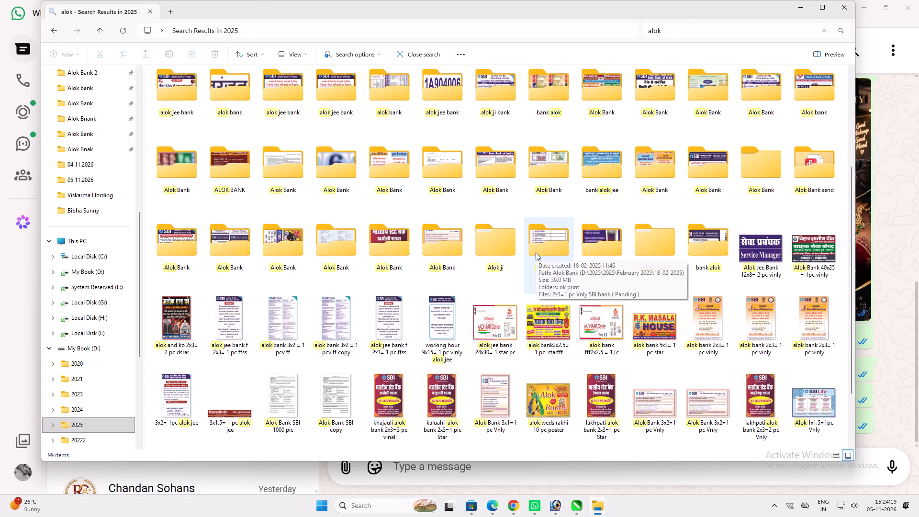
Look through the 2025 search results and check the files inside the alok jee bank folder holding the Gramin Bank design.
scroll(536, 252, down, 1)
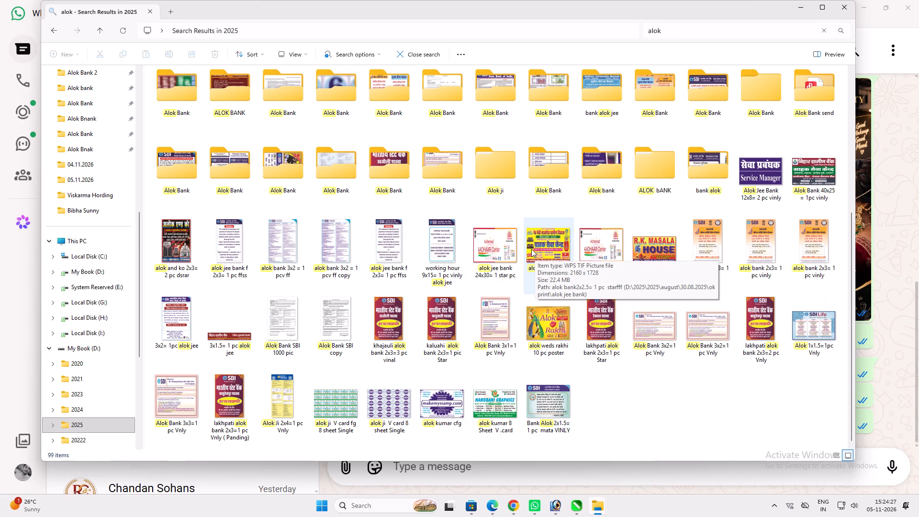
scroll(531, 249, down, 4)
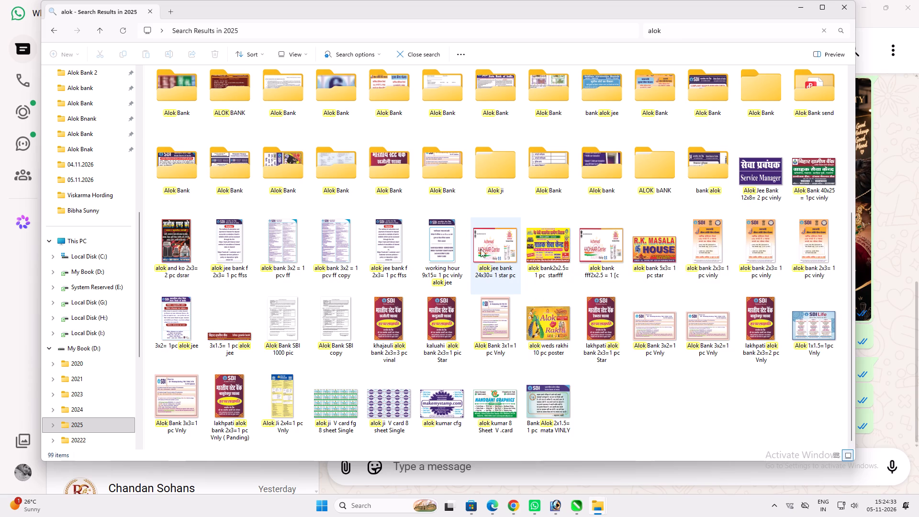
scroll(473, 250, up, 1)
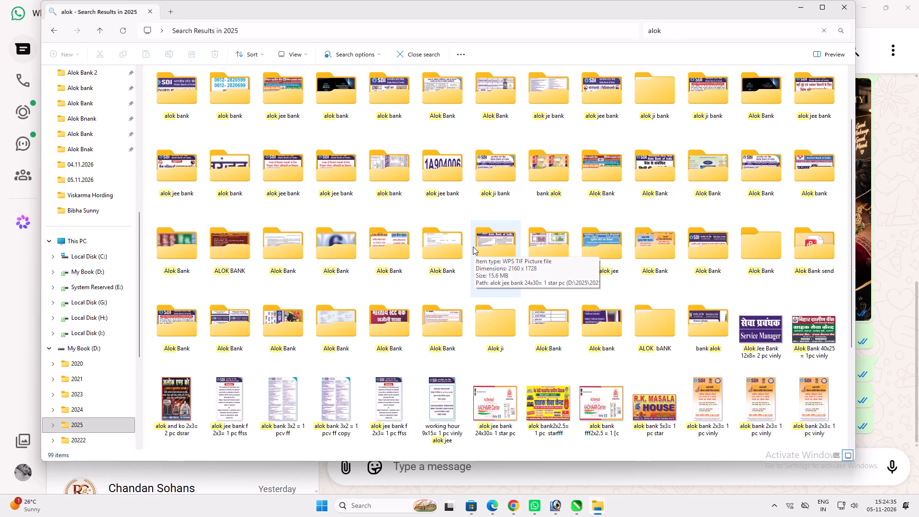
scroll(477, 247, up, 1)
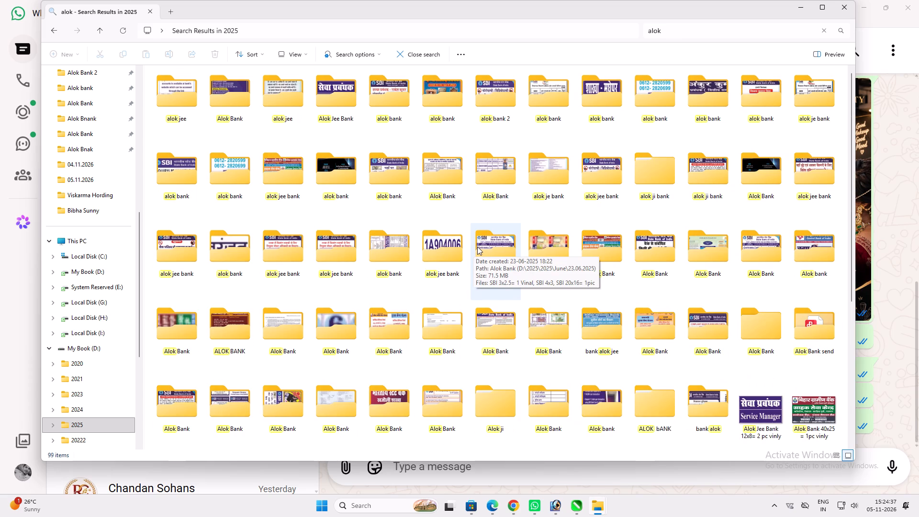
scroll(485, 246, up, 2)
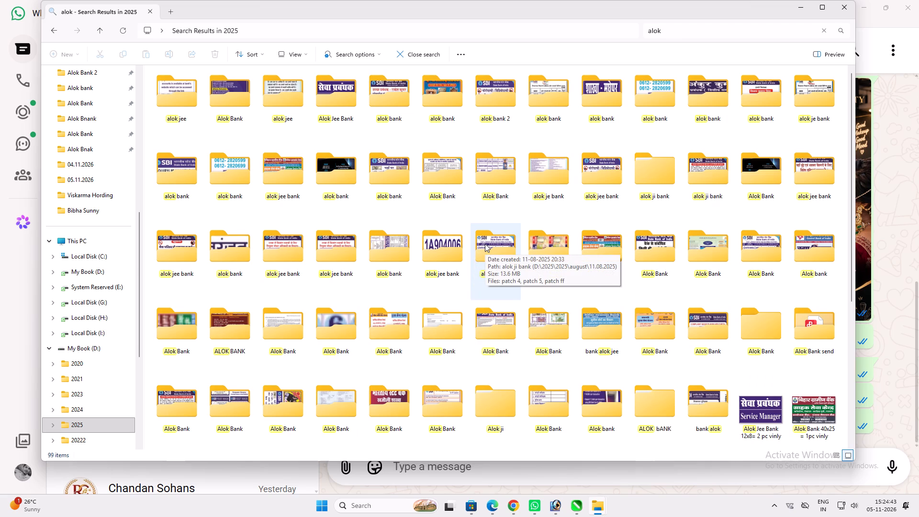
click(287, 173)
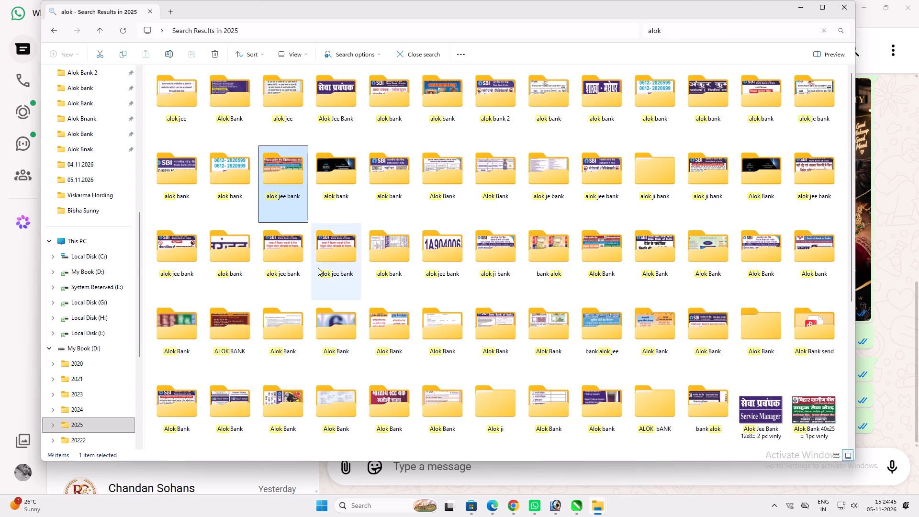
key(ctrl+shift+Return)
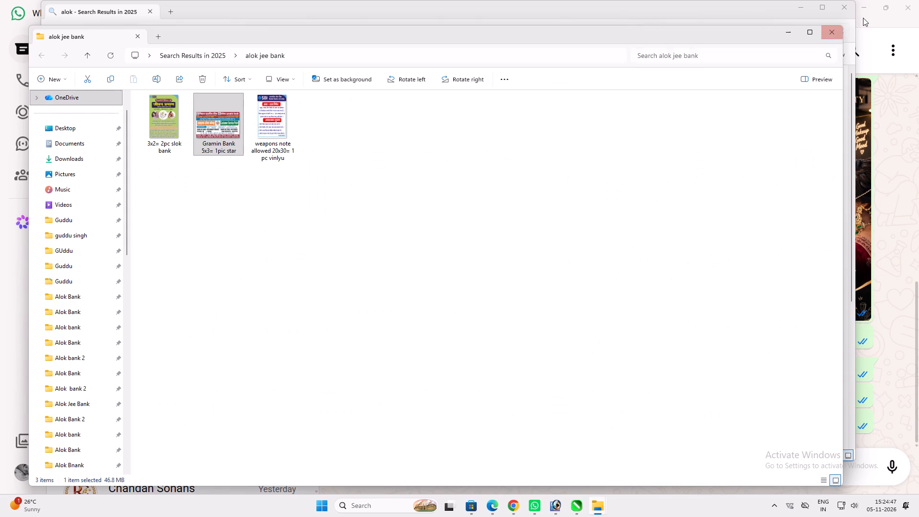
click(837, 27)
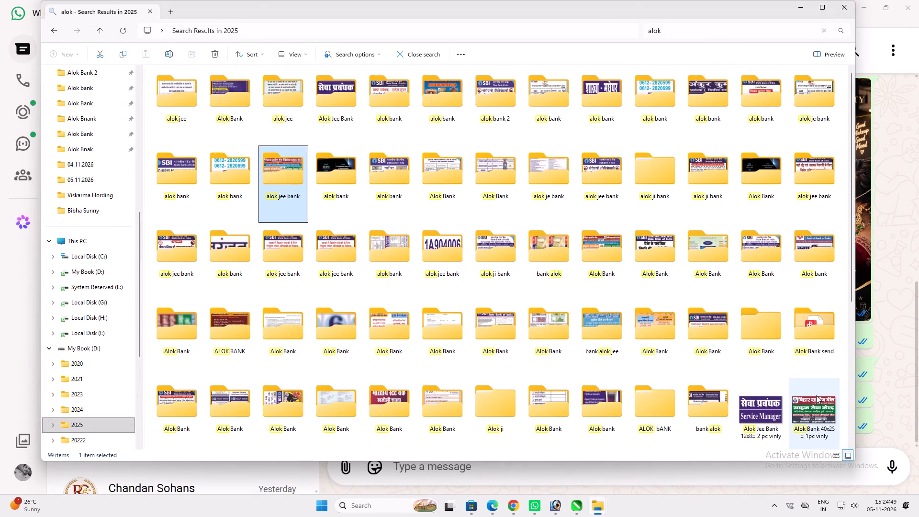
Open Alok Bank 40x25= 1pc vinly from the 2025 search results in Photoshop, check its save folder and parent folders, and close it.
click(815, 402)
drag(815, 402, 552, 454)
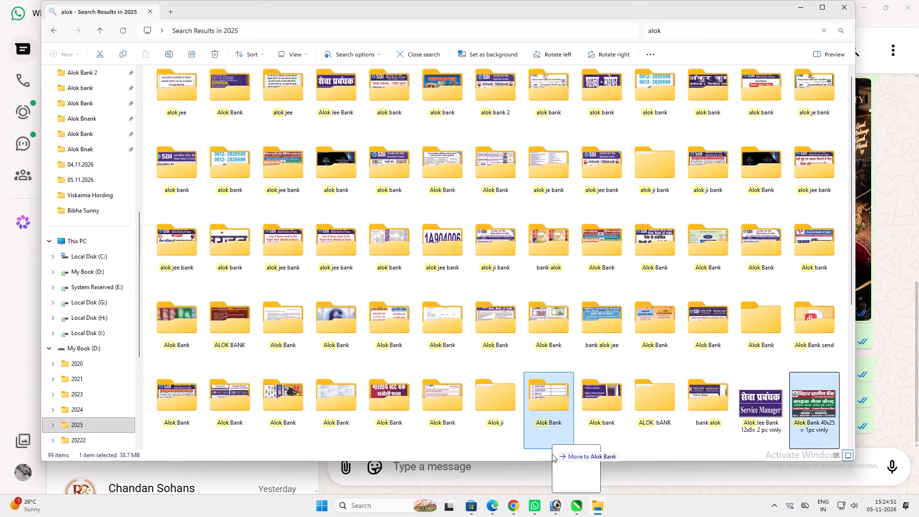
drag(552, 454, 546, 355)
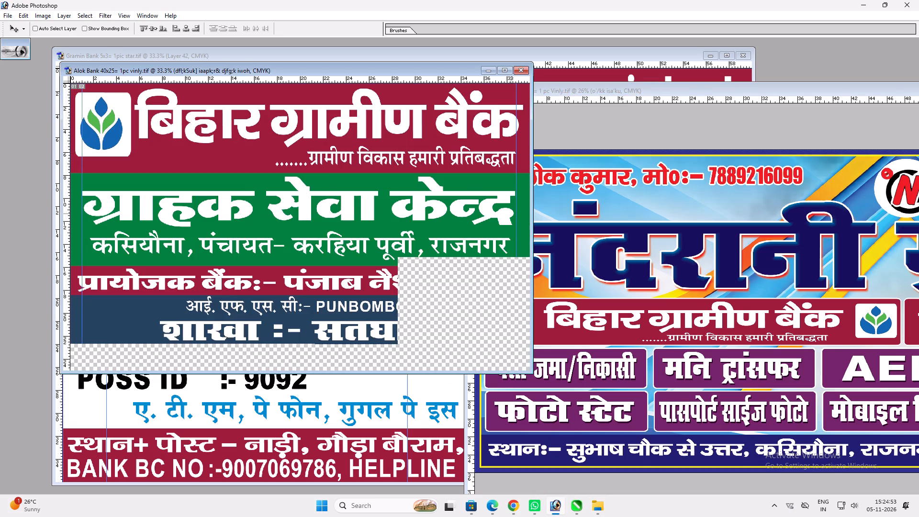
key(ctrl+shift+s)
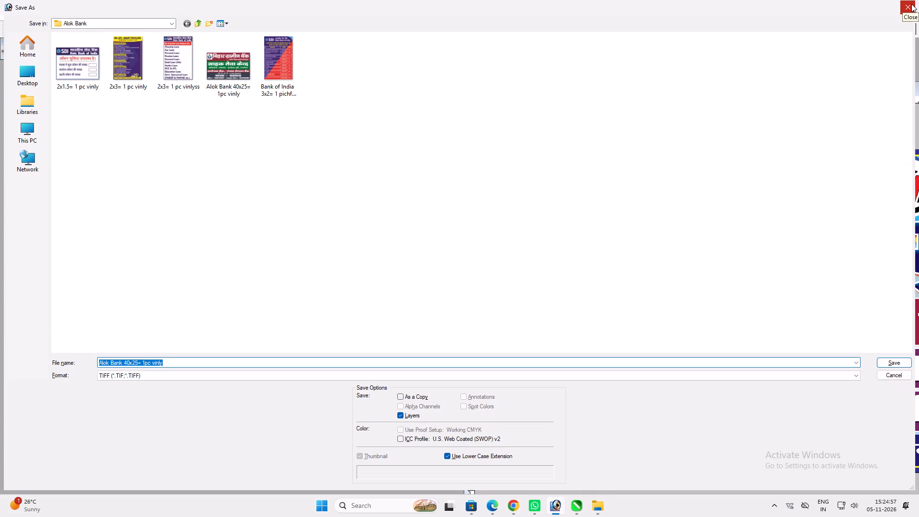
click(198, 23)
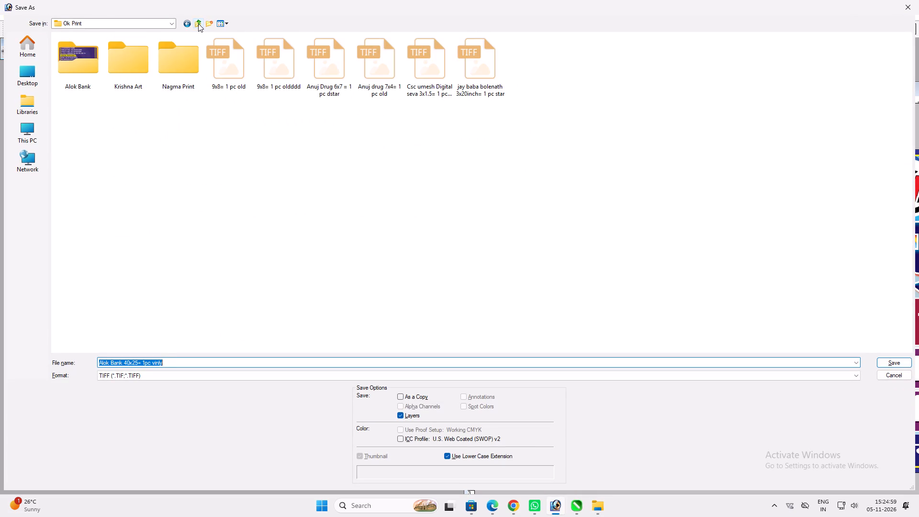
click(198, 23)
click(198, 23)
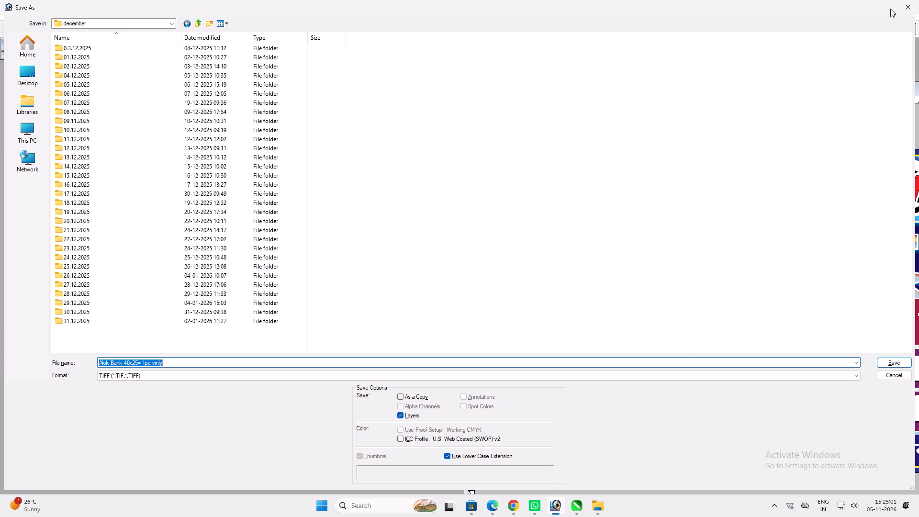
click(918, 0)
key(ctrl+w)
Open the Nandrani Graphics 8 Sheet V .card file from the 2025 search results in Photoshop, check its save folder, and close it.
click(595, 497)
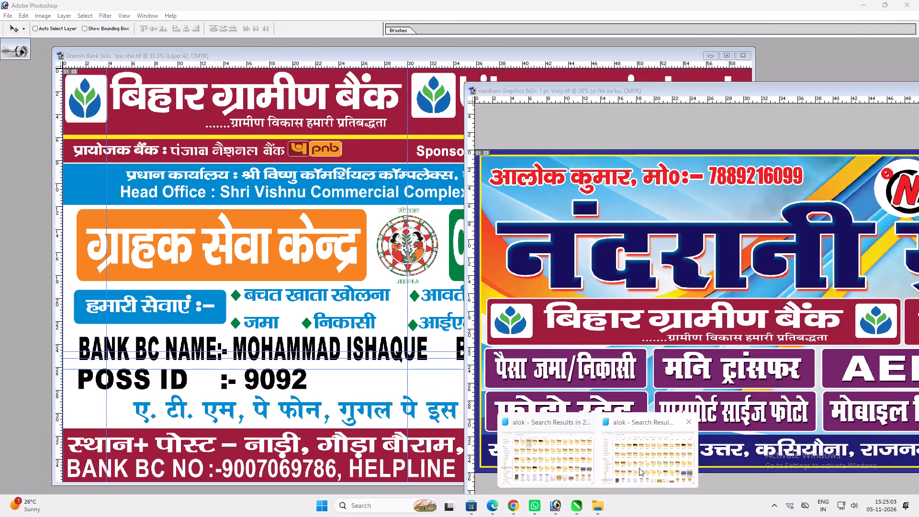
click(639, 467)
scroll(566, 294, down, 1)
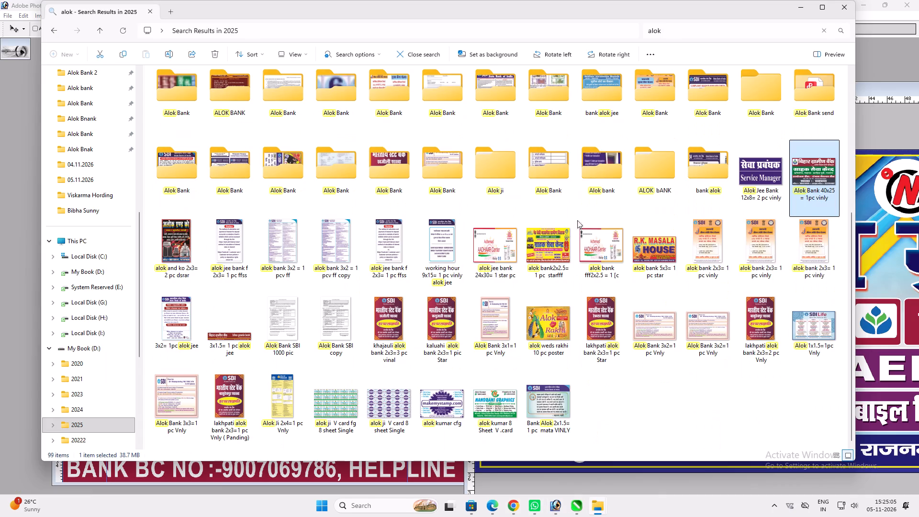
click(595, 169)
scroll(538, 276, down, 4)
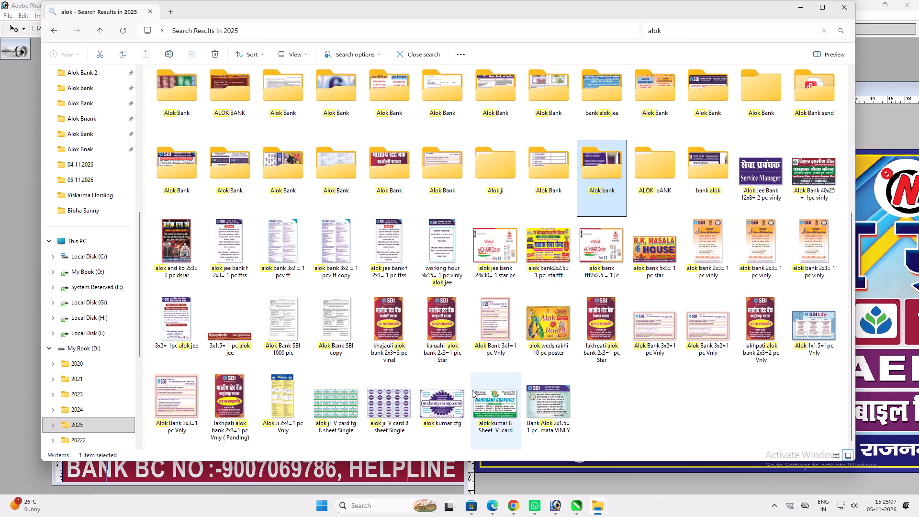
drag(493, 404, 556, 508)
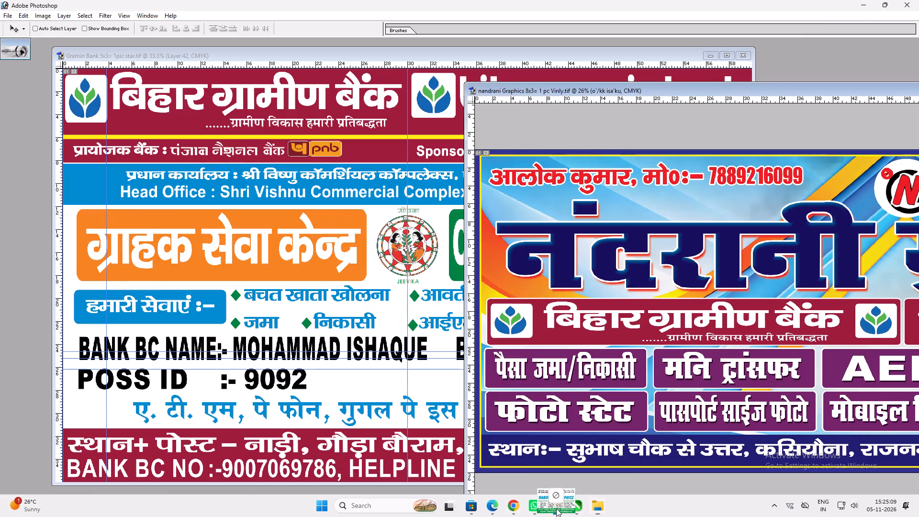
drag(556, 508, 540, 386)
key(ctrl+shift+s)
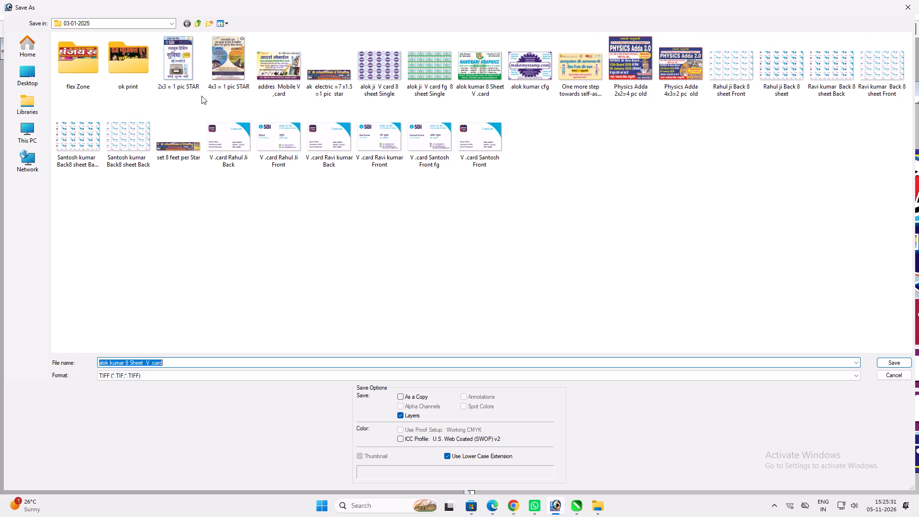
click(915, 0)
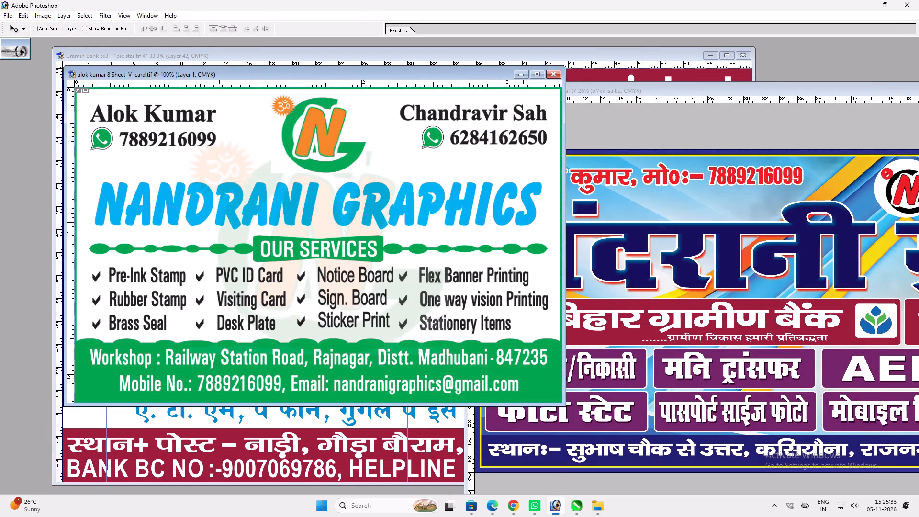
key(ctrl+w)
Search the 2026 folder on Local Disk (H:) for alok.
click(597, 501)
click(639, 470)
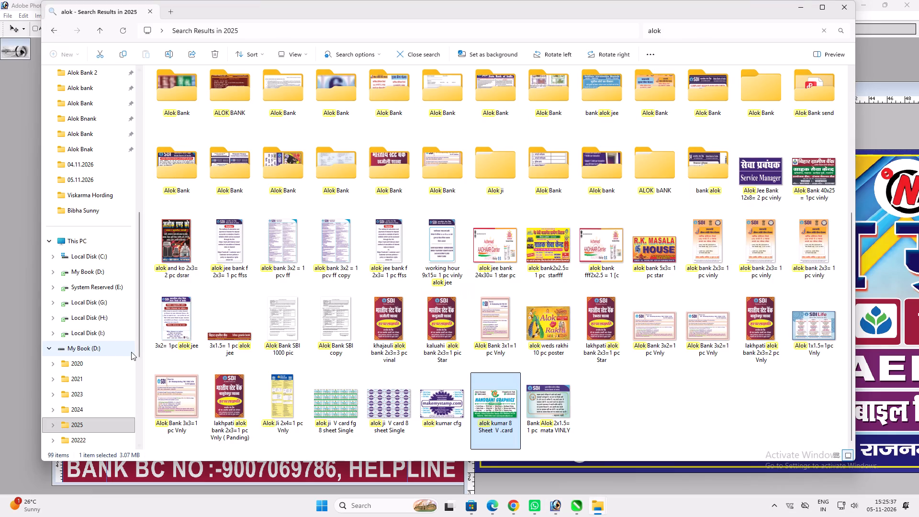
click(104, 315)
double_click(168, 92)
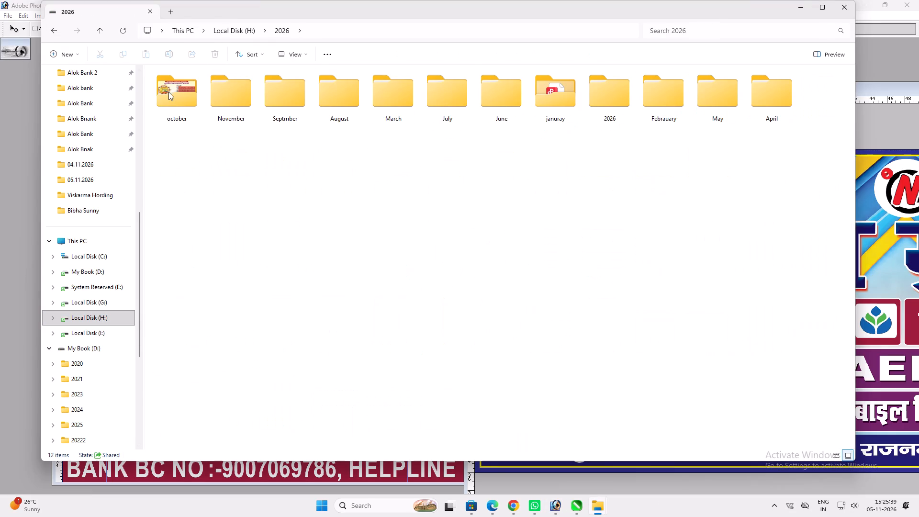
click(702, 28)
key(a)
text(lok)
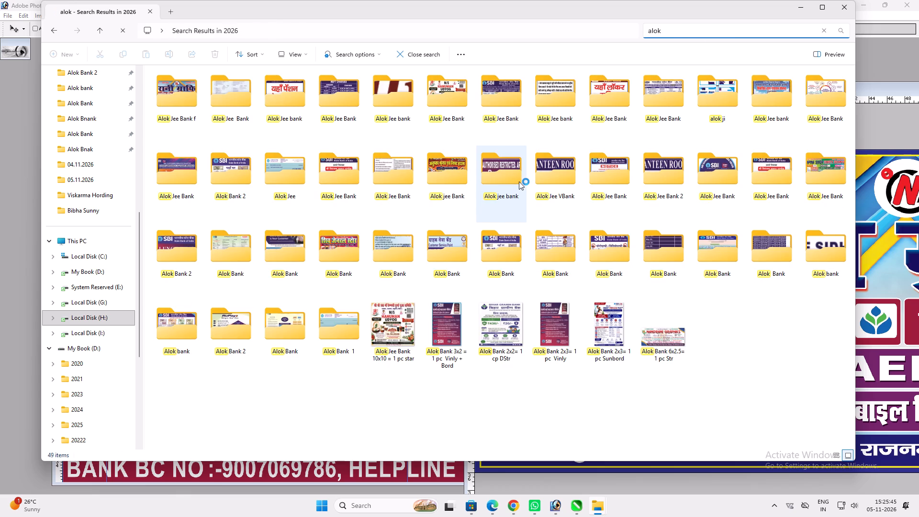
Open Alok Bank 69x72= 1 pc dste from the 2026 search results in Photoshop, check its save folder, and close it.
scroll(528, 188, down, 2)
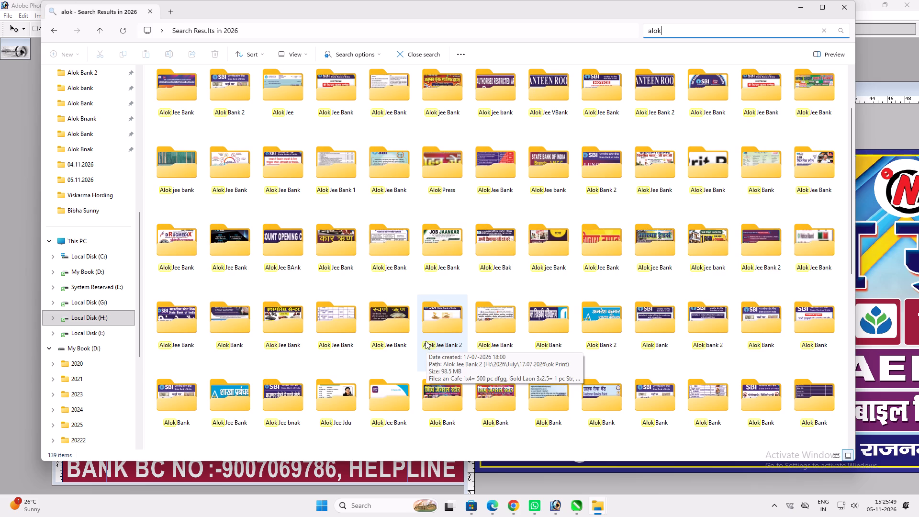
scroll(644, 351, down, 1)
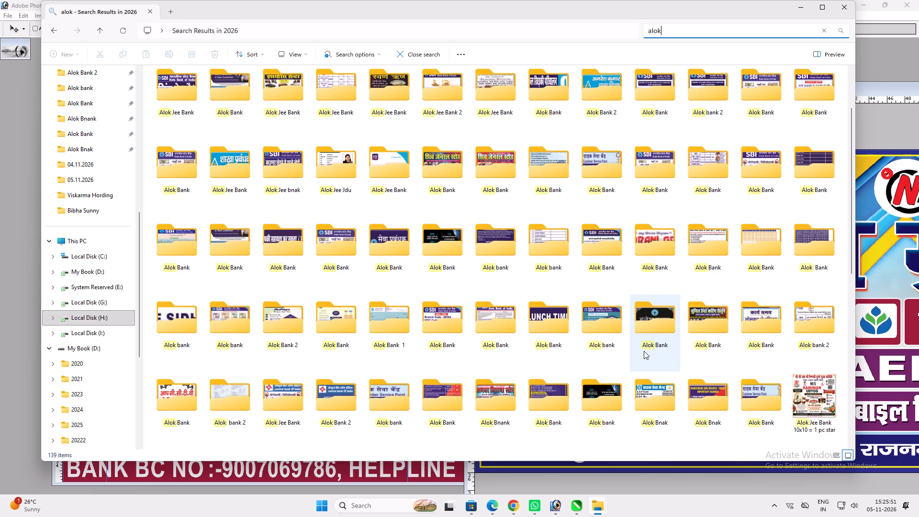
scroll(642, 341, down, 1)
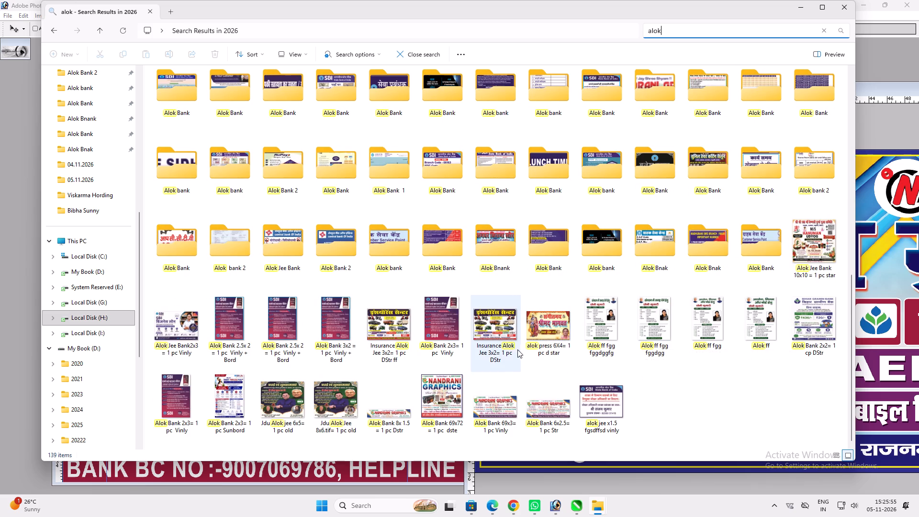
scroll(475, 393, down, 1)
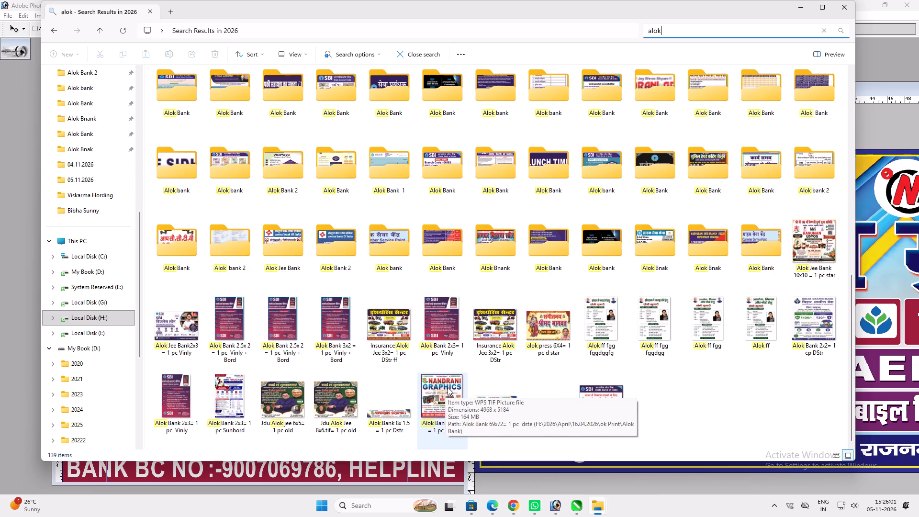
drag(435, 397, 558, 502)
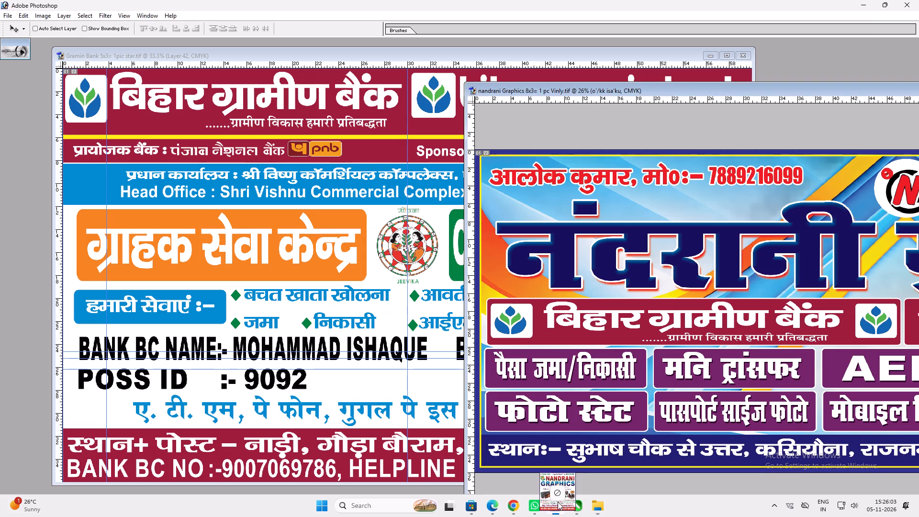
drag(558, 502, 545, 342)
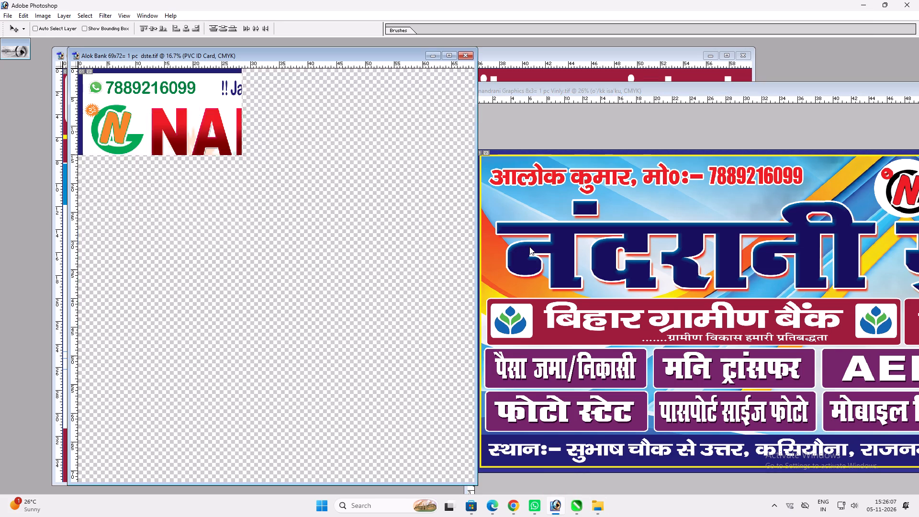
key(ctrl+shift+s)
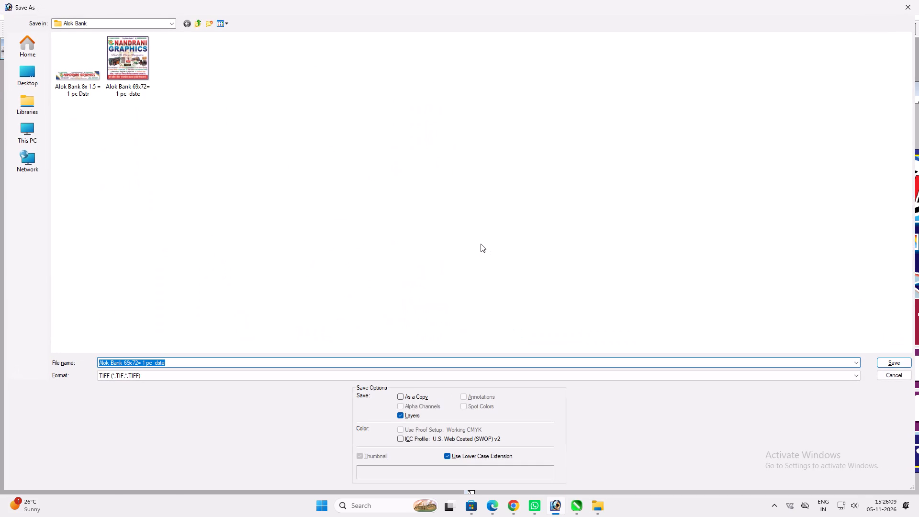
click(918, 0)
key(ctrl+w)
Look through the alok search results in 2025 and the contents of the first two Alok Bank folders.
click(594, 504)
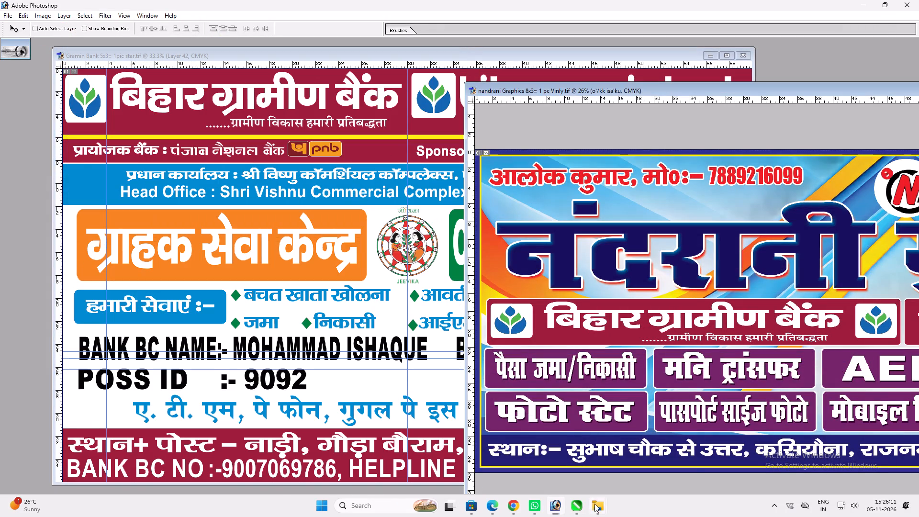
click(551, 458)
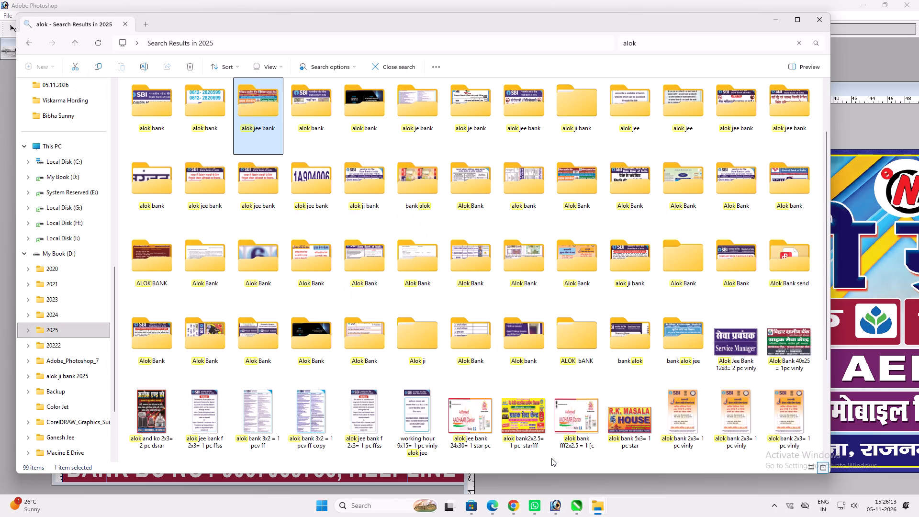
scroll(471, 290, down, 2)
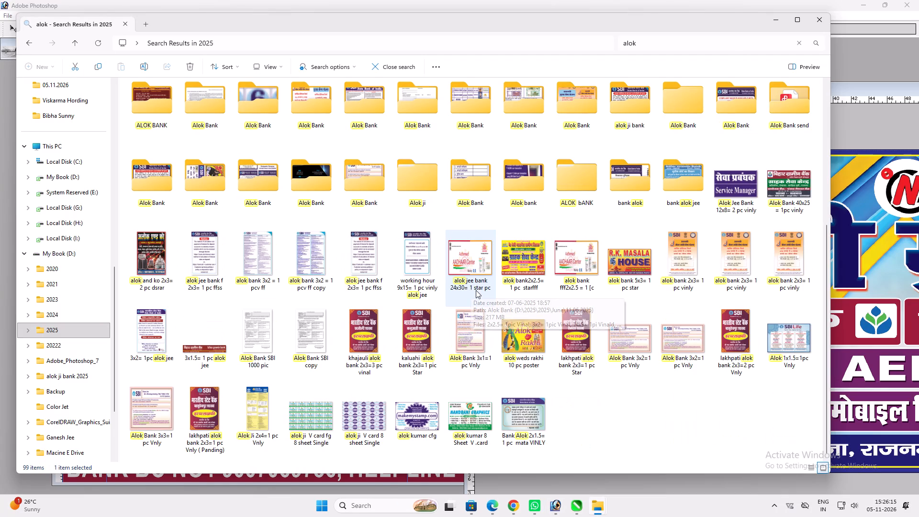
scroll(444, 319, up, 1)
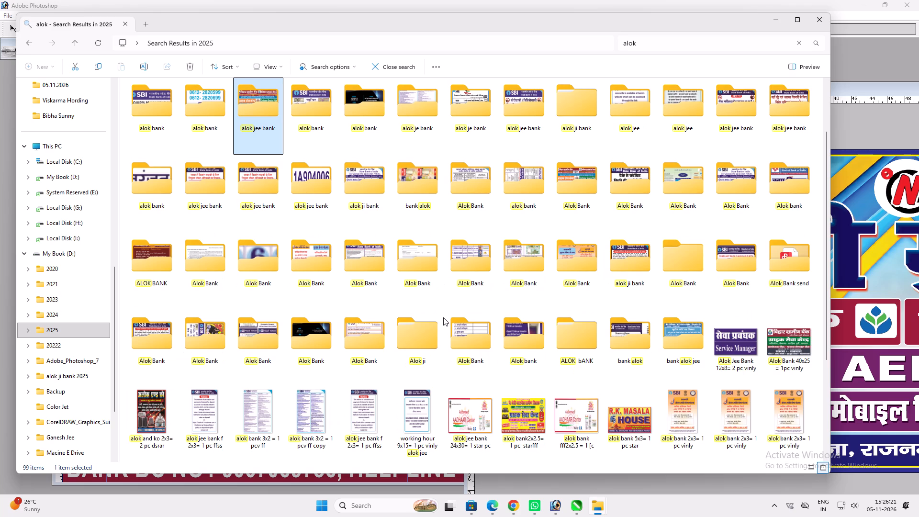
scroll(443, 317, up, 5)
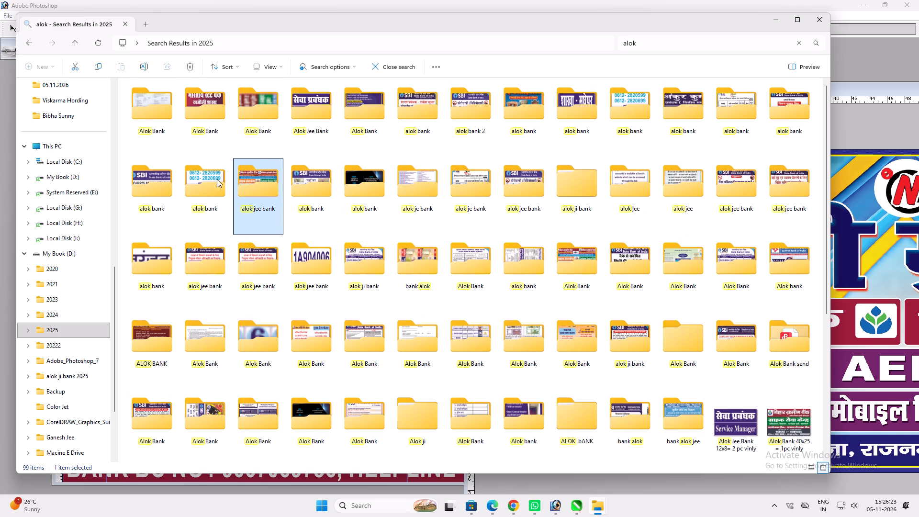
click(158, 123)
key(ctrl+shift+Return)
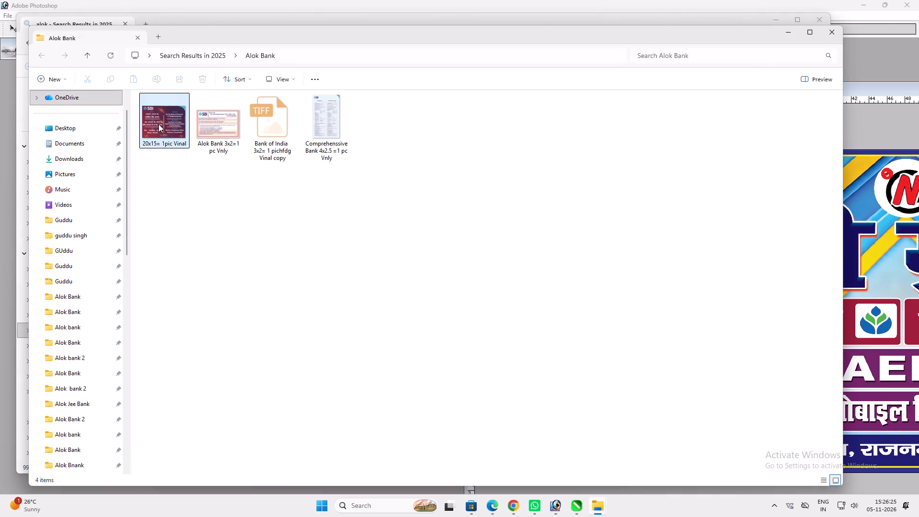
click(841, 30)
click(202, 109)
key(ctrl+shift+Return)
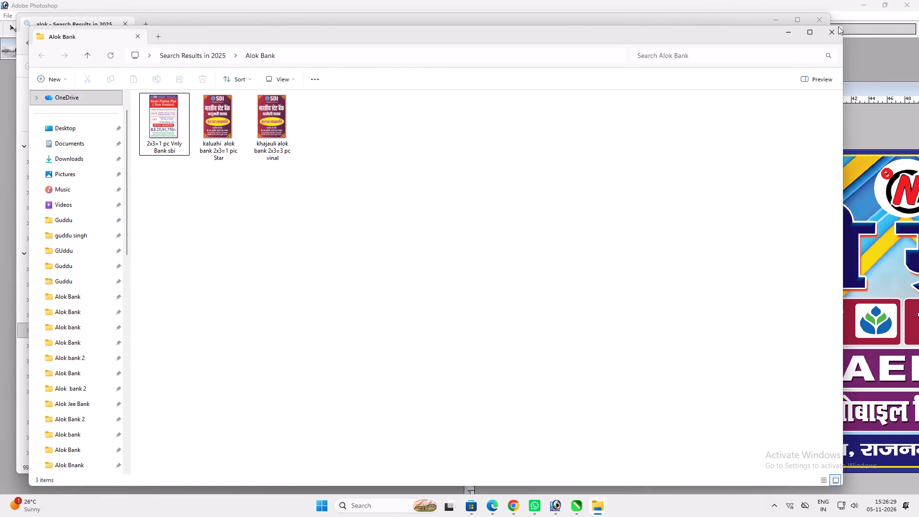
click(834, 32)
Open CSC 75 x1= 1 pic old from the third Alok Bank folder of the 2025 results in Photoshop.
click(278, 112)
key(ctrl+shift+Return)
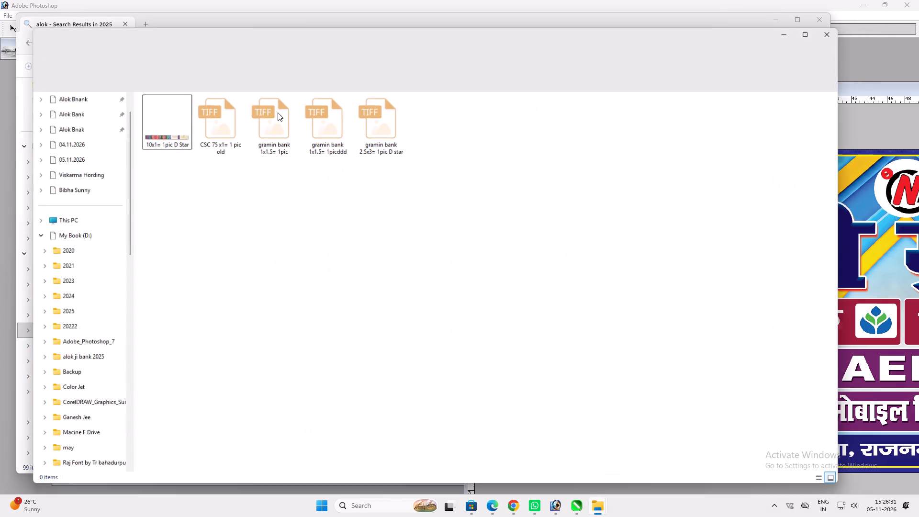
click(224, 129)
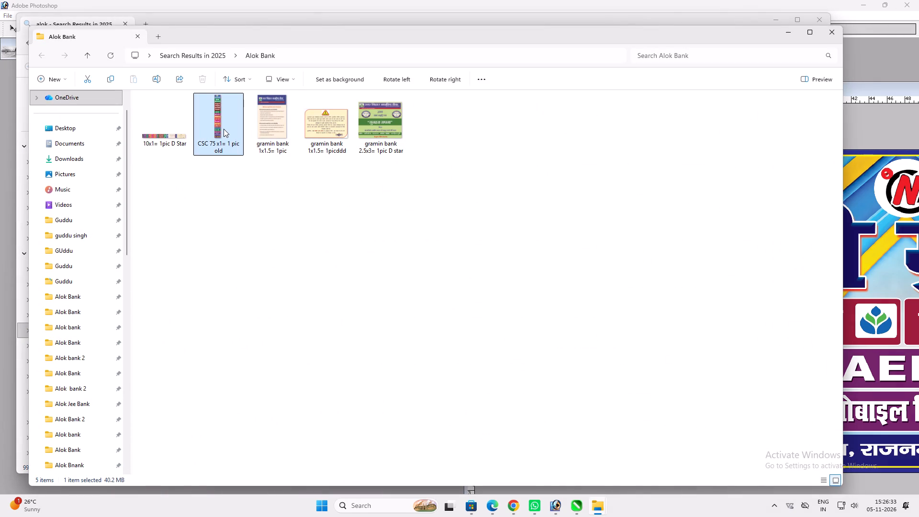
drag(219, 129, 558, 513)
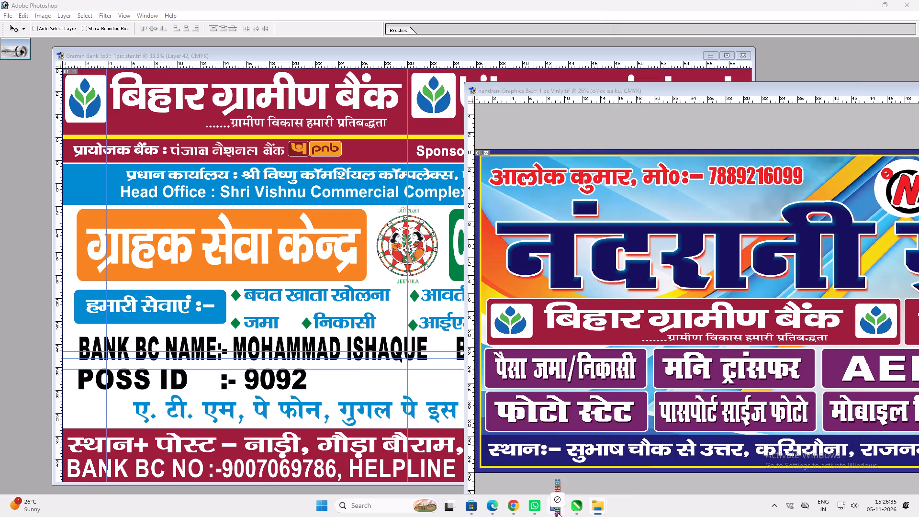
drag(558, 513, 547, 388)
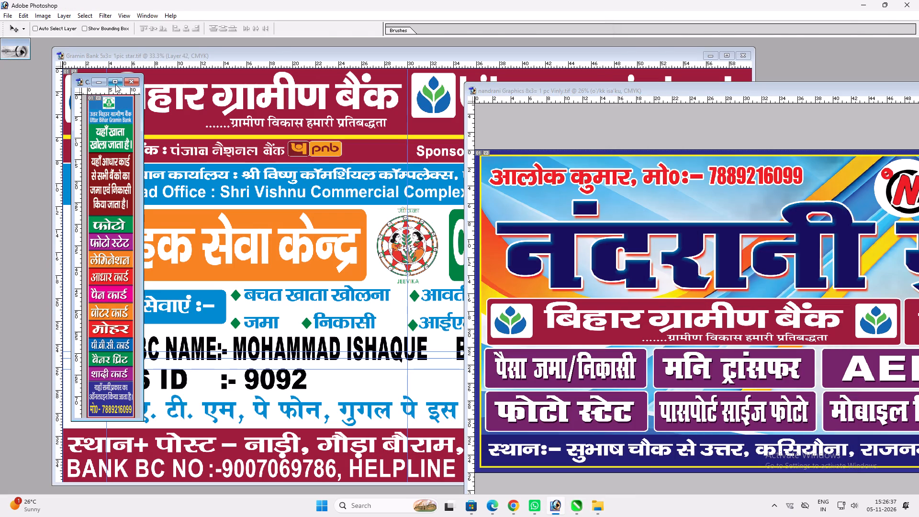
Delete the old Uttar Bihar Gramin Bank emblem at the top of the CSC strip.
click(115, 84)
key(ctrl+plus)
key(ctrl+plus)
key(space)
key(space)
key(space)
key(space)
key(space)
key(space)
key(space)
key(space)
key(space)
key(space)
key(space)
key(space)
key(space)
key(space)
key(space)
key(space)
key(space)
key(space)
key(space)
key(space)
drag(481, 258, 466, 348)
drag(454, 383, 453, 396)
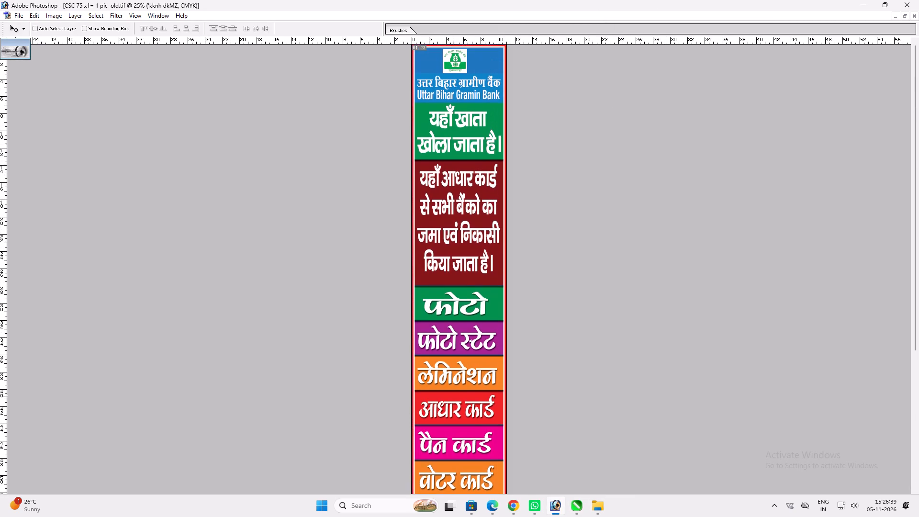
drag(453, 396, 453, 427)
drag(453, 428, 461, 450)
ctrl+click(454, 67)
key(alt+l)
key(alt+l)
key(alt+l)
Copy the Bihar Gramin Bank leaf logo from the Nandrani Graphics banner into the blue header of the CSC strip.
text(fff)
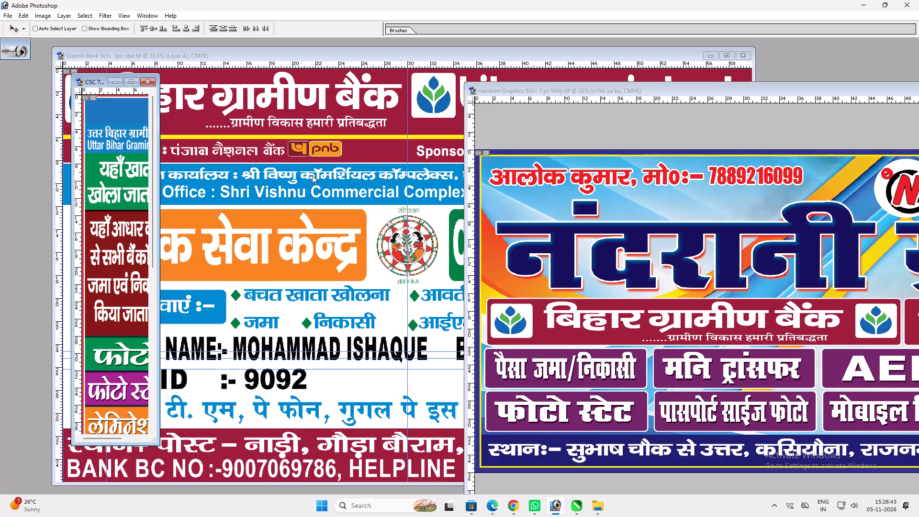
click(600, 222)
ctrl+click(518, 327)
drag(518, 327, 500, 314)
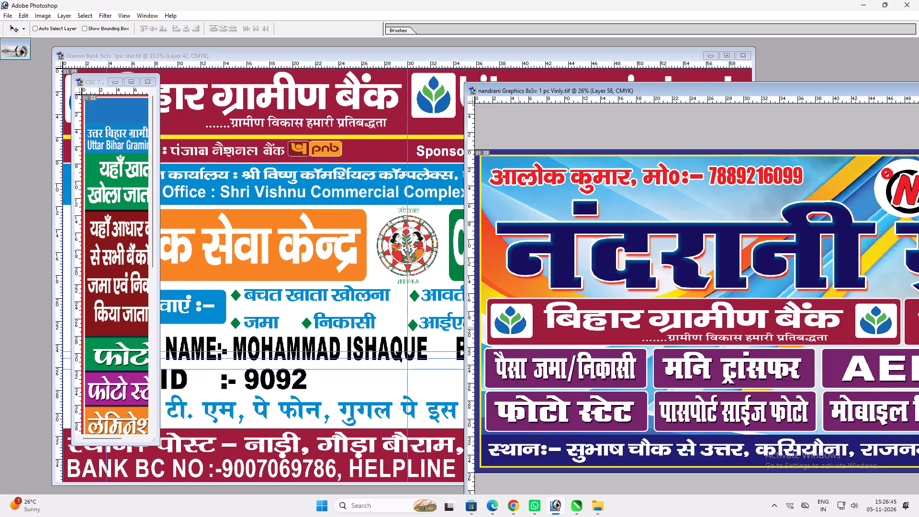
drag(500, 314, 496, 309)
drag(499, 308, 528, 322)
key(ctrl+z)
ctrl+shift+click(528, 317)
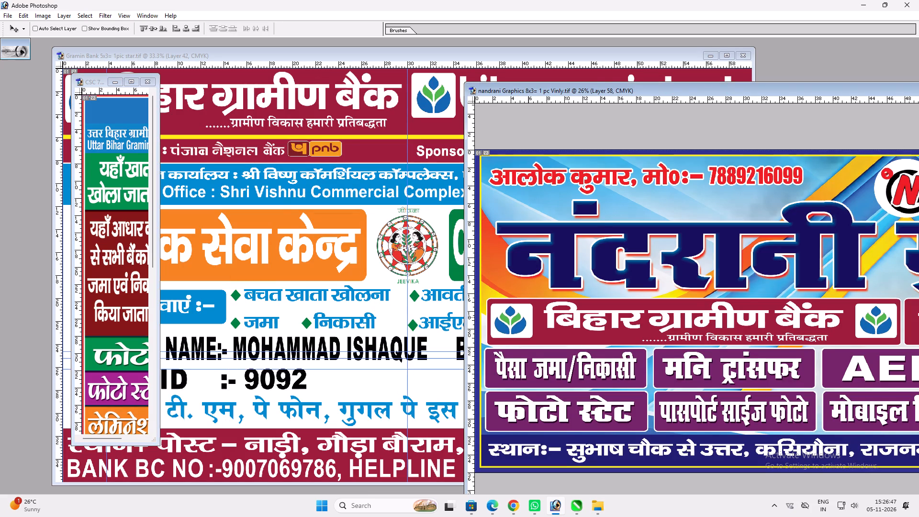
drag(529, 315, 114, 163)
drag(126, 179, 143, 128)
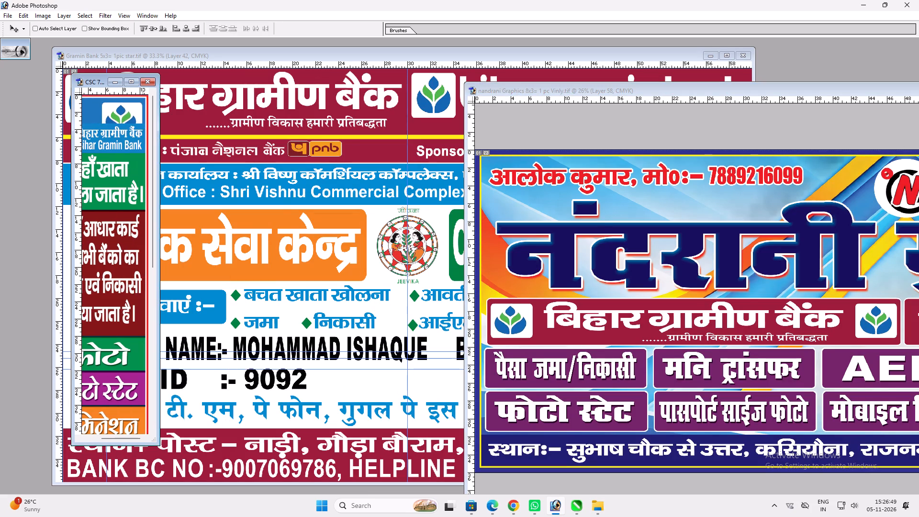
drag(143, 128, 138, 127)
Shorten the green panel behind यहाँ खाता खोला जाता है। from its top edge, giving the blue header more height.
click(129, 88)
click(130, 85)
key(space)
key(space)
key(space)
key(space)
key(space)
key(space)
key(space)
key(space)
key(space)
key(space)
key(space)
drag(509, 153, 513, 165)
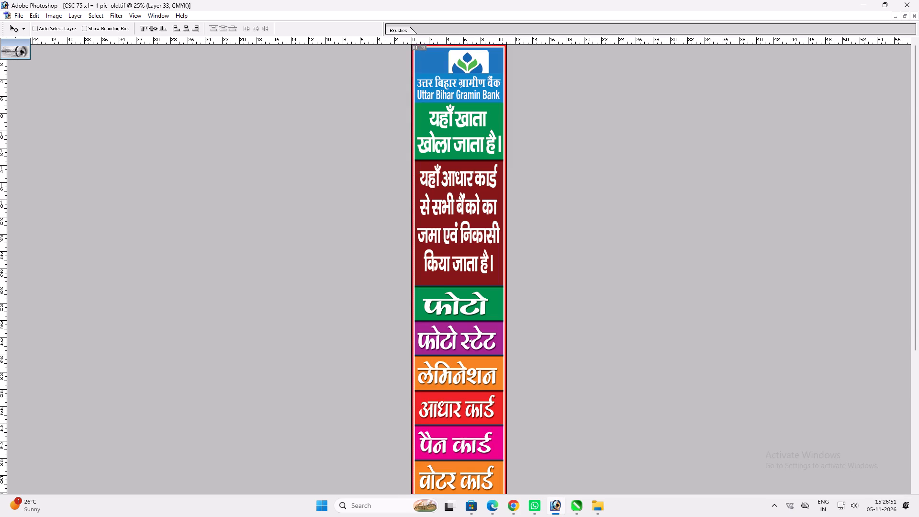
drag(513, 165, 527, 246)
ctrl+click(475, 135)
key(ctrl+t)
shift+drag(479, 103, 479, 116)
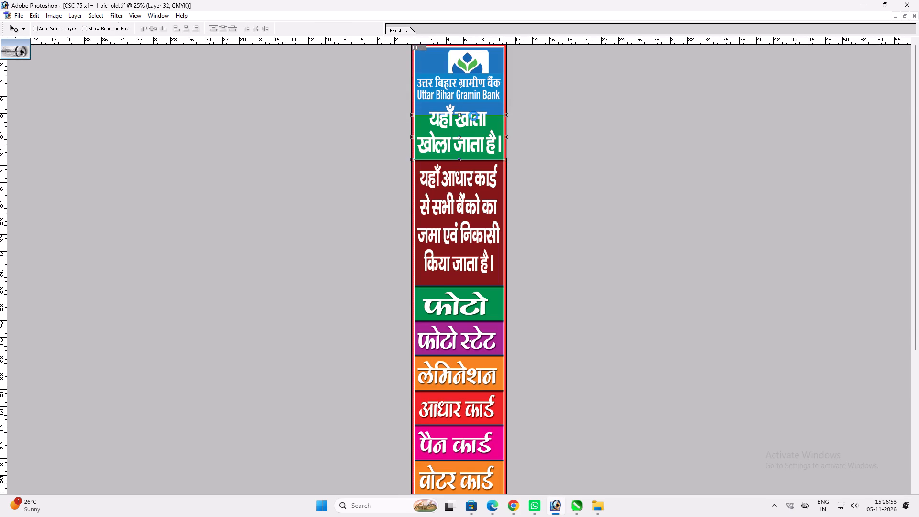
key(Return)
key(v)
Squash the यहाँ खाता खोला जाता है। text from its top edge so it fits inside the shortened green panel.
ctrl+click(471, 118)
ctrl+click(471, 118)
key(ctrl+t)
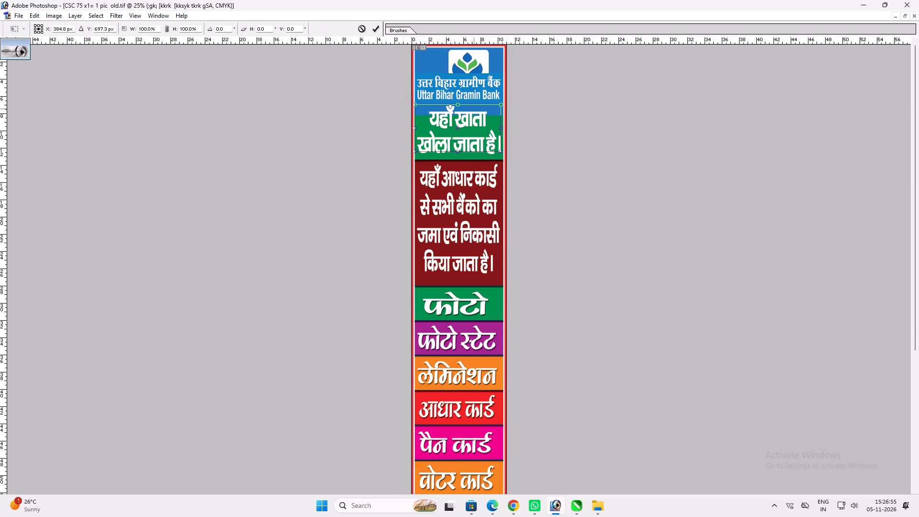
shift+drag(472, 104, 471, 118)
key(shift+Return)
key(v)
Delete the Hindi and English Uttar Bihar Gramin Bank name beneath the logo in the CSC strip.
ctrl+click(468, 87)
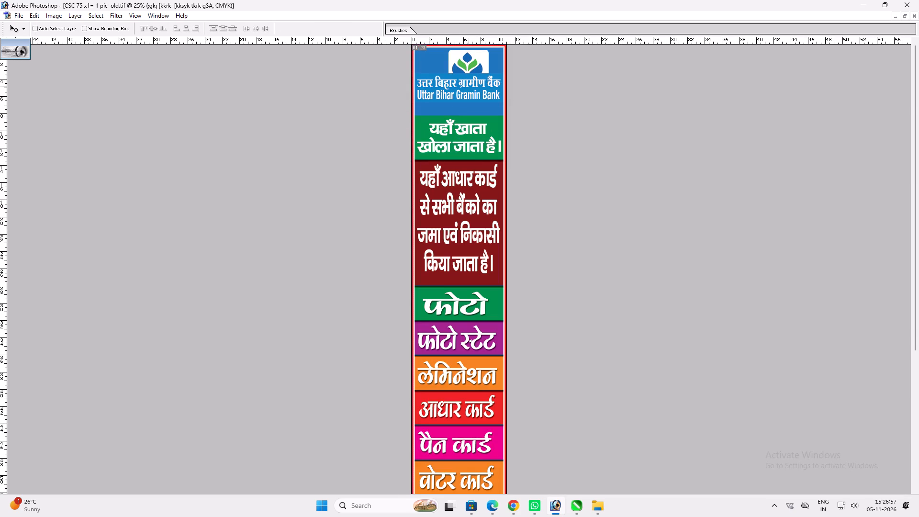
drag(467, 87, 466, 101)
click(466, 101)
key(ctrl+z)
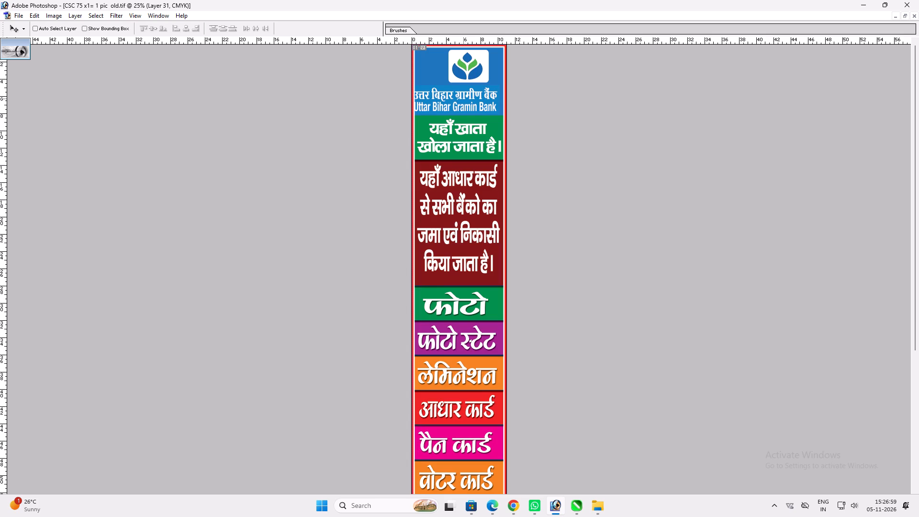
drag(463, 96, 465, 106)
key(alt+l)
key(alt+l)
key(alt+l)
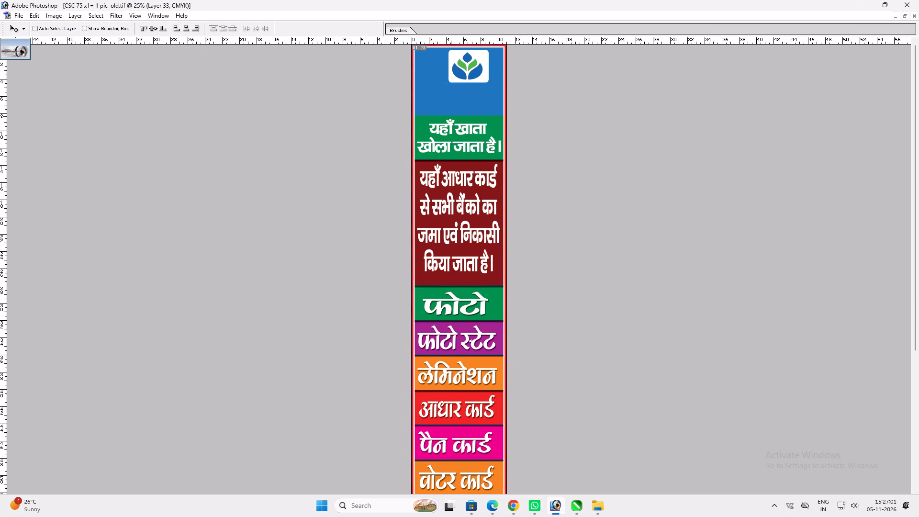
Copy the बिहार ग्रामीण बैंक name with its tagline from the Nandrani Graphics banner into the CSC strip's blue header.
text(fff)
click(546, 229)
ctrl+click(576, 322)
drag(576, 322, 305, 222)
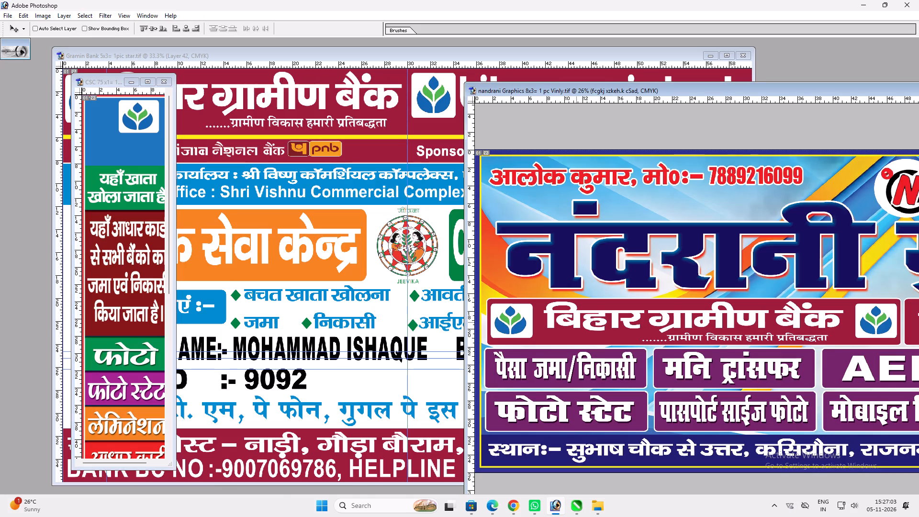
drag(305, 222, 139, 156)
drag(555, 322, 583, 315)
ctrl+click(580, 315)
ctrl+click(576, 315)
drag(576, 313, 108, 180)
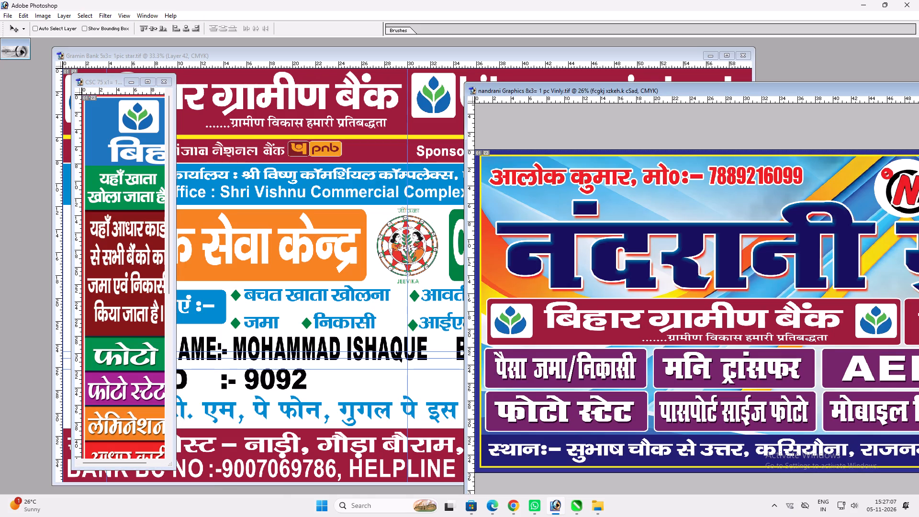
Scale the copied बिहार ग्रामीण बैंक name and tagline down to the strip's width and place them below the logo.
click(152, 80)
drag(482, 87, 437, 88)
ctrl+click(445, 98)
drag(445, 98, 417, 88)
ctrl+scroll(463, 128, up, 4)
key(ctrl+t)
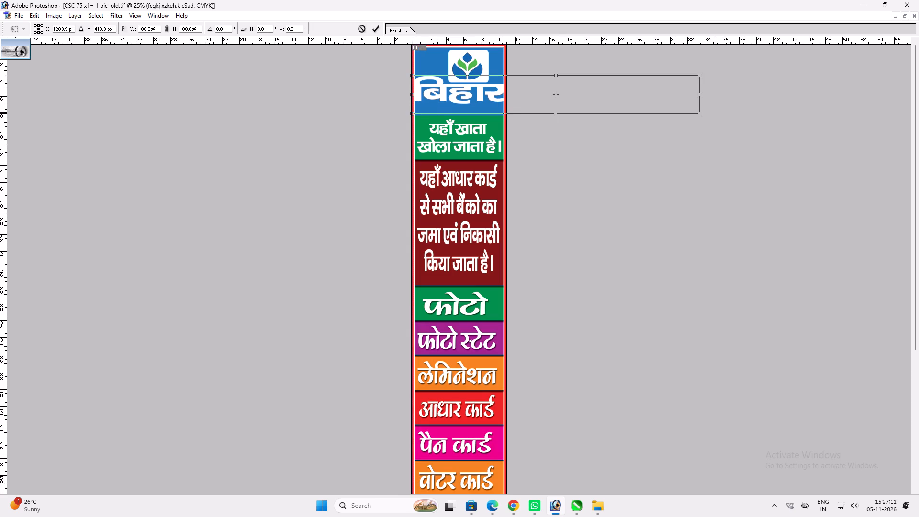
shift+drag(699, 112, 491, 93)
key(shift+Return)
key(v)
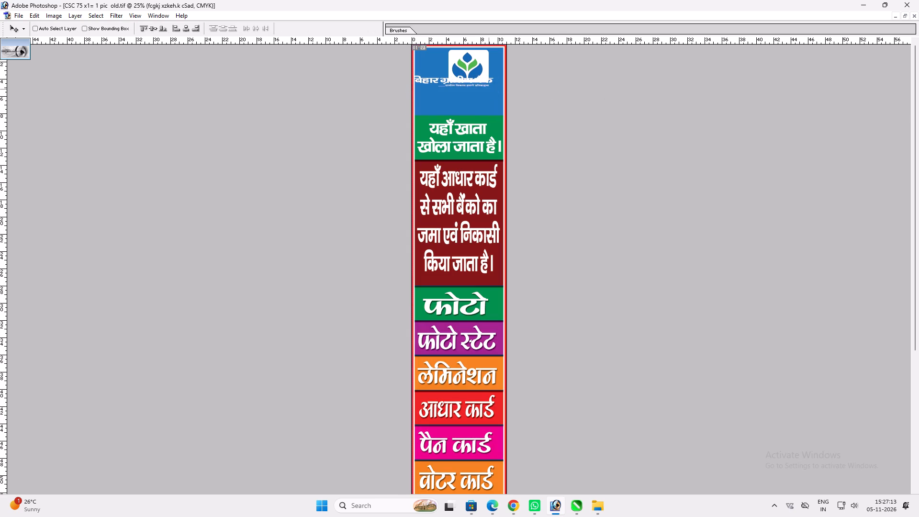
drag(486, 88, 492, 106)
Stretch the बिहार ग्रामीण बैंक name taller on its own and move it up just beneath the logo.
key(z)
drag(406, 75, 621, 148)
key(space)
drag(476, 183, 494, 218)
key(v)
right_click(495, 219)
click(501, 224)
ctrl+shift+right_click(495, 218)
ctrl+shift+drag(501, 222, 514, 222)
key(ctrl+t)
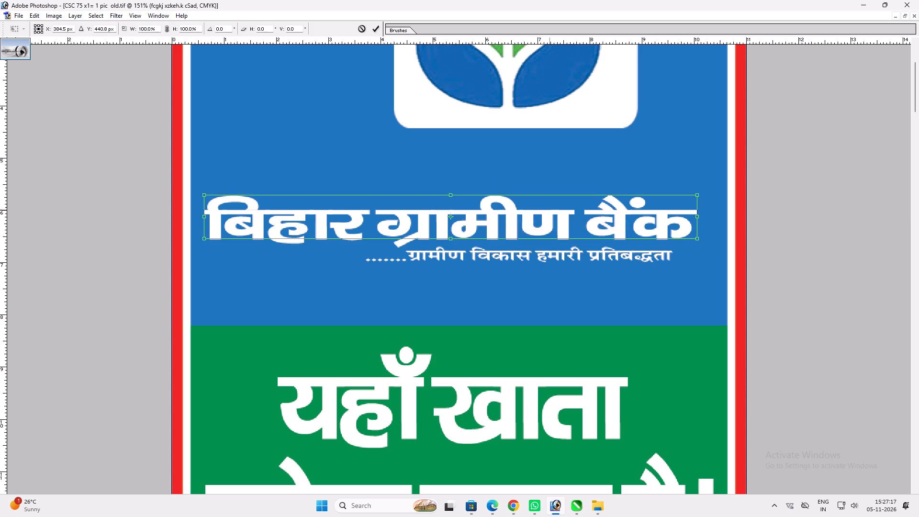
alt+shift+drag(546, 196, 543, 188)
key(Return)
key(v)
drag(521, 227, 518, 193)
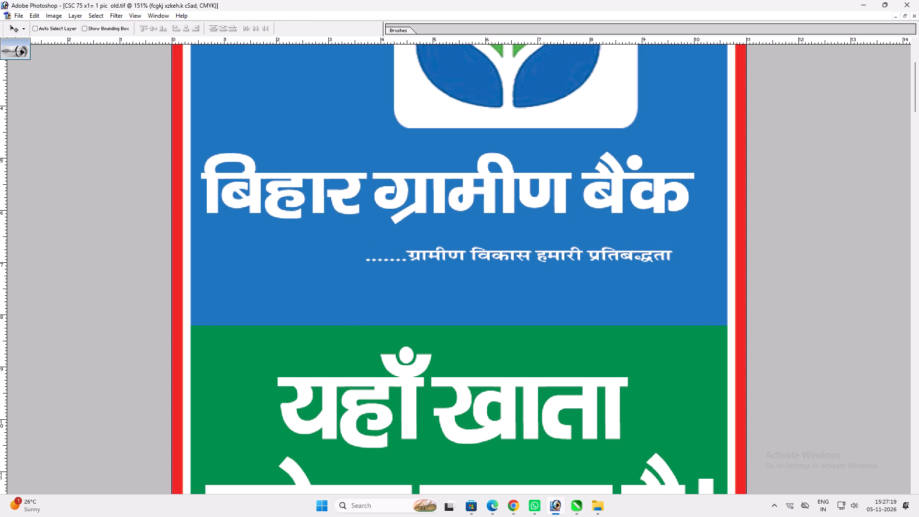
Flatten the बिहार ग्रामीण बैंक name slightly and widen it to nearly fill the blue header.
key(ctrl+t)
shift+drag(555, 214, 564, 200)
shift+click(564, 200)
shift+drag(695, 199, 722, 199)
key(shift+Return)
key(v)
key(ctrl+t)
alt+shift+drag(721, 171, 717, 172)
key(shift+Return)
key(v)
Make the ग्रामीण विकास हमारी प्रतिबद्धता tagline taller and align it right, directly under the bank name.
ctrl+click(661, 255)
key(ctrl+t)
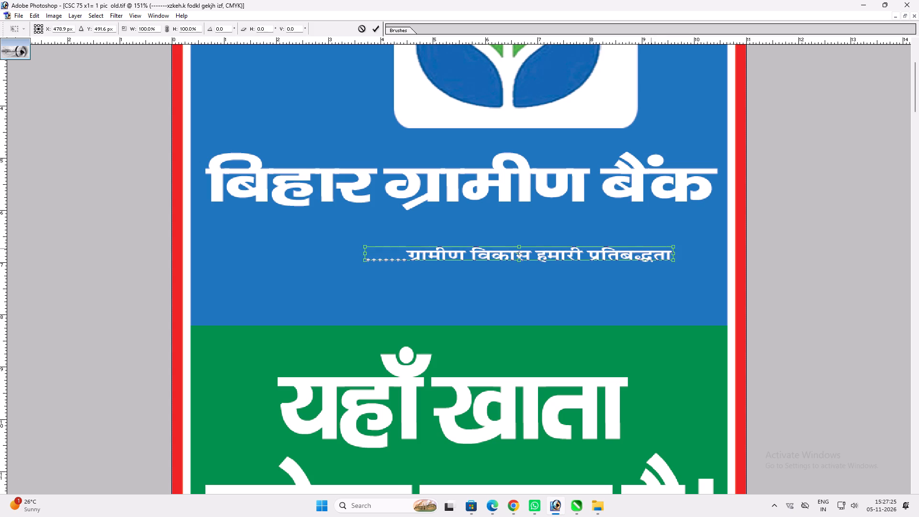
shift+drag(647, 246, 642, 234)
key(shift+Return)
key(v)
drag(628, 261, 650, 247)
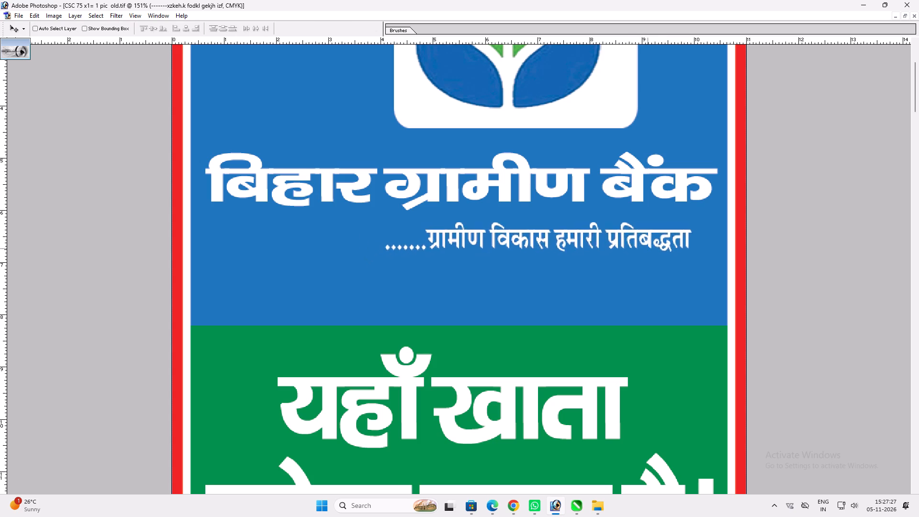
drag(650, 247, 666, 237)
Slightly reduce the height of the bank name and tagline in the blue header.
ctrl+shift+click(633, 190)
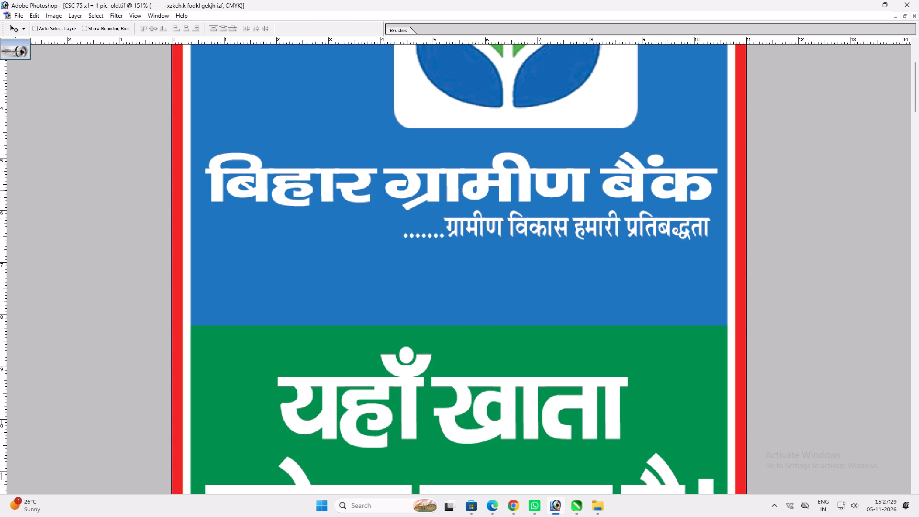
key(ctrl+t)
shift+drag(635, 231, 643, 227)
key(Return)
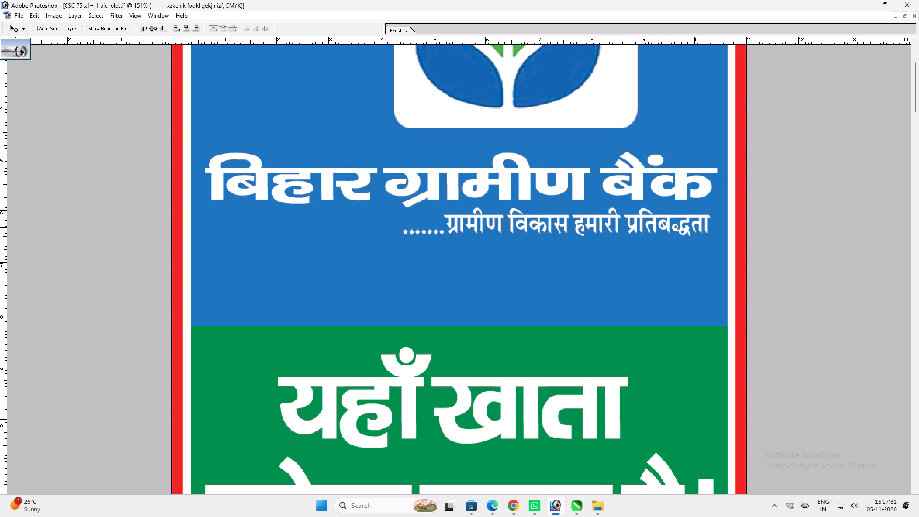
Copy the English bihar gramin bank name with its Committed to Rural Development tagline from the Gramin Bank 5x3 banner into the CSC strip.
key(space)
right_drag(596, 214, 602, 216)
drag(615, 221, 626, 224)
text(ff)
key(f)
click(564, 198)
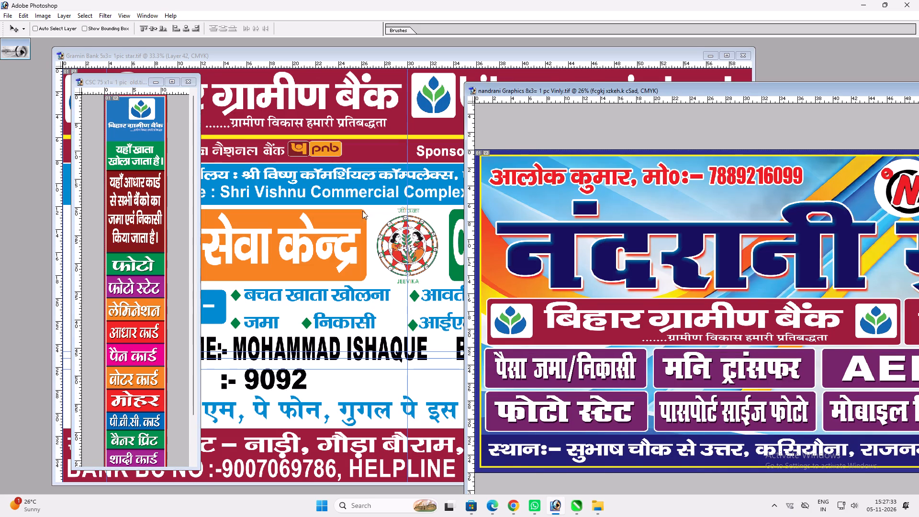
ctrl+click(347, 171)
ctrl+click(522, 100)
drag(521, 99, 545, 110)
key(ctrl+z)
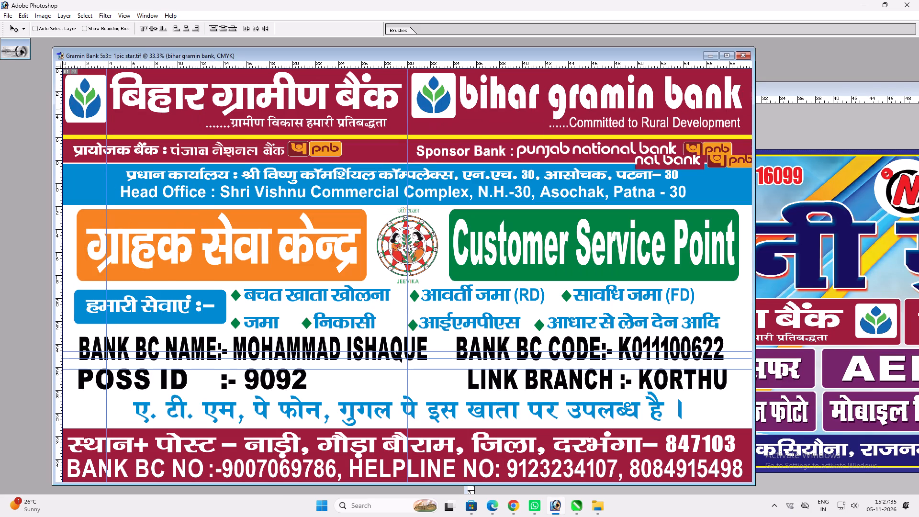
ctrl+shift+right_click(531, 96)
ctrl+shift+click(538, 101)
drag(532, 98, 556, 108)
key(ctrl+z)
ctrl+shift+click(570, 122)
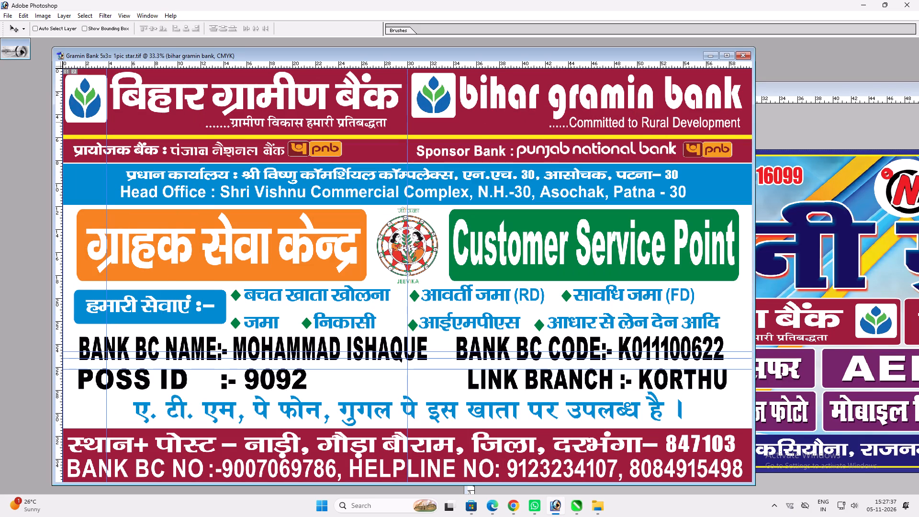
drag(570, 123, 586, 131)
key(ctrl+z)
key(f)
key(f)
key(f)
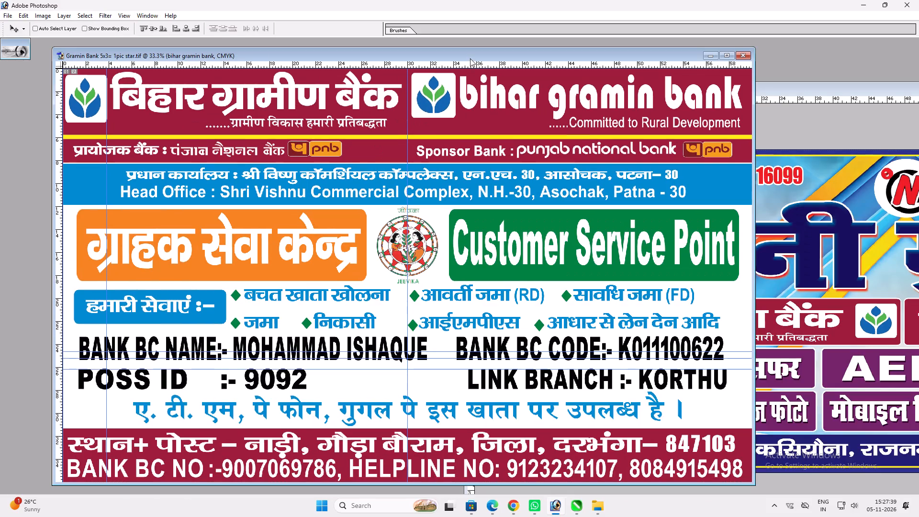
drag(469, 57, 842, 81)
drag(822, 178, 149, 169)
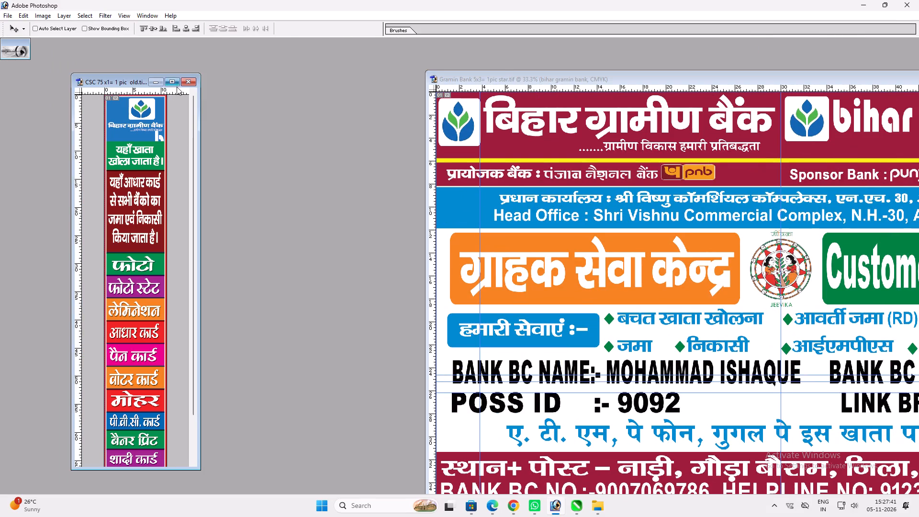
Scale the copied English bank name and tagline down proportionally to about 37%.
click(177, 81)
key(ctrl+t)
shift+drag(622, 118, 533, 108)
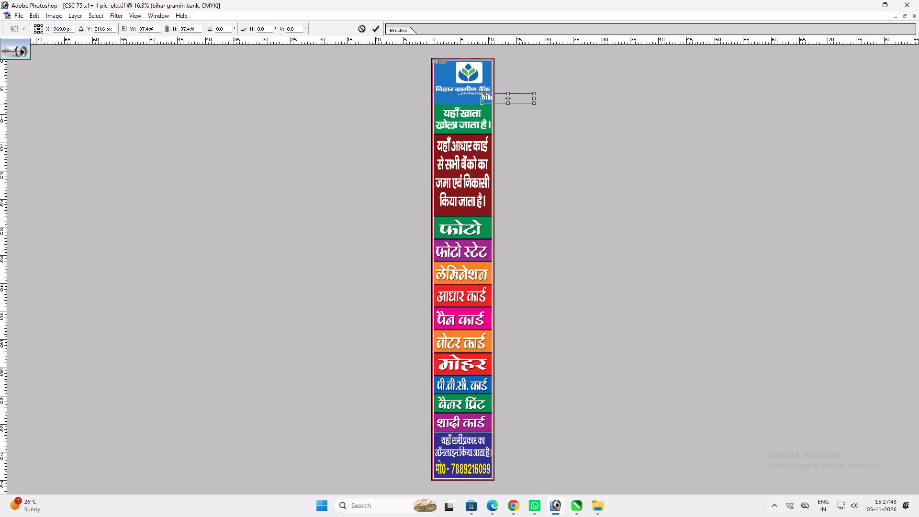
key(Return)
Place the English bank name and tagline in the blue header, directly under the Hindi tagline.
key(ctrl+0)
key(ctrl+plus)
key(ctrl+plus)
key(ctrl+plus)
key(ctrl+plus)
key(space)
key(space)
key(space)
key(space)
key(space)
drag(494, 130, 494, 163)
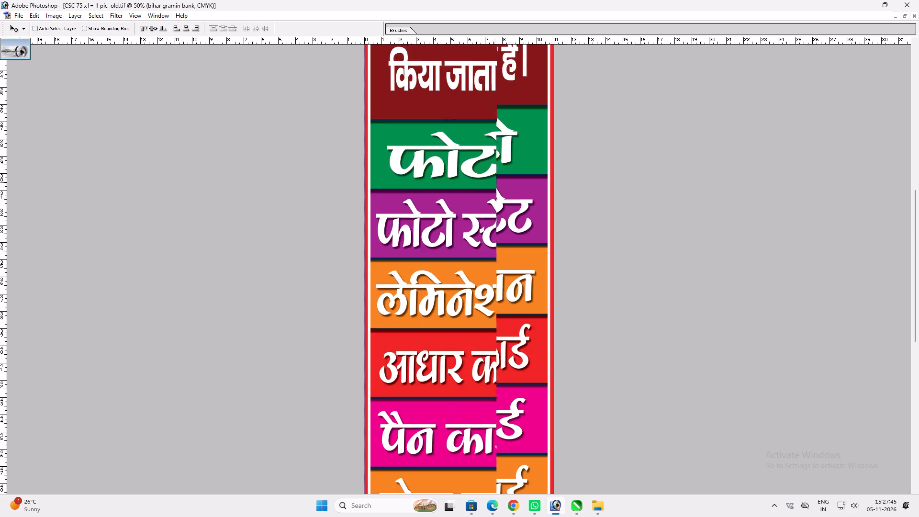
drag(494, 163, 489, 516)
drag(542, 135, 404, 143)
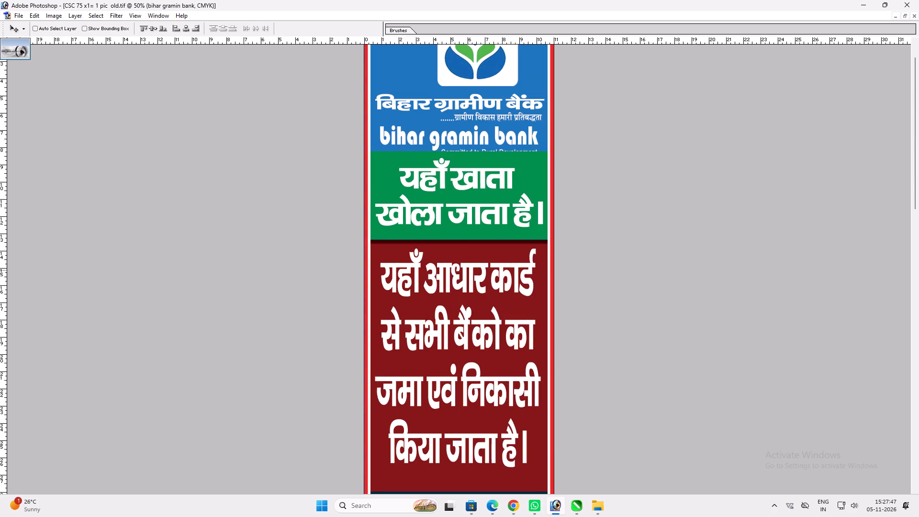
Shorten the maroon यहाँ आधार कार्ड panel by lowering its top edge.
ctrl+click(461, 249)
key(ctrl+t)
shift+drag(473, 236, 476, 279)
key(shift+Return)
Reduce the height of the four-line यहाँ आधार कार्ड text and centre it vertically within the shortened maroon panel.
key(space)
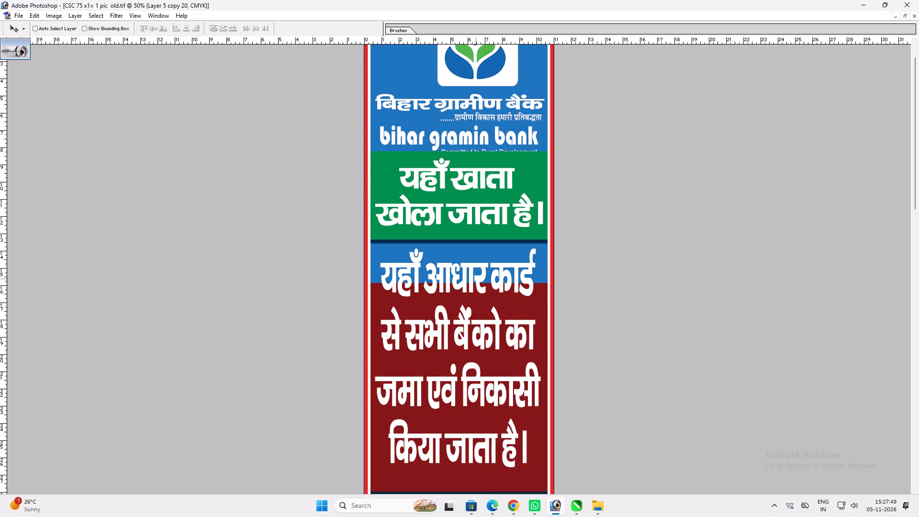
ctrl+click(477, 280)
shift+drag(477, 280, 477, 306)
key(space)
drag(477, 315, 485, 239)
key(ctrl+t)
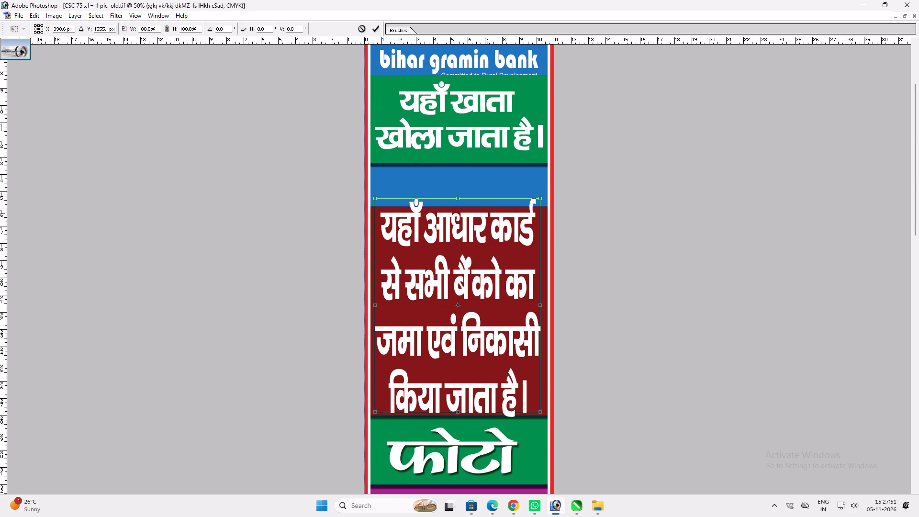
shift+drag(481, 200, 481, 235)
key(Return)
key(v)
drag(464, 245, 464, 231)
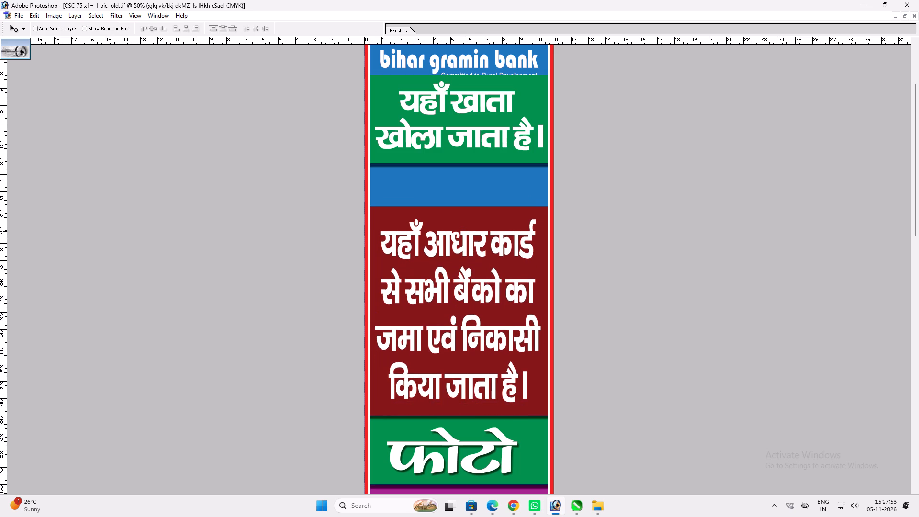
Move the green panel down until it meets the maroon panel.
ctrl+click(467, 154)
shift+drag(467, 154, 471, 199)
Move the यहाँ खाता खोला जाता है text down into the green panel.
ctrl+click(477, 134)
drag(477, 134, 482, 162)
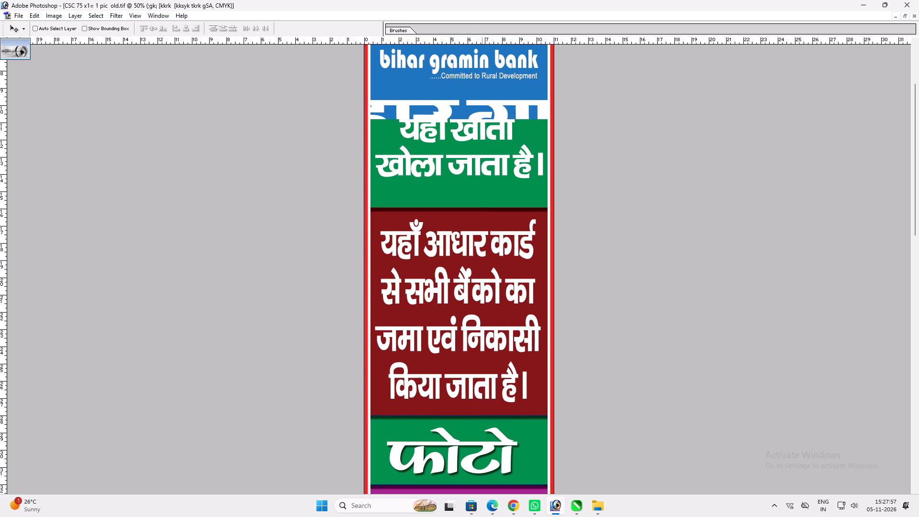
drag(482, 162, 484, 177)
Drag the oversized leftover Hindi bank name above the green panel off the strip.
ctrl+click(495, 101)
drag(495, 102, 502, 81)
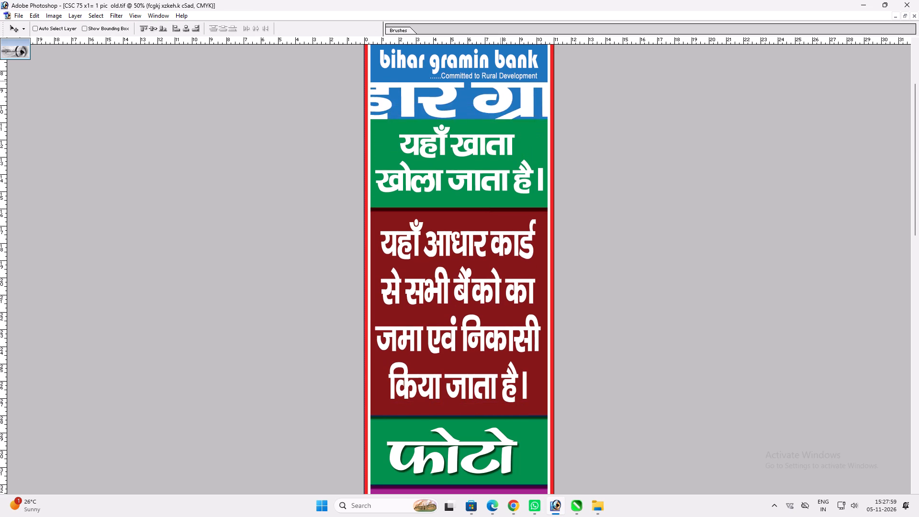
drag(502, 81, 779, 280)
Shift the English bank name and tagline slightly and enlarge them to match the Hindi name's width.
key(space)
key(space)
key(space)
key(space)
key(space)
key(space)
key(space)
key(space)
key(space)
key(space)
key(space)
key(space)
key(space)
key(space)
key(space)
key(space)
drag(537, 138, 510, 309)
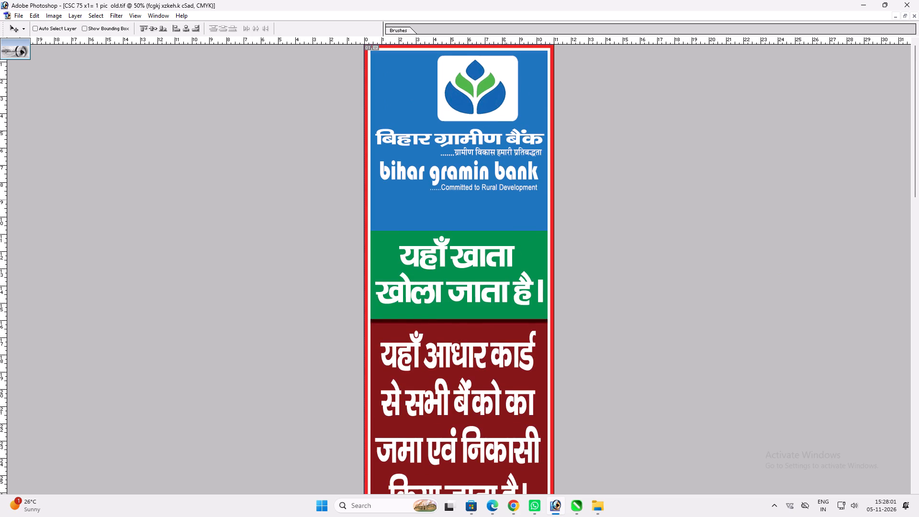
ctrl+double_click(486, 173)
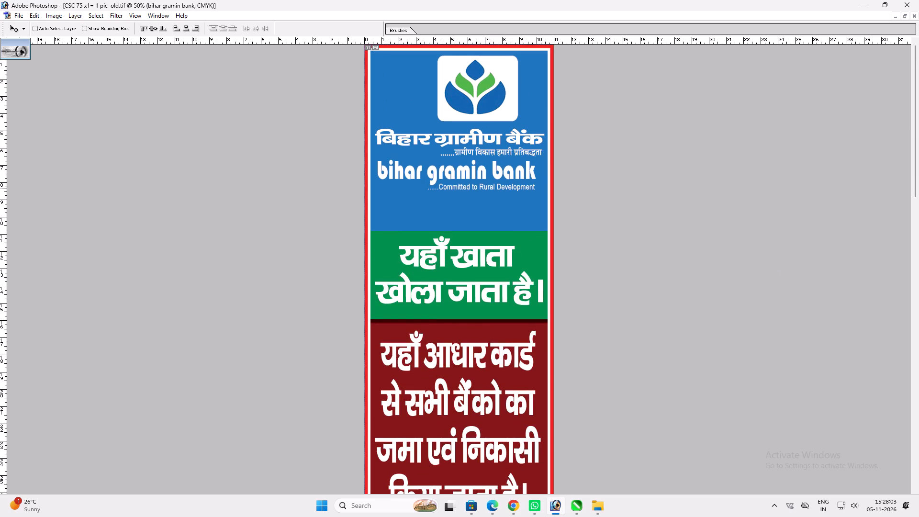
key(ctrl+t)
shift+click(536, 191)
shift+click(529, 192)
key(Return)
key(v)
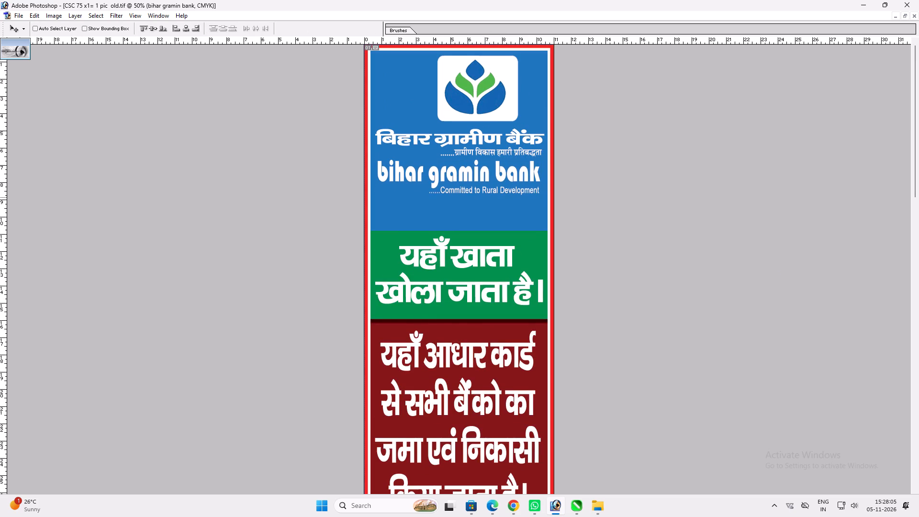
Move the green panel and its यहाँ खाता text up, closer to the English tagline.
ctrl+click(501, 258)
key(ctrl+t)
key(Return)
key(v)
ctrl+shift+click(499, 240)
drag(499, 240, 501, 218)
Centre the यहाँ खाता खोला जाता है text horizontally on the strip.
key(ctrl+a)
key(alt+l)
key(alt+l)
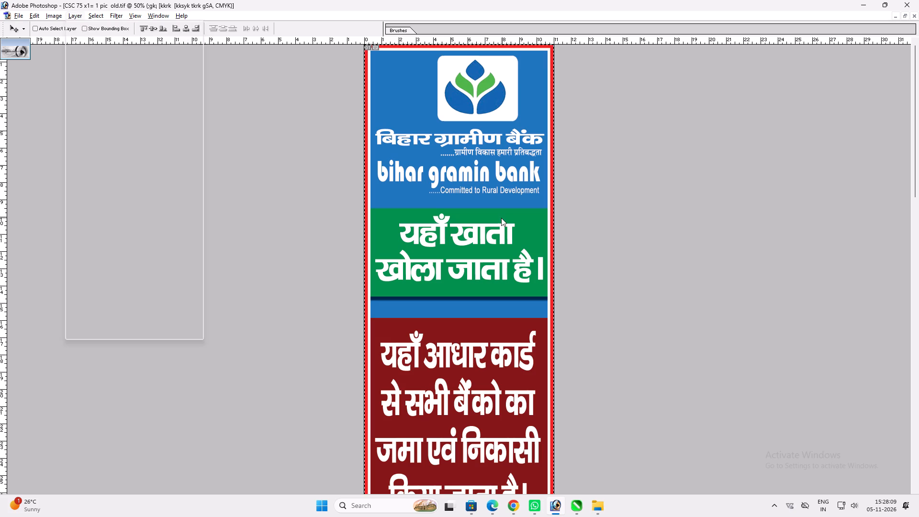
key(alt+i)
key(alt+h)
key(ctrl+d)
key(space)
drag(492, 235, 490, 269)
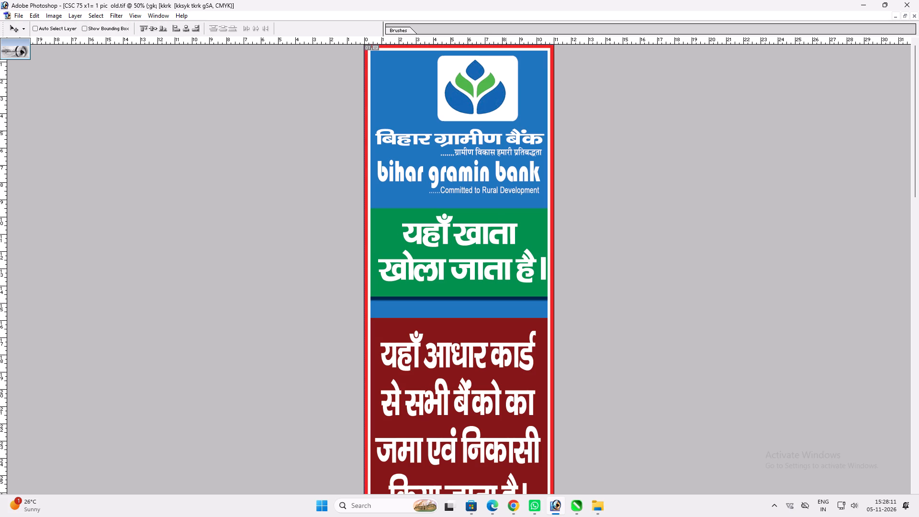
Centre the bank logo horizontally on the strip.
ctrl+click(493, 112)
key(ctrl+a)
key(alt+l)
key(alt+i)
key(alt+h)
key(ctrl+d)
key(v)
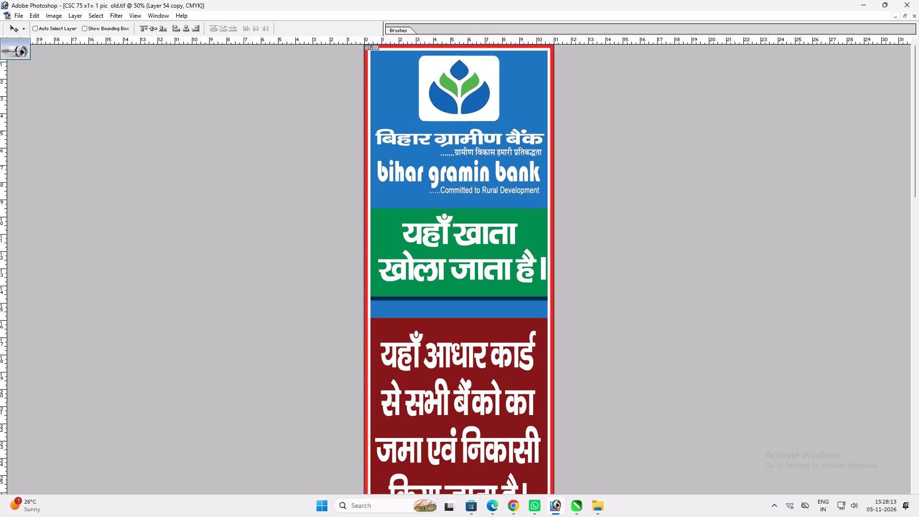
Move the English bank name and tagline slightly down, away from the Hindi tagline.
ctrl+click(486, 171)
drag(485, 170, 485, 178)
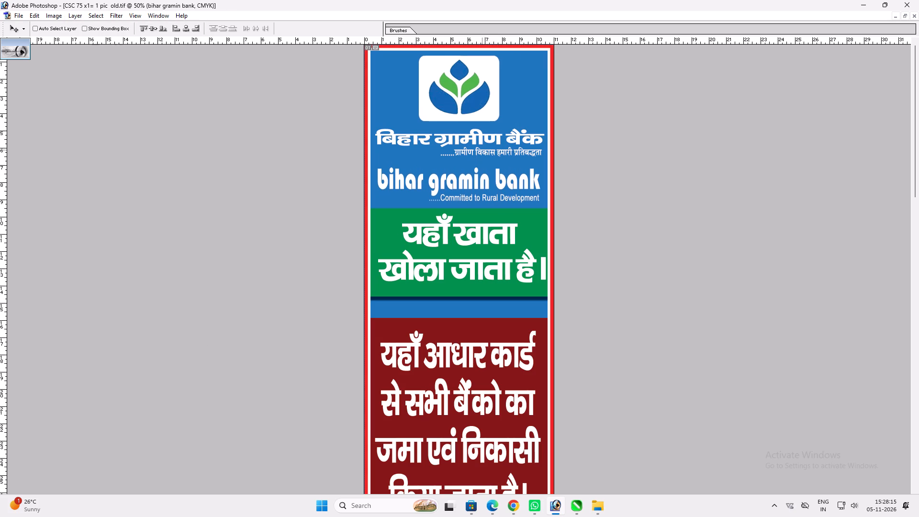
Move the green panel and its text down to sit directly on the maroon panel.
right_click(481, 326)
drag(495, 326, 500, 326)
ctrl+click(493, 297)
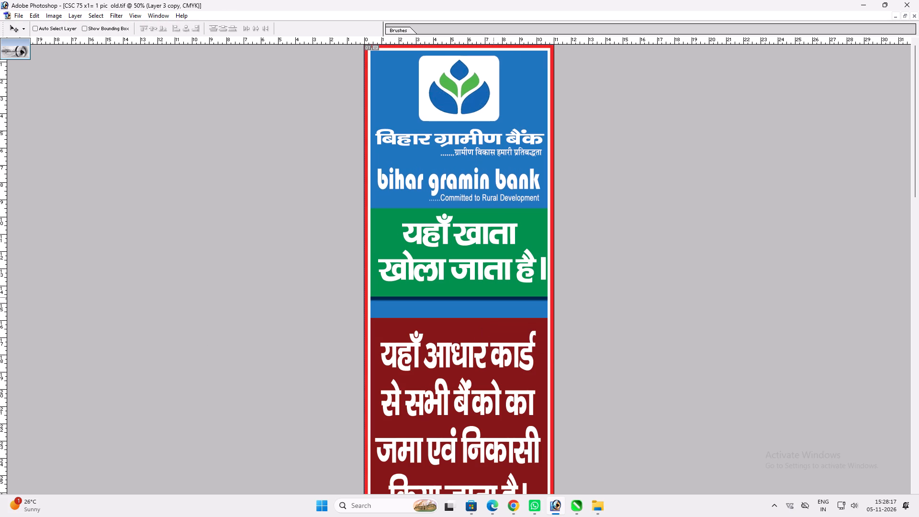
ctrl+click(489, 292)
drag(487, 290, 489, 311)
Duplicate the maroon panel up behind the bank names and squash it to about 49% height, ending at the green panel.
right_click(484, 326)
click(503, 332)
ctrl+shift+right_drag(491, 329, 491, 329)
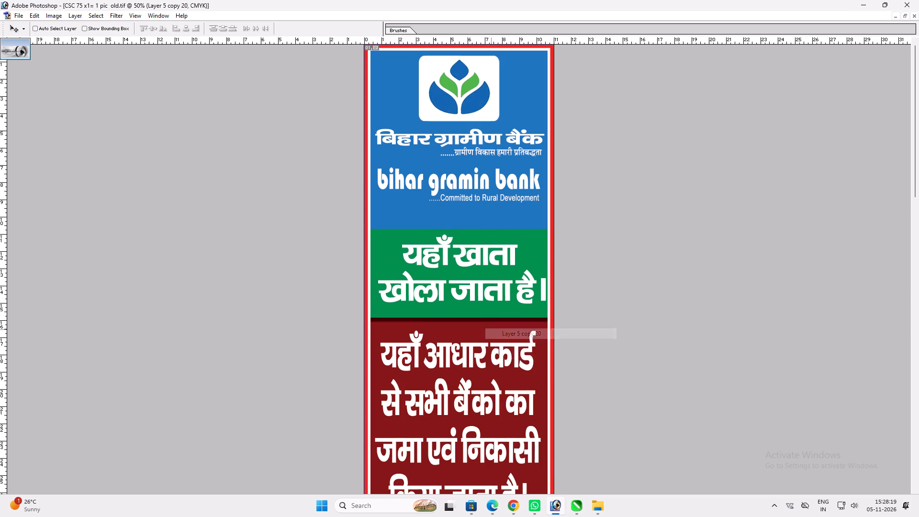
ctrl+shift+right_drag(491, 329, 503, 333)
ctrl+shift+click(511, 334)
alt+drag(509, 339, 513, 147)
key(ctrl+t)
shift+drag(492, 335, 491, 227)
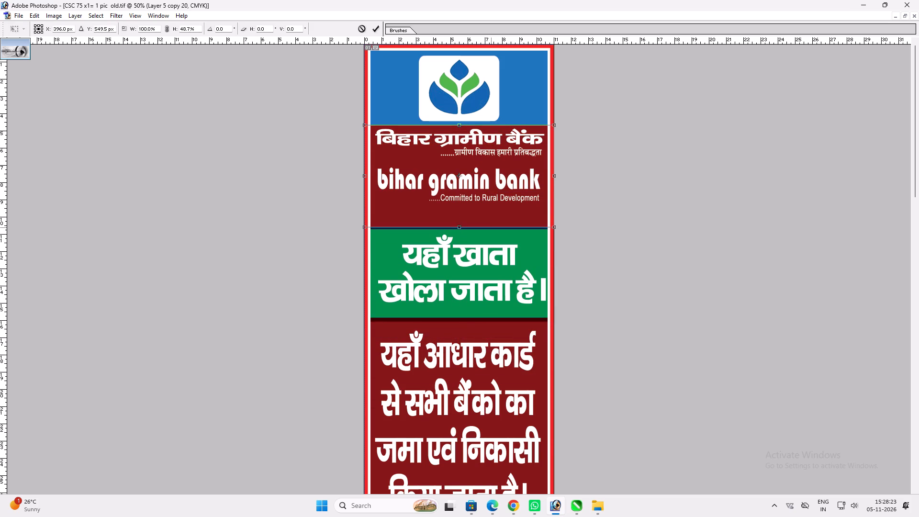
shift+drag(491, 227, 492, 229)
key(Return)
text(vv)
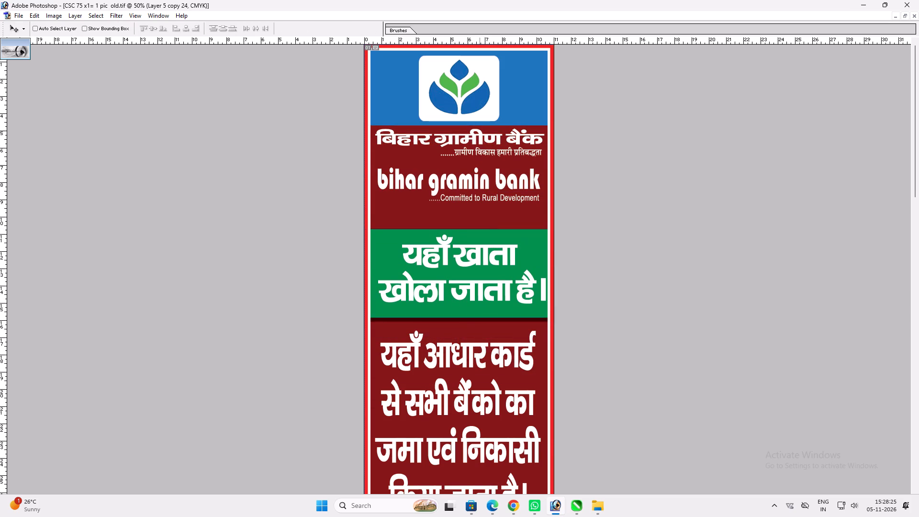
Move the English bank name and tagline a little lower on the new maroon background.
ctrl+click(476, 181)
drag(476, 181, 476, 188)
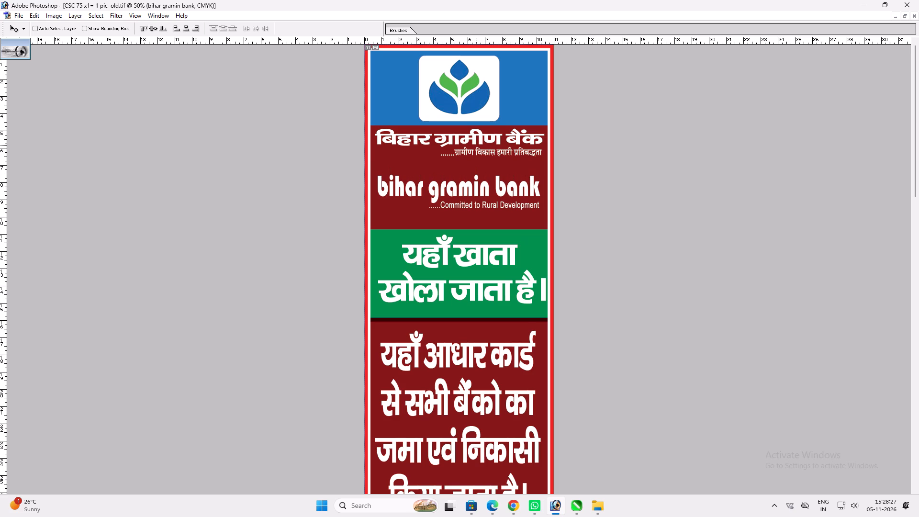
Stretch the duplicated maroon panel up to the top border so it covers the whole blue header.
ctrl+click(476, 131)
ctrl+click(488, 130)
key(ctrl+t)
shift+drag(493, 123, 510, 42)
key(shift+Return)
key(v)
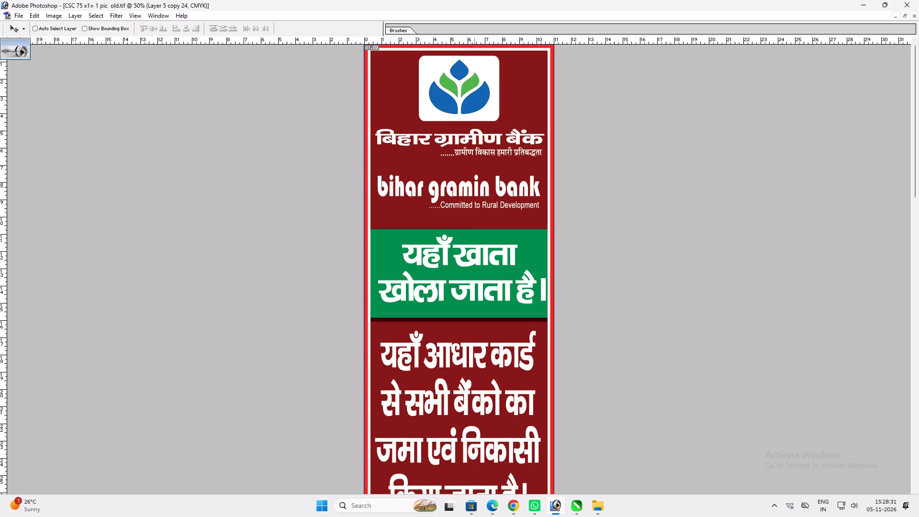
Move the English bank name and tagline down near the bottom of the maroon header.
ctrl+click(477, 186)
drag(477, 186, 477, 196)
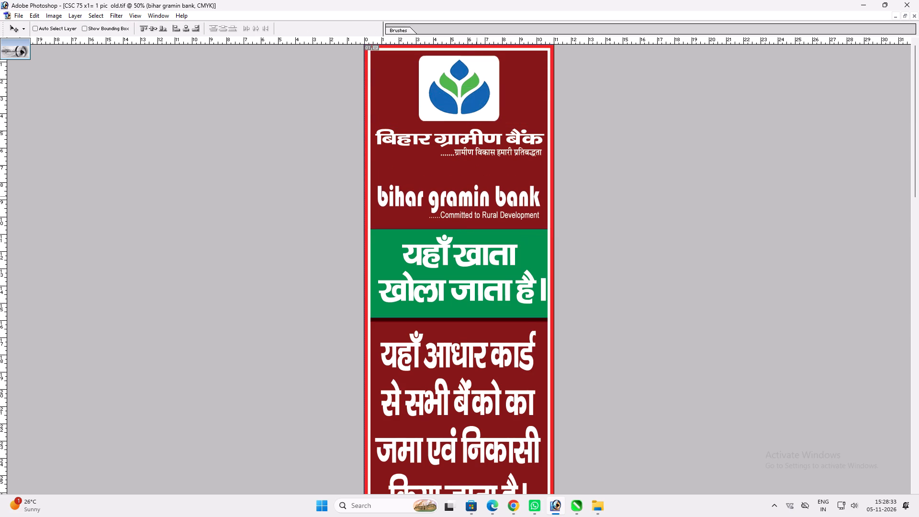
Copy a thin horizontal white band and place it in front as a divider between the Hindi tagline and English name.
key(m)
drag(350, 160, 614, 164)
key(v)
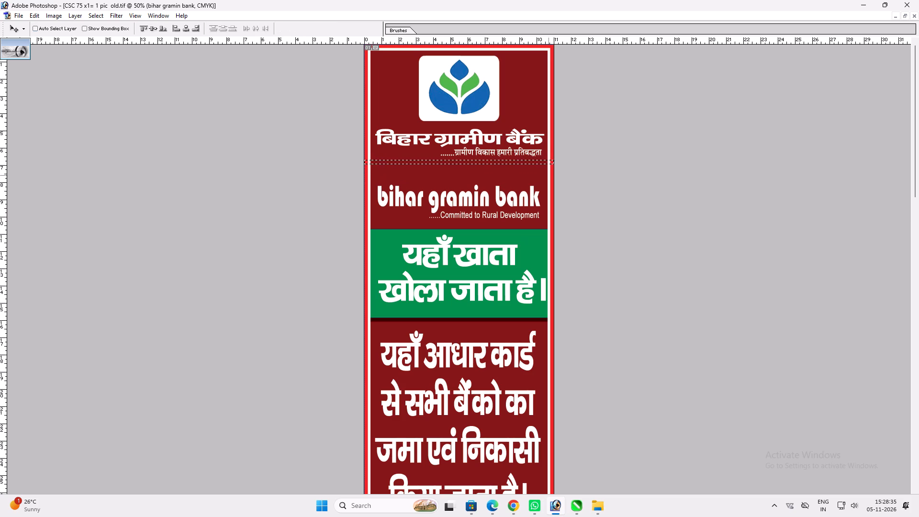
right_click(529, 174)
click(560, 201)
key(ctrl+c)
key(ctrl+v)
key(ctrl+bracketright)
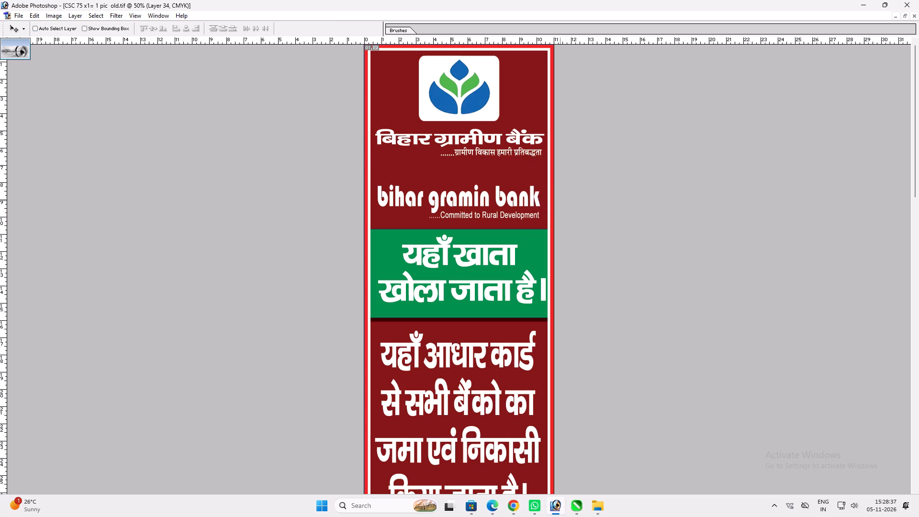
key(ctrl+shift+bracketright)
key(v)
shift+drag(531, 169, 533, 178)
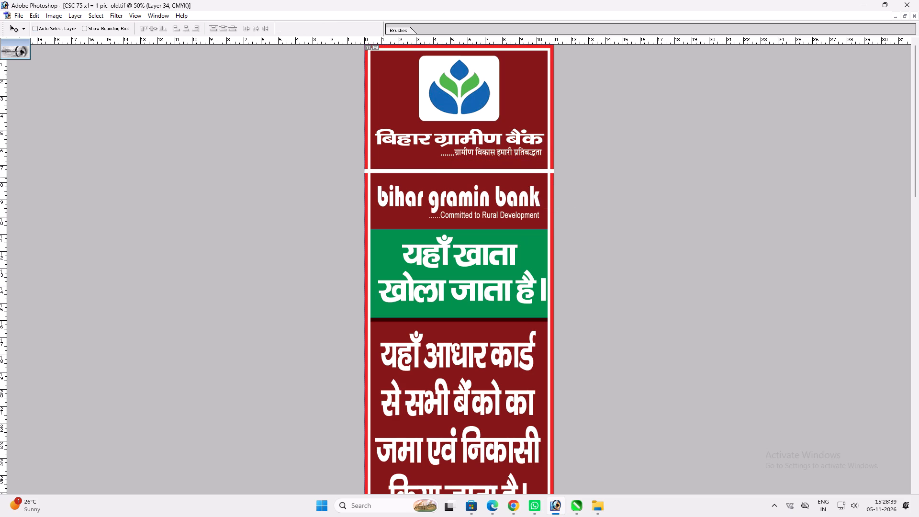
Bring the red and white border layer to the front, over the ends of the white divider.
ctrl+click(552, 179)
key(ctrl+shift+bracketright)
key(v)
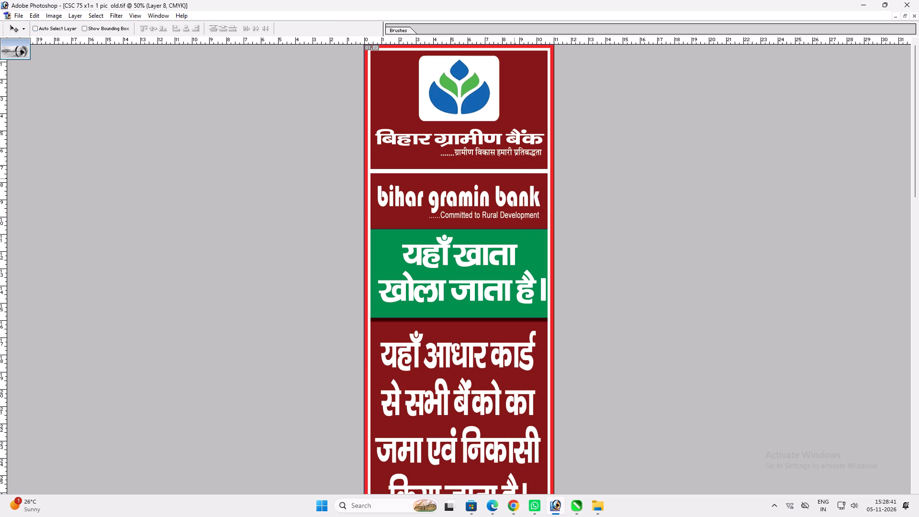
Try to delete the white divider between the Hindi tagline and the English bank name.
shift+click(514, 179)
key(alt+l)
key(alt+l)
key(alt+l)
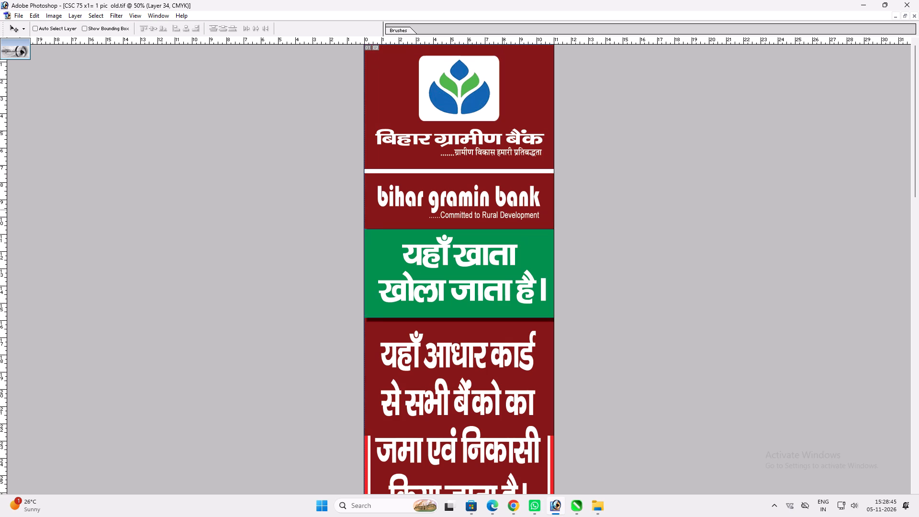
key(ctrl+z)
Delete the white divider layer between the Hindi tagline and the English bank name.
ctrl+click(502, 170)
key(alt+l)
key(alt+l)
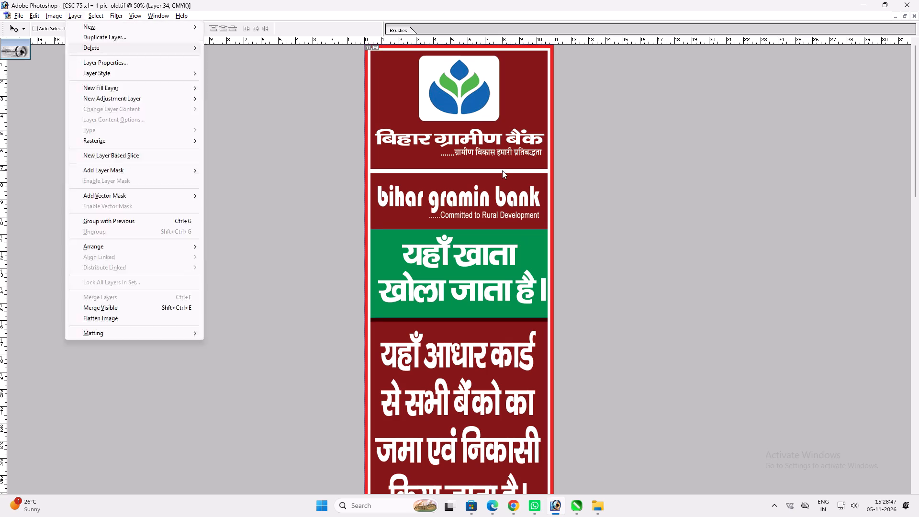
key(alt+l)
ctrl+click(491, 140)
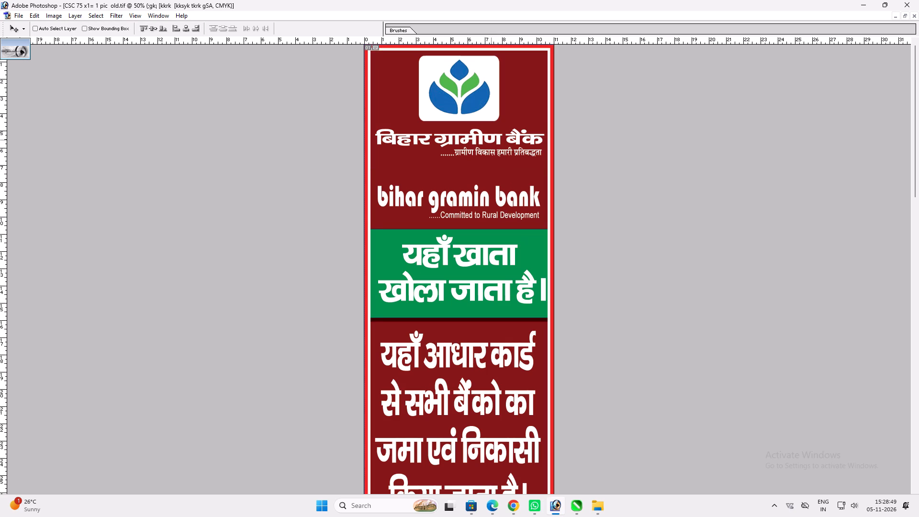
Move the Hindi bank name and tagline down closer to the English name and stretch them taller.
drag(491, 140, 492, 157)
key(ctrl+t)
ctrl+drag(493, 147, 494, 140)
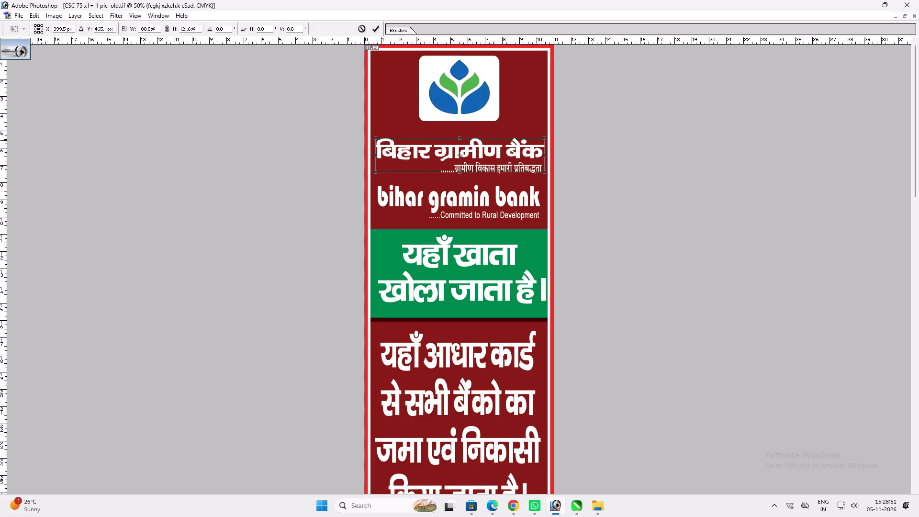
ctrl+drag(494, 140, 494, 137)
key(shift+Return)
key(v)
shift+drag(495, 140, 496, 146)
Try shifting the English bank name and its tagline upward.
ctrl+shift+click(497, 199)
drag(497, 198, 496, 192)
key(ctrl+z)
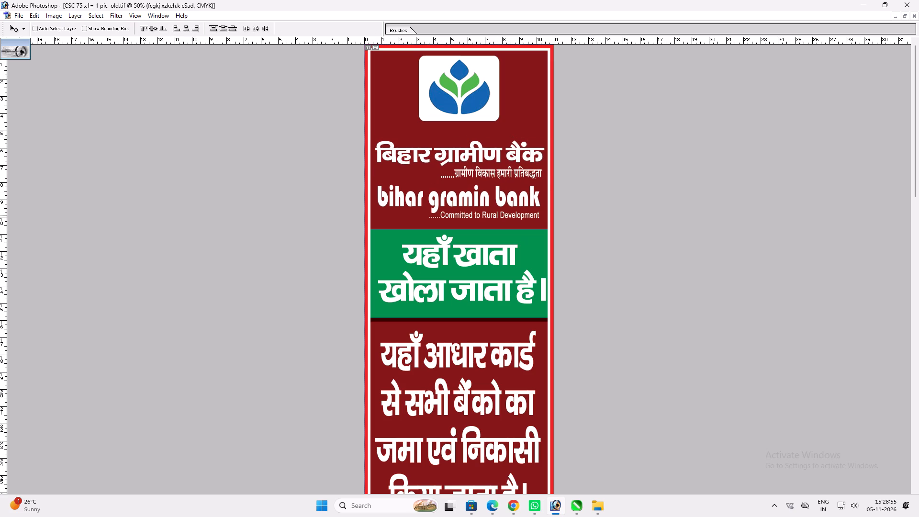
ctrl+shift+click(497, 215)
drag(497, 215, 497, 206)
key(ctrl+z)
Stretch the Hindi bank name and tagline further upward to fill the gap below the logo.
key(ctrl+t)
drag(494, 142, 494, 131)
key(Return)
text(vv)
key(space)
key(space)
key(space)
key(space)
key(space)
right_drag(481, 118, 489, 119)
click(503, 124)
Save the strip as a TIFF named nandrani Graphics in the November folder's Alok Jee Bank f subfolder on drive H.
key(ctrl+shift+s)
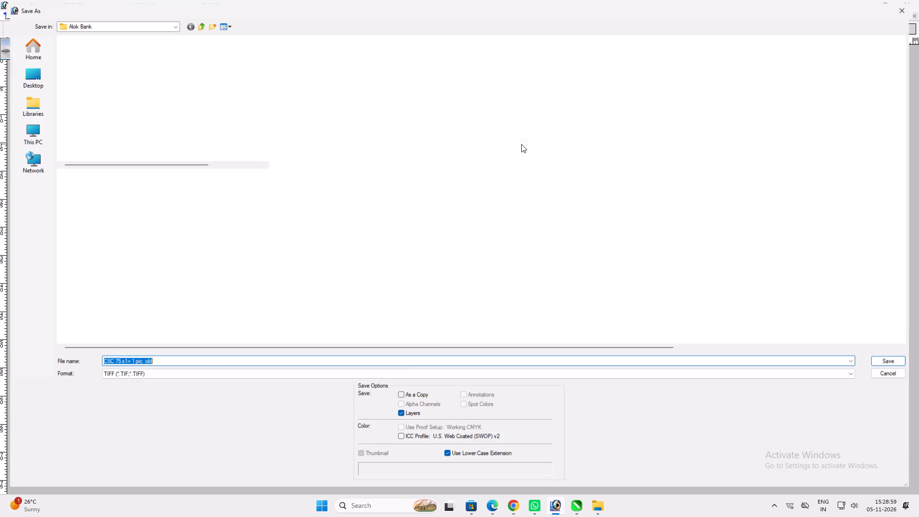
double_click(199, 22)
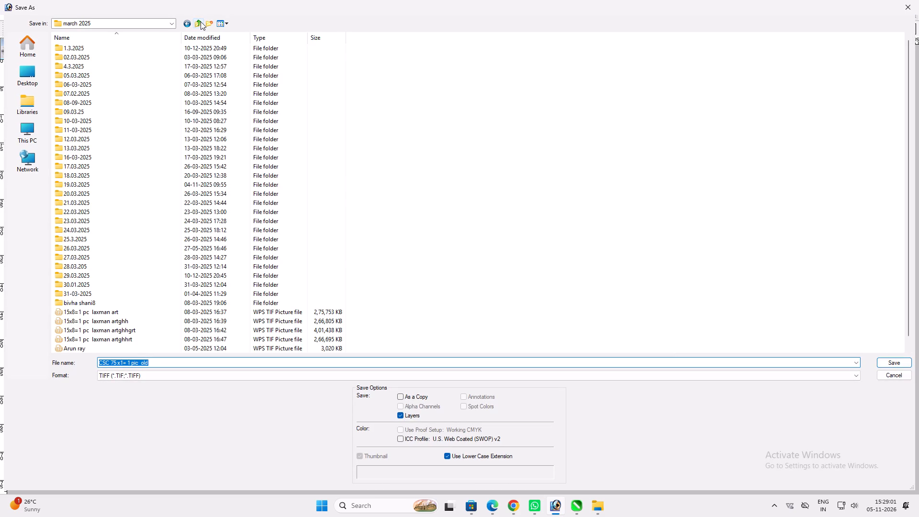
click(201, 22)
click(21, 128)
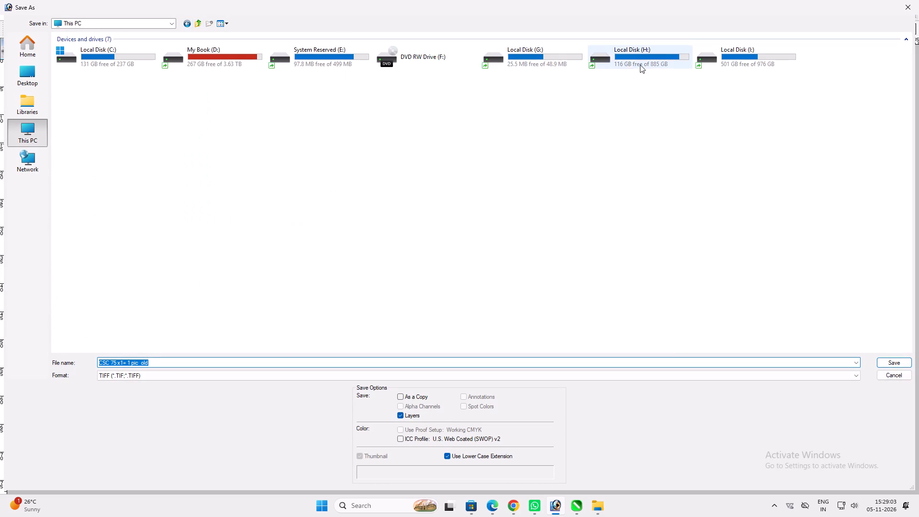
double_click(641, 64)
click(102, 79)
click(102, 79)
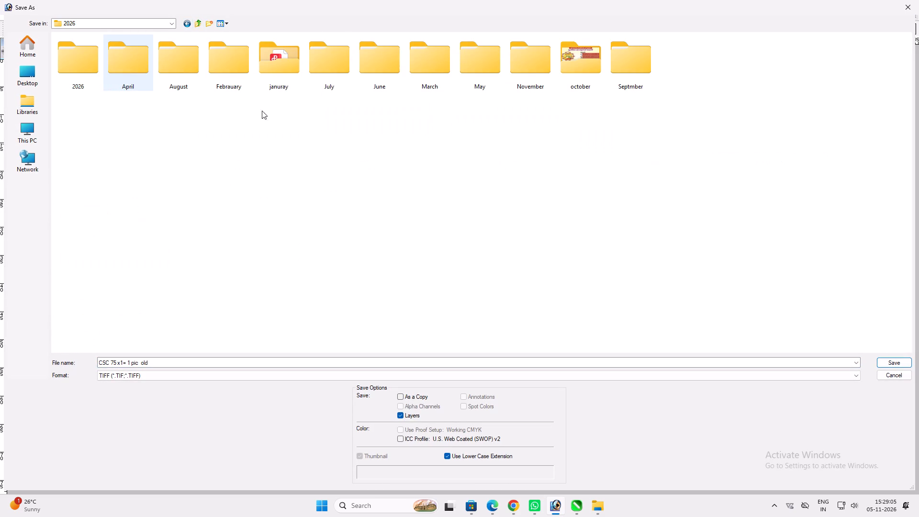
click(611, 71)
double_click(552, 55)
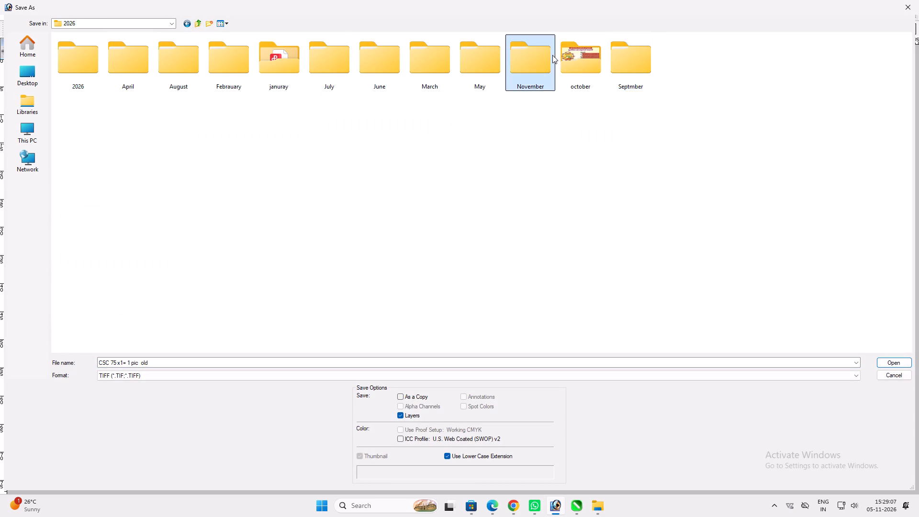
double_click(268, 64)
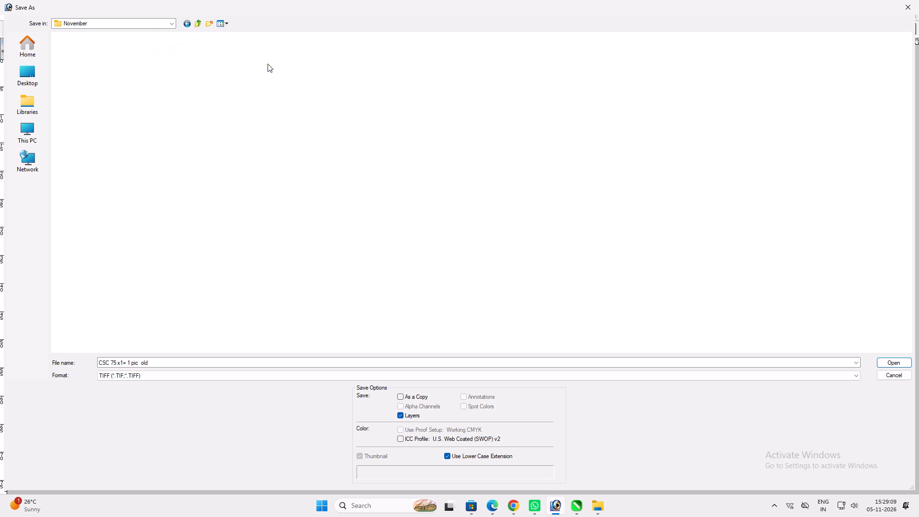
double_click(85, 58)
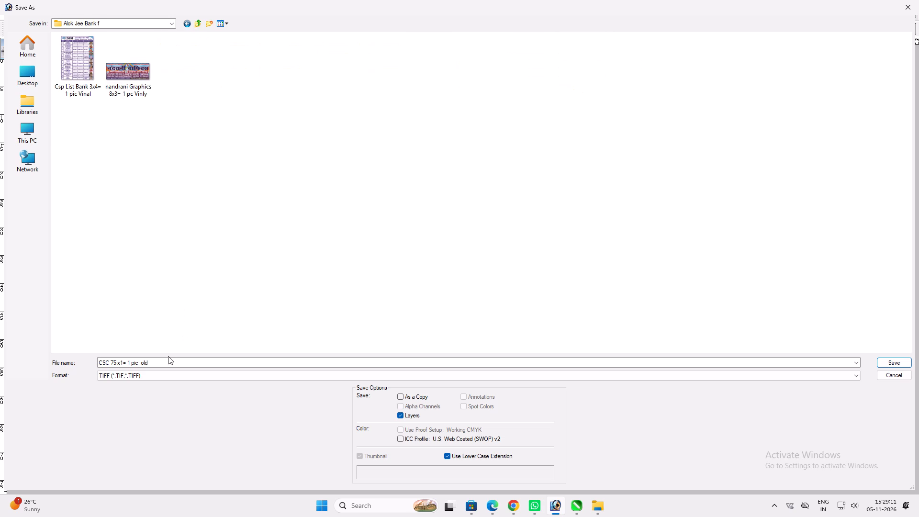
click(168, 359)
text(nandrani Graphics)
key(space)
key(Return)
key(Return)
key(Return)
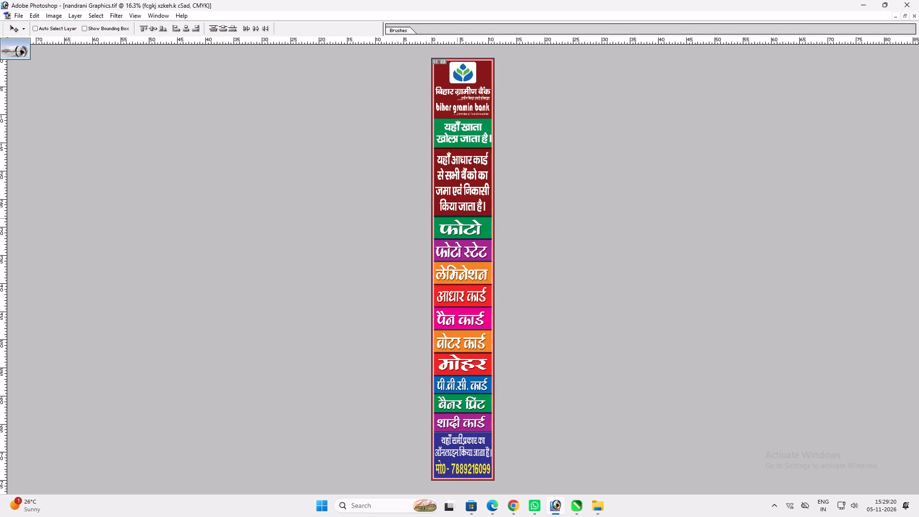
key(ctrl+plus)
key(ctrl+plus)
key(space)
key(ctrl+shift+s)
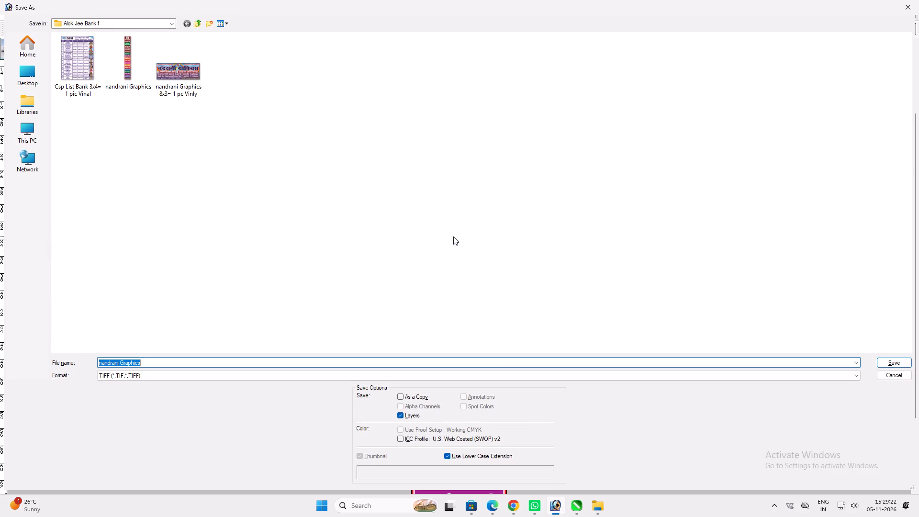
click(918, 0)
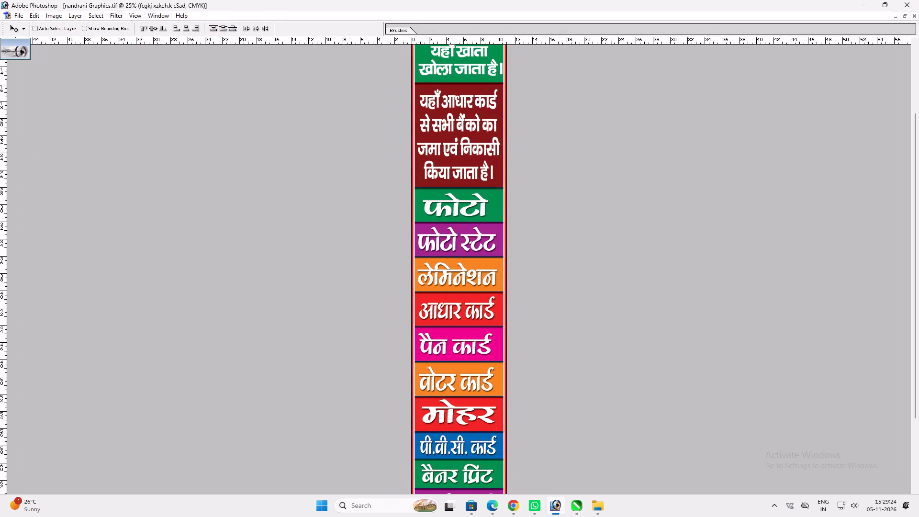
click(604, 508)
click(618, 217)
Examine the strip's service rows from the bank header down to the contact block.
key(space)
key(space)
key(space)
key(space)
key(space)
key(space)
key(space)
key(space)
key(space)
key(space)
key(space)
key(space)
key(space)
key(space)
key(space)
key(space)
key(space)
key(space)
key(space)
key(space)
drag(484, 225, 481, 262)
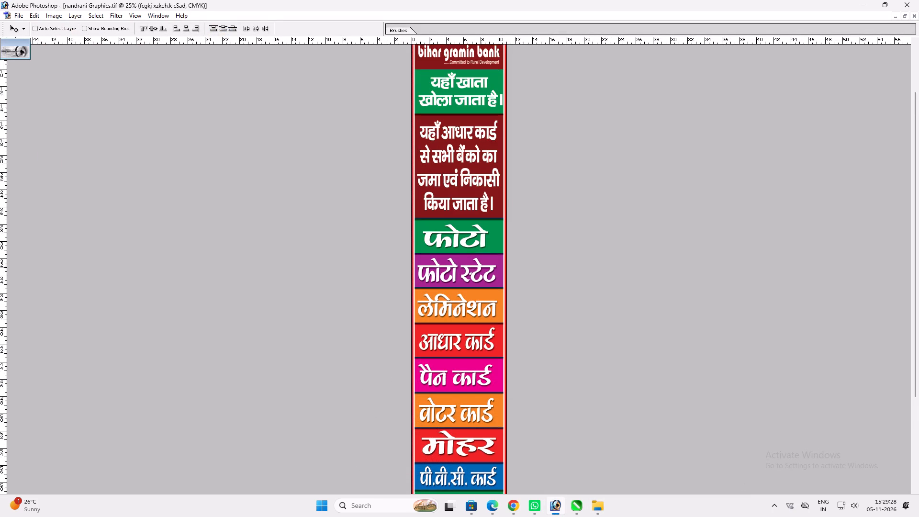
drag(481, 262, 484, 286)
drag(470, 244, 470, 255)
drag(471, 262, 471, 237)
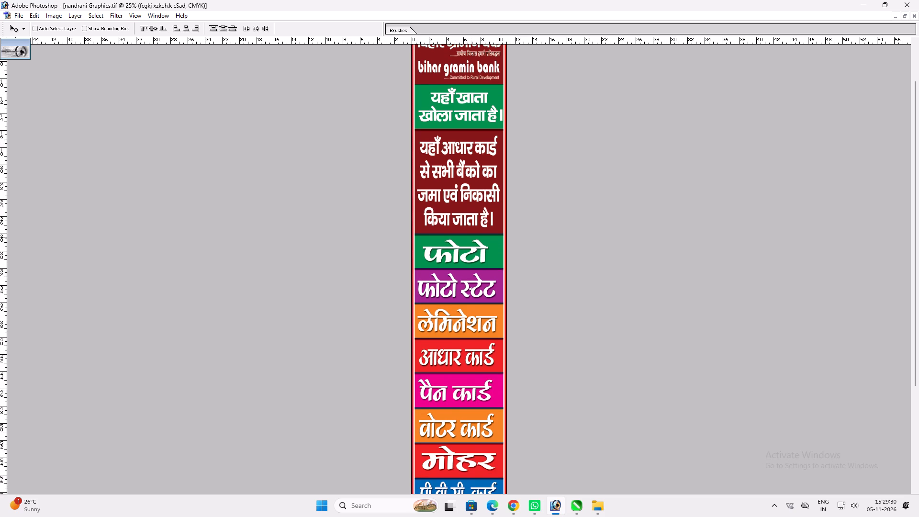
drag(471, 237, 471, 236)
drag(473, 266, 473, 248)
drag(479, 276, 478, 250)
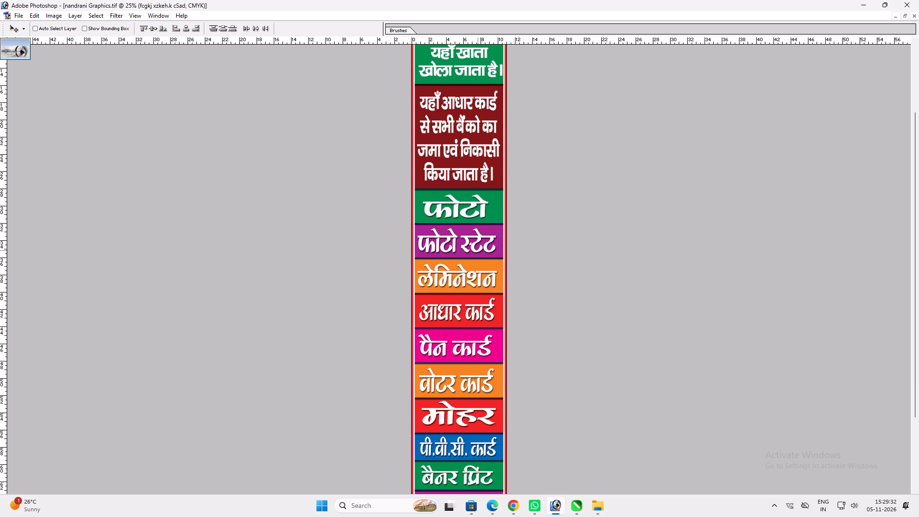
drag(480, 296, 479, 273)
drag(490, 316, 486, 271)
drag(495, 312, 495, 310)
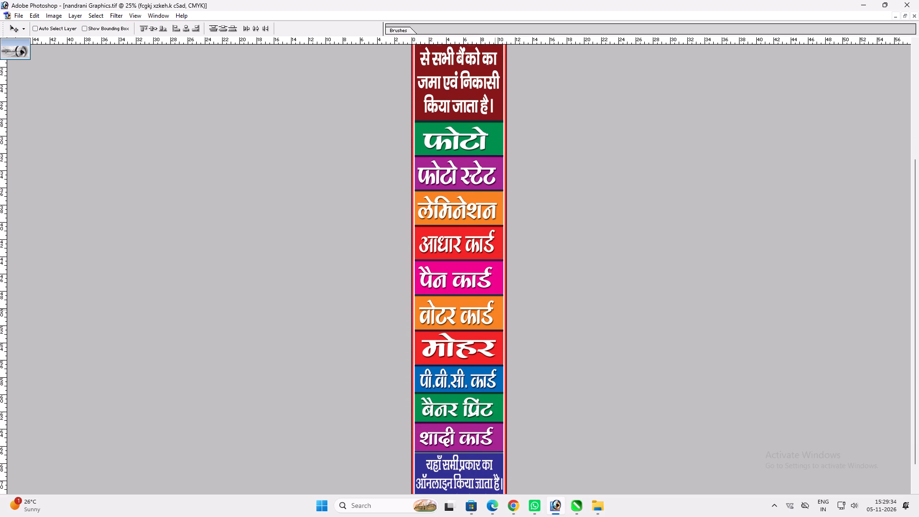
drag(495, 310, 496, 289)
drag(503, 321, 503, 300)
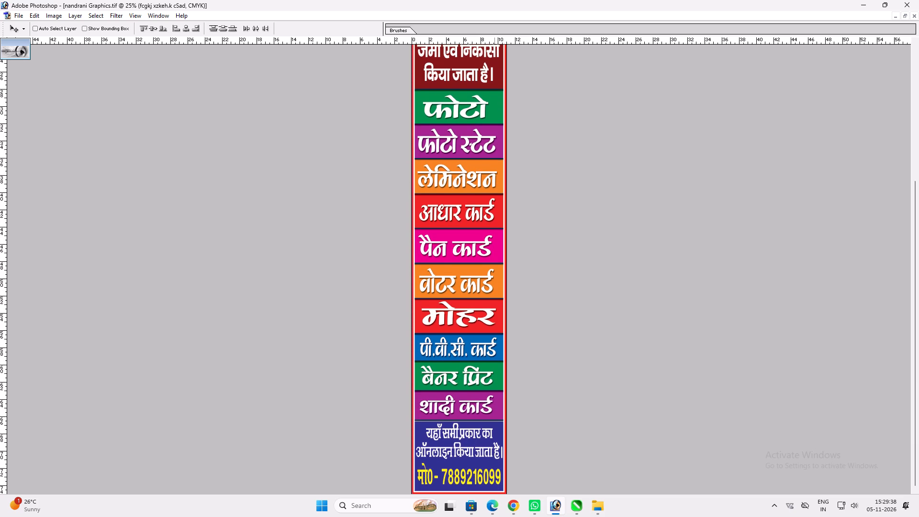
Delete the text शादी कार्ड from the purple band above the contact block.
key(t)
click(454, 412)
key(ctrl+a)
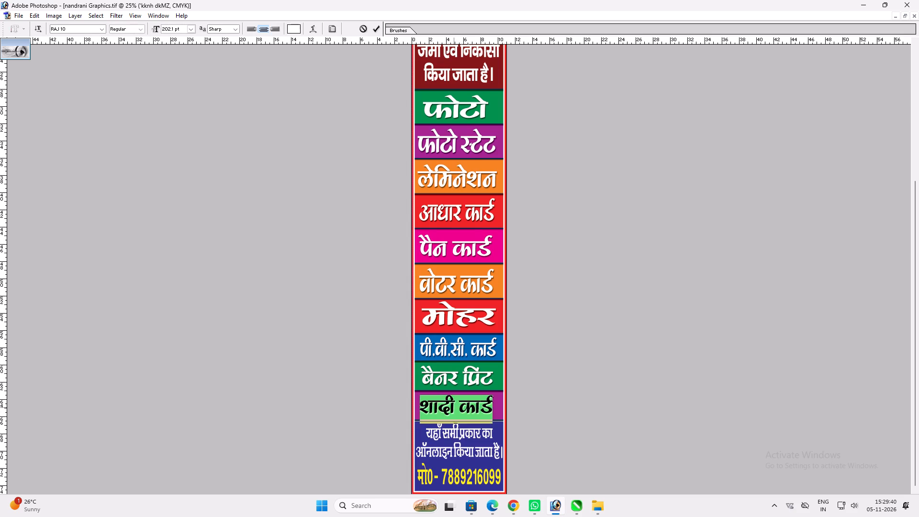
key(BackSpace)
key(Return)
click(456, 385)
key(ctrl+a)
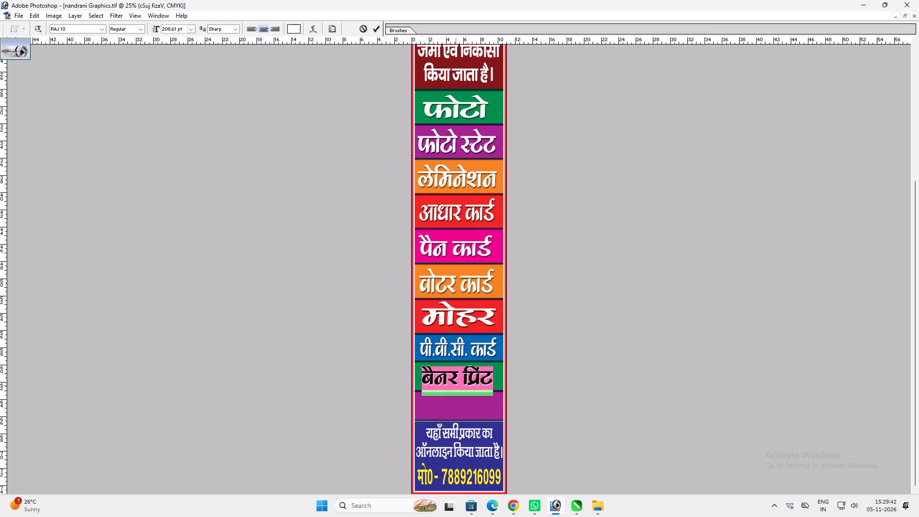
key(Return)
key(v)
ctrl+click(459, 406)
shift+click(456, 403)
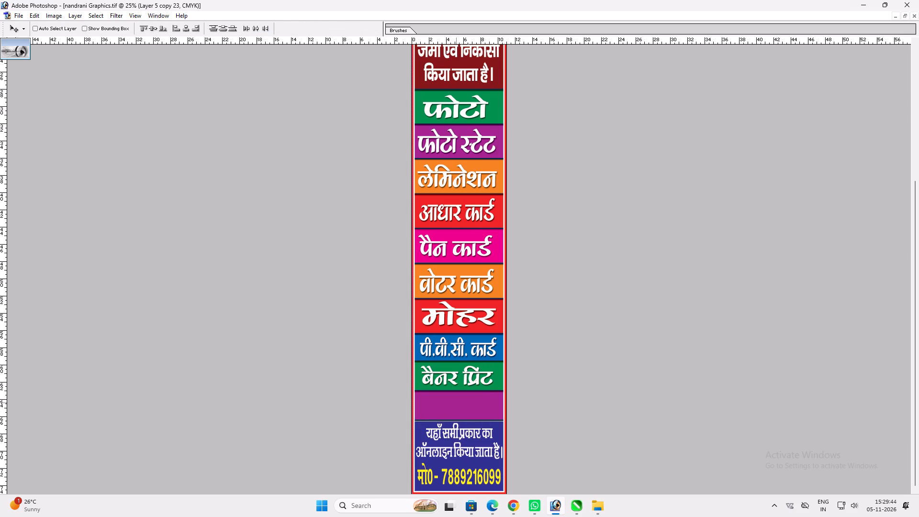
Delete the text बैनर प्रिंट from the green band below the पी.वी.सी. कार्ड row.
key(t)
click(454, 382)
key(ctrl+a)
key(BackSpace)
key(Return)
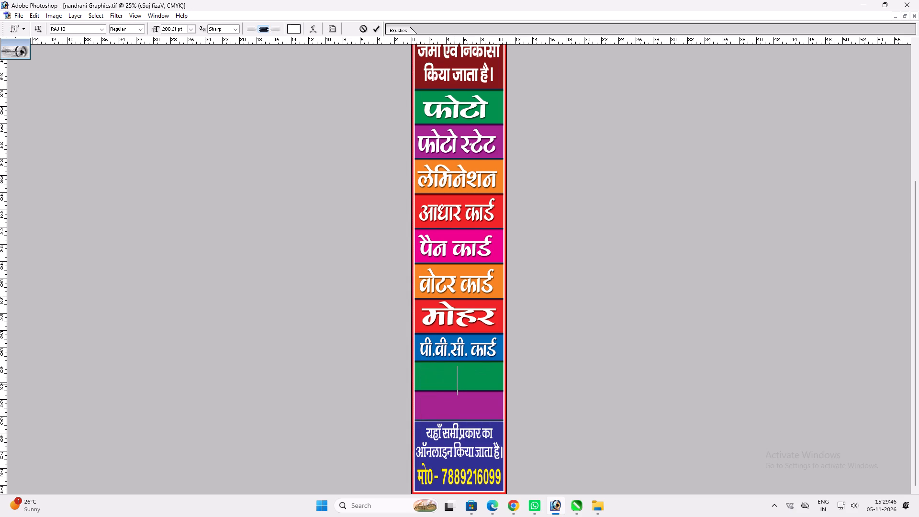
Delete the emptied green band layer below the पी.वी.सी. कार्ड row.
text(vv)
ctrl+click(454, 383)
key(alt+l)
key(alt+l)
key(alt+l)
key(v)
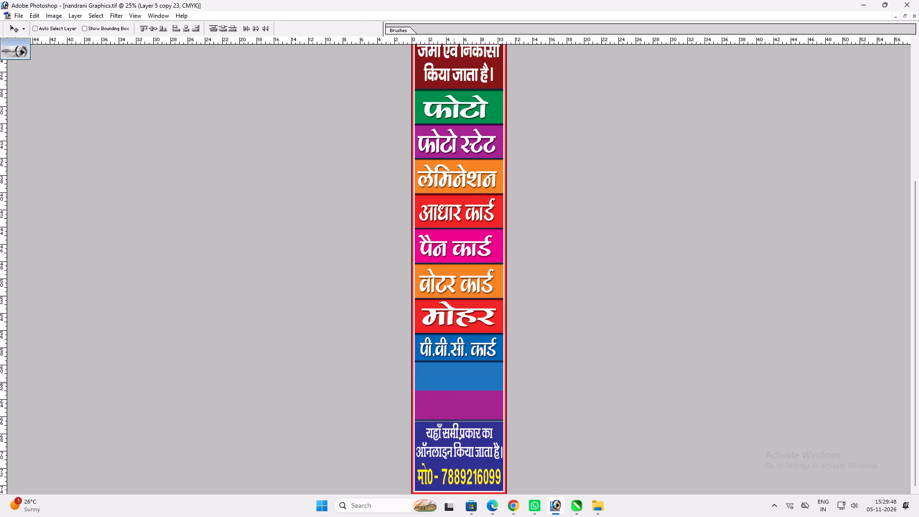
Delete the emptied purple band layer above the contact block.
ctrl+double_click(459, 403)
key(alt+l)
key(alt+l)
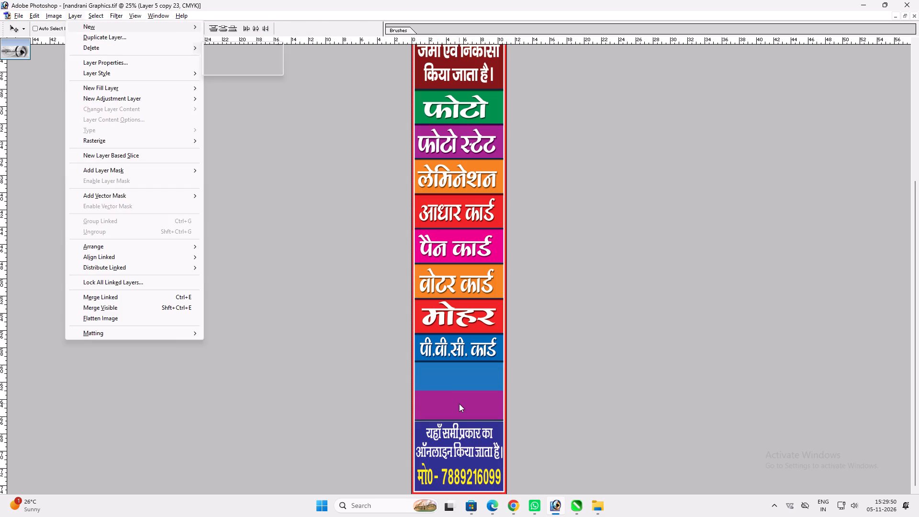
key(alt+l)
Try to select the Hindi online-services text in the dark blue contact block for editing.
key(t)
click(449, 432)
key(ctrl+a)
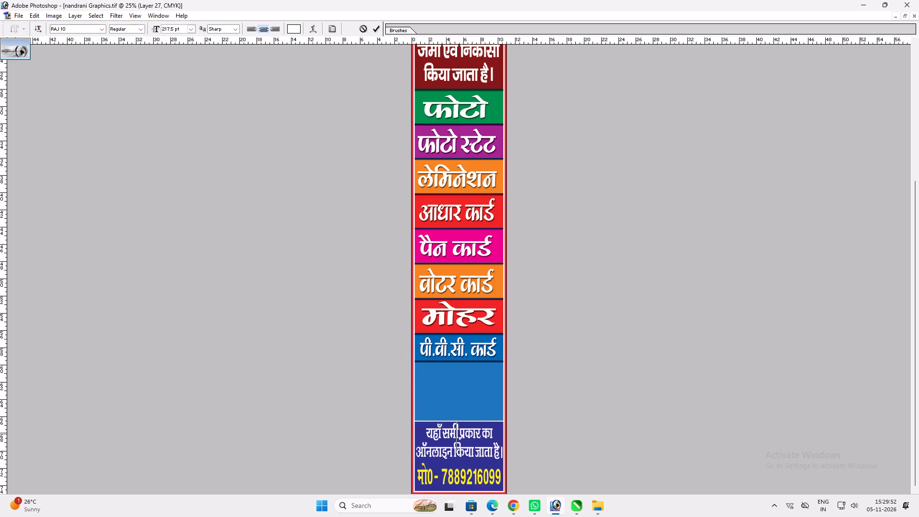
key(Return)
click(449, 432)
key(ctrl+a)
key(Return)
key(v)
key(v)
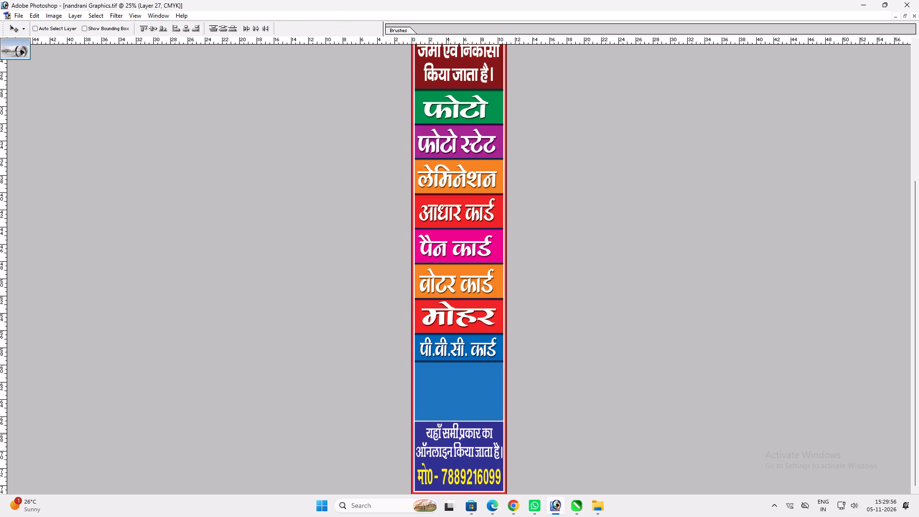
Delete the Hindi online-services text layer above the mobile number in the dark blue contact block.
ctrl+click(448, 433)
drag(448, 433, 448, 410)
key(alt+l)
key(alt+l)
key(alt+l)
key(v)
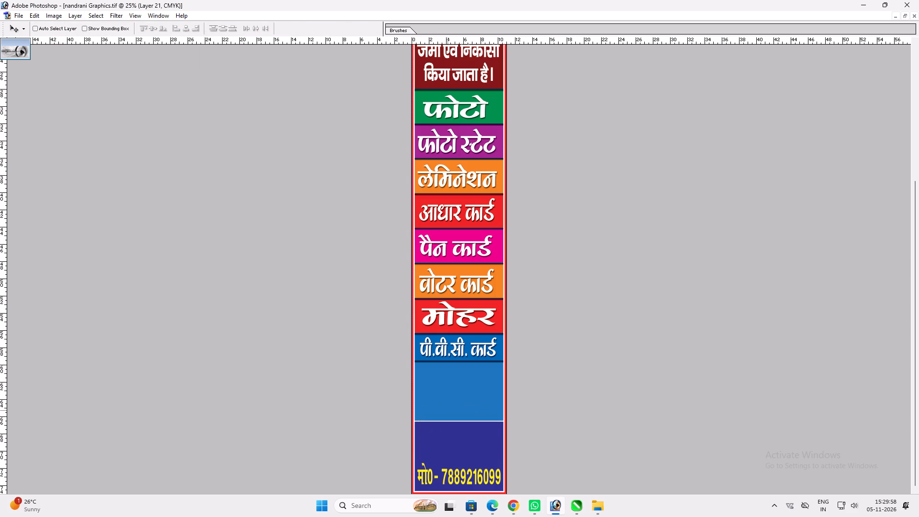
Move the dark blue contact band up so it sits directly below the पी.वी.सी. कार्ड row.
ctrl+click(449, 436)
drag(451, 436, 458, 377)
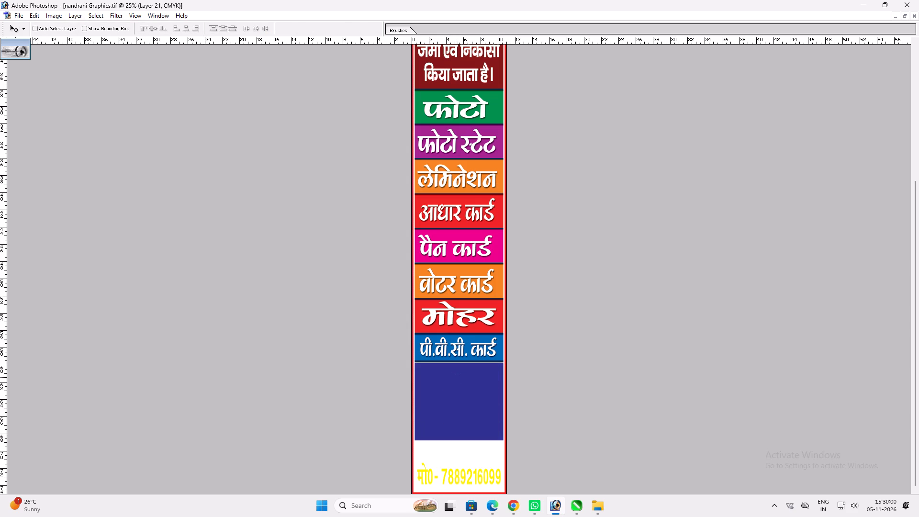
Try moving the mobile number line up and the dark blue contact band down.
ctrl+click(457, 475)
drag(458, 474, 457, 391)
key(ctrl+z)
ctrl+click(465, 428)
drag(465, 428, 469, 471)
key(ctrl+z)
Move the yellow mobile number line up to the top of the dark blue contact band.
ctrl+click(452, 470)
drag(453, 470, 457, 412)
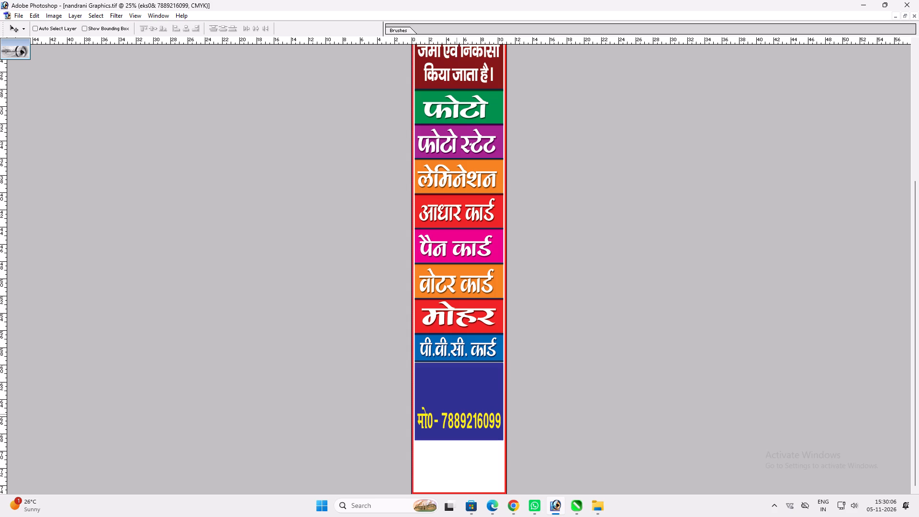
drag(457, 412, 463, 376)
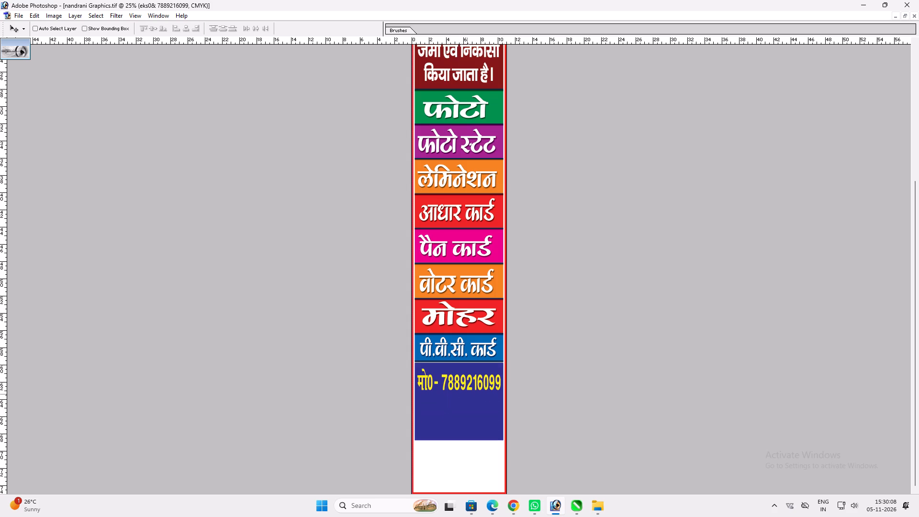
key(ctrl+t)
key(Return)
key(v)
key(space)
key(space)
right_click(454, 415)
drag(463, 417, 469, 420)
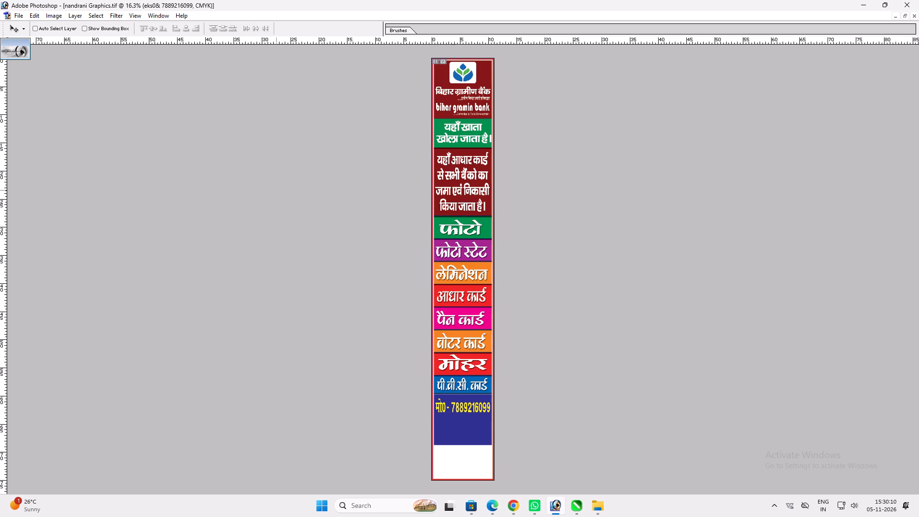
Crop the document around the full strip, including the blank white area at its base.
key(c)
drag(430, 57, 509, 450)
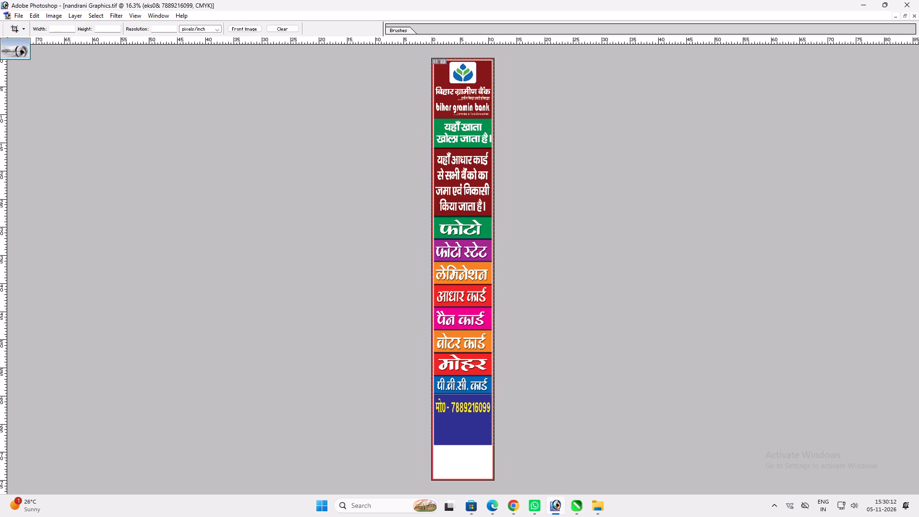
drag(509, 450, 510, 483)
key(Return)
key(v)
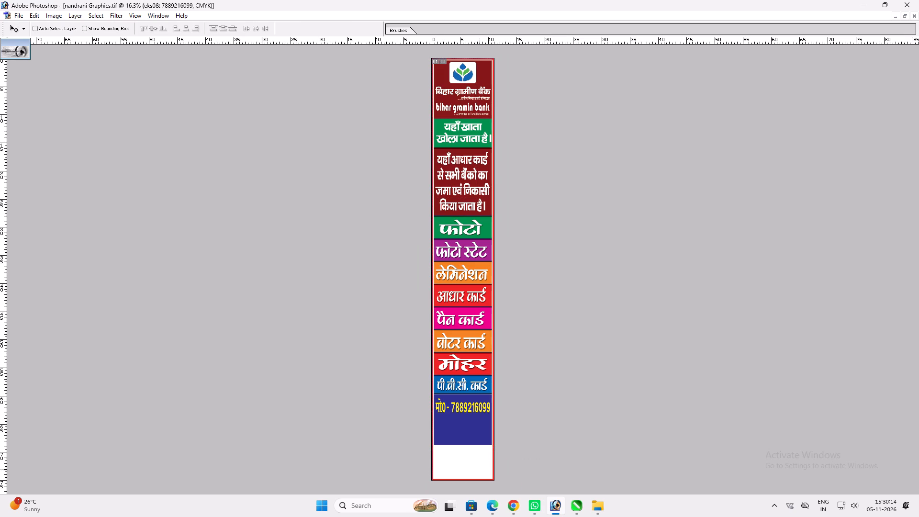
Shorten the strip's red border frame from its bottom edge so it ends just below the mobile number line.
ctrl+click(476, 478)
key(ctrl+t)
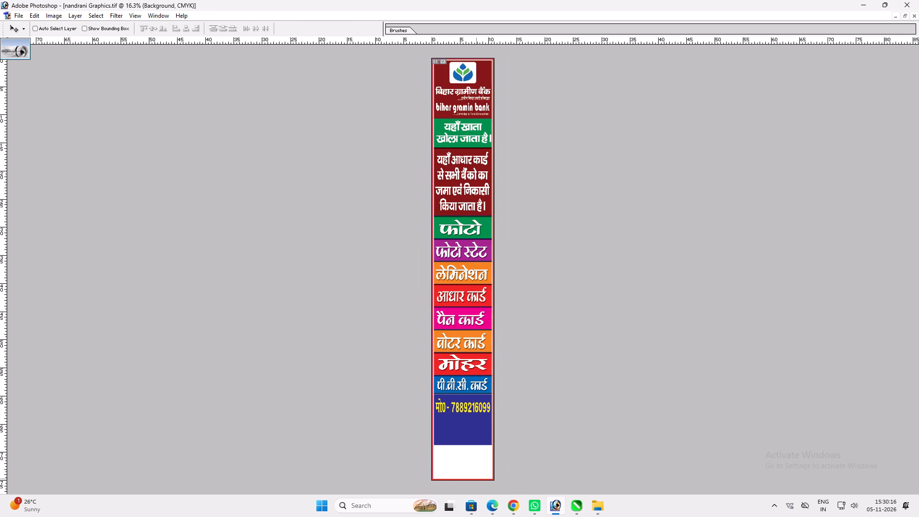
click(476, 479)
ctrl+click(475, 481)
key(ctrl+t)
key(ctrl+t)
right_click(475, 480)
click(499, 461)
key(ctrl+t)
drag(482, 479, 480, 450)
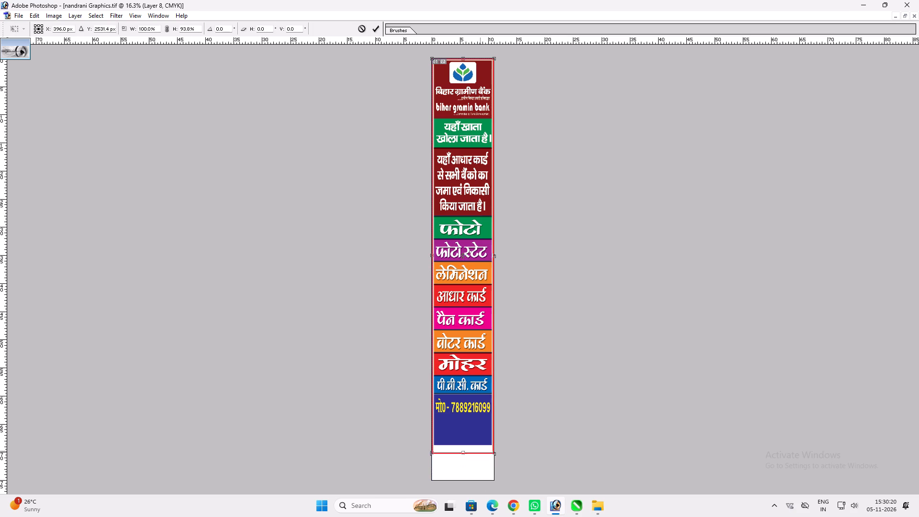
drag(480, 450, 481, 445)
key(Return)
key(ctrl+0)
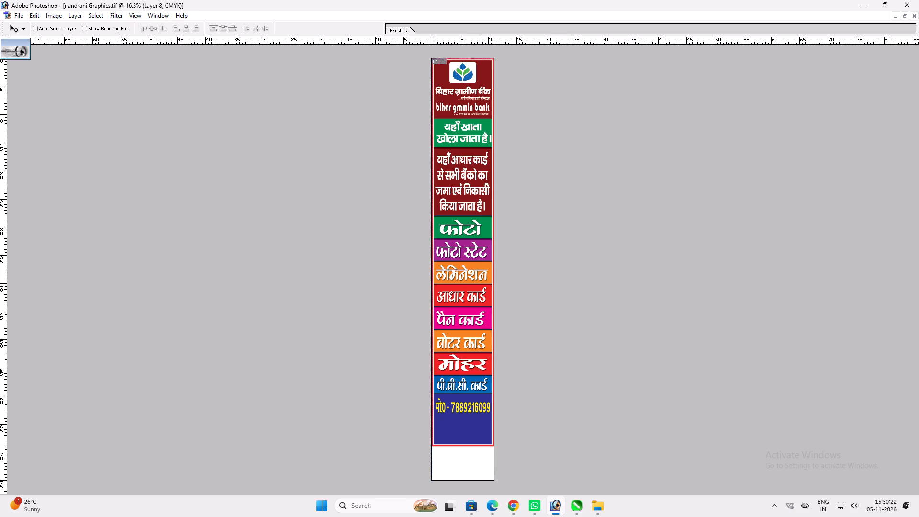
key(ctrl+t)
shift+drag(469, 446, 471, 420)
key(Return)
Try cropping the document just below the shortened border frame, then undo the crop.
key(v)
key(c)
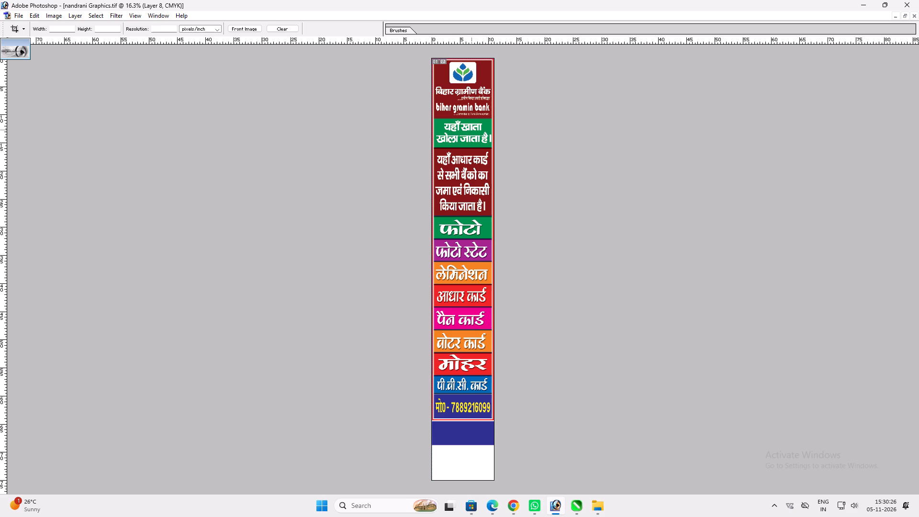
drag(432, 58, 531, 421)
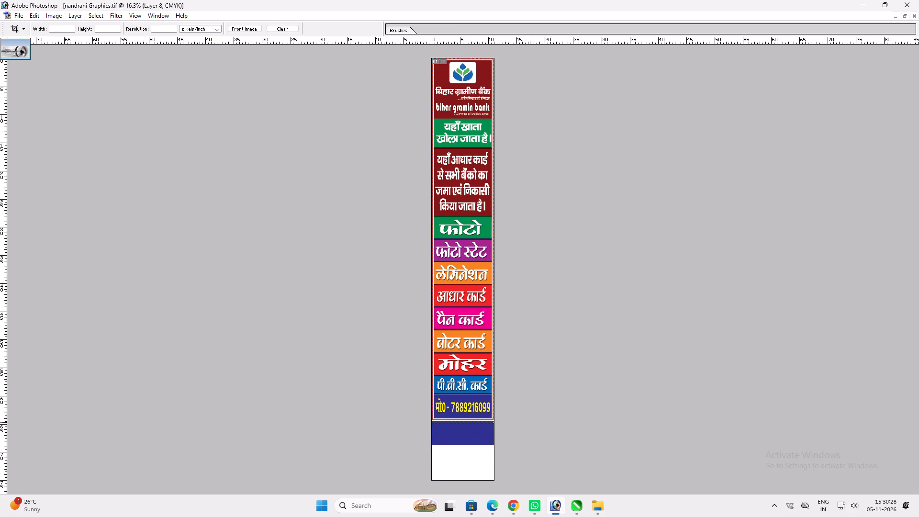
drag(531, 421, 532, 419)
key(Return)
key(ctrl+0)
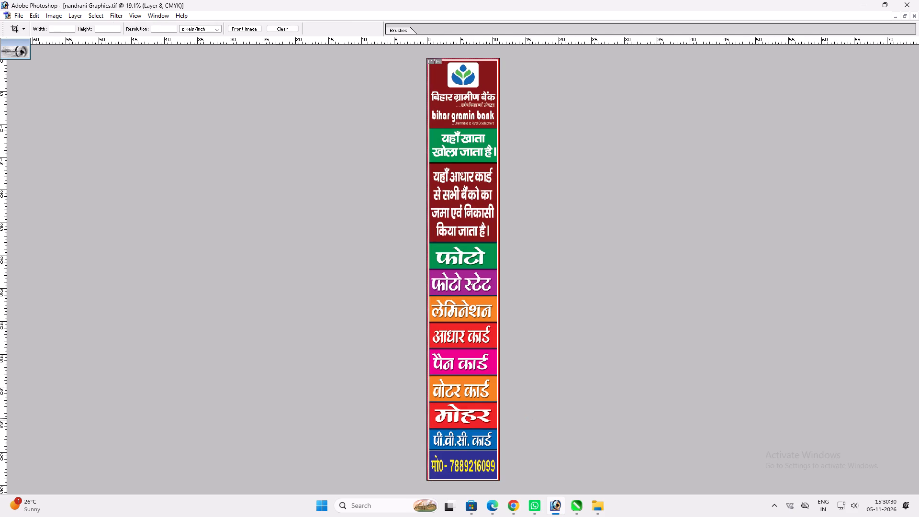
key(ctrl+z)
Crop the document slightly below the border frame, removing the leftover dark blue and white areas at the strip's base.
key(space)
key(space)
key(space)
key(space)
key(space)
key(space)
key(space)
right_click(440, 74)
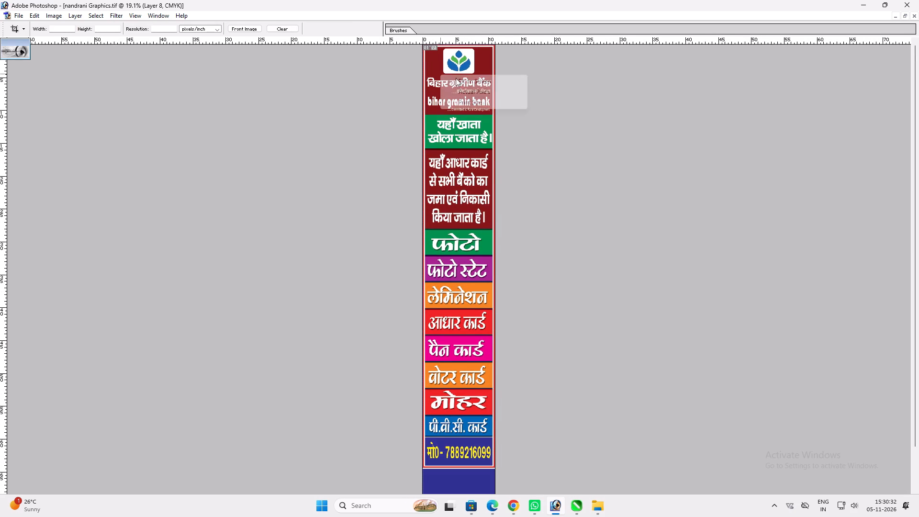
click(459, 79)
drag(429, 58, 532, 424)
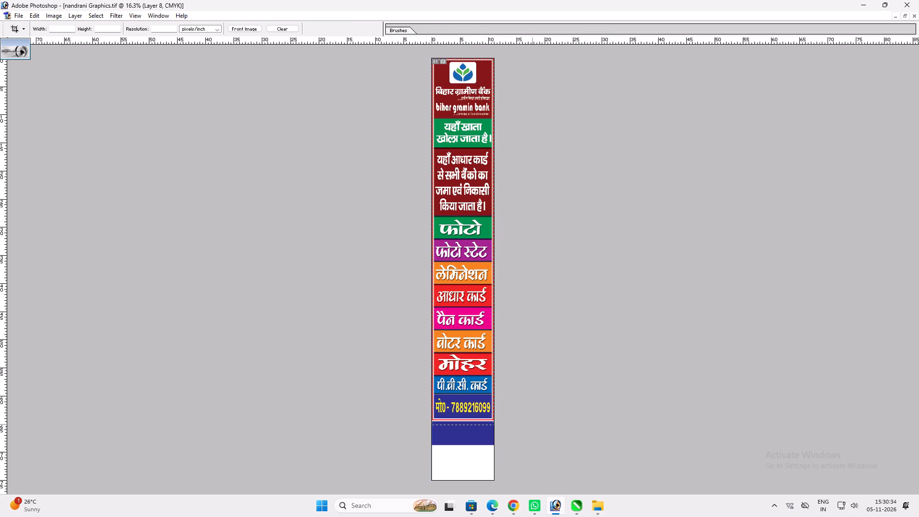
drag(532, 424, 538, 422)
key(Return)
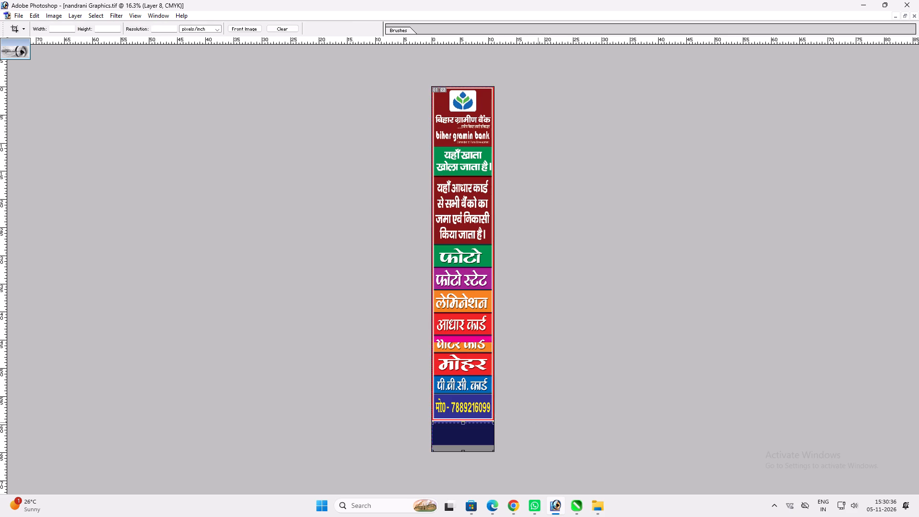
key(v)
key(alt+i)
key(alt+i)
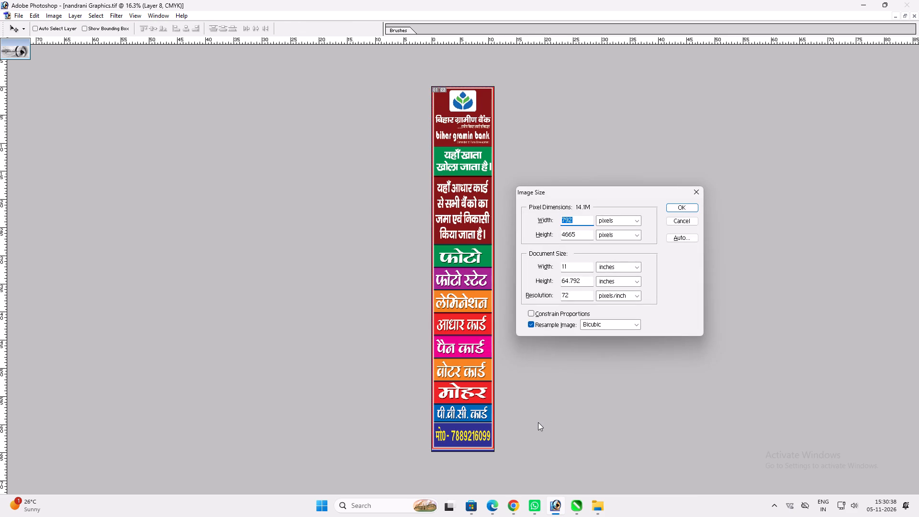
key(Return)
Stretch the red border frame down so its bottom edge meets the base of the cropped document.
ctrl+click(476, 449)
key(ctrl+t)
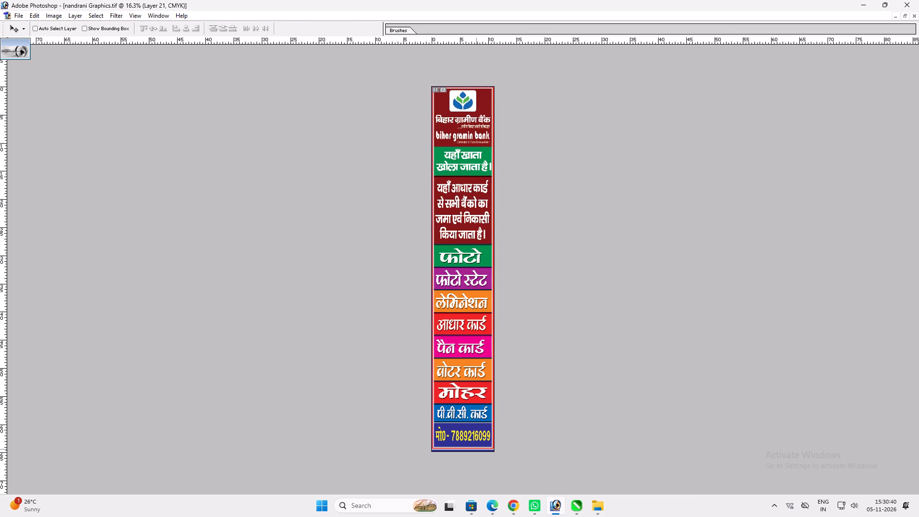
drag(476, 450, 472, 454)
key(ctrl+z)
key(ctrl+Return)
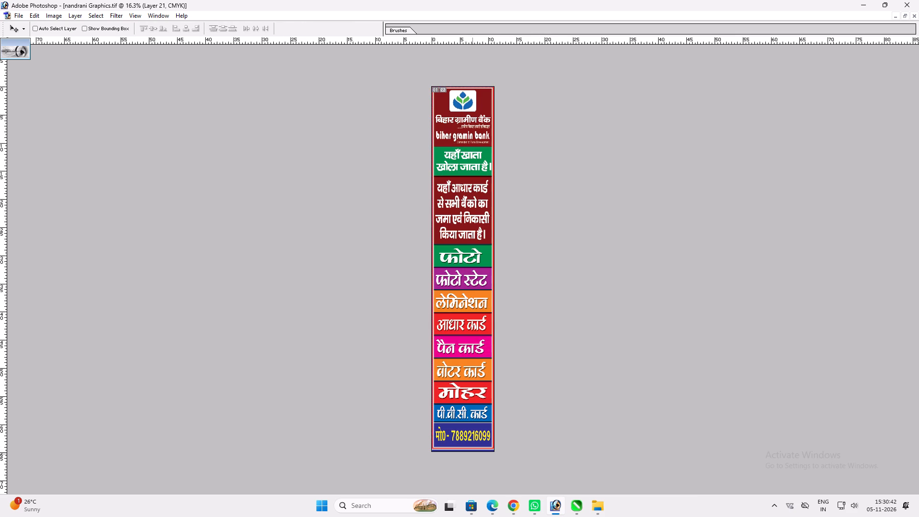
key(v)
ctrl+click(470, 449)
key(ctrl+t)
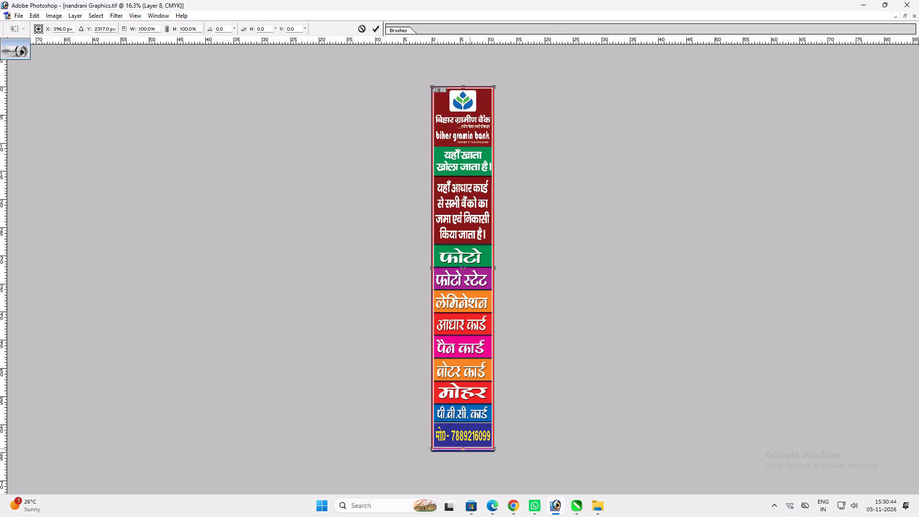
shift+click(470, 448)
key(shift+Return)
Set the document height to 70 inches without constraining proportions.
key(alt+i)
key(alt+i)
key(Tab)
key(Tab)
key(Tab)
key(Tab)
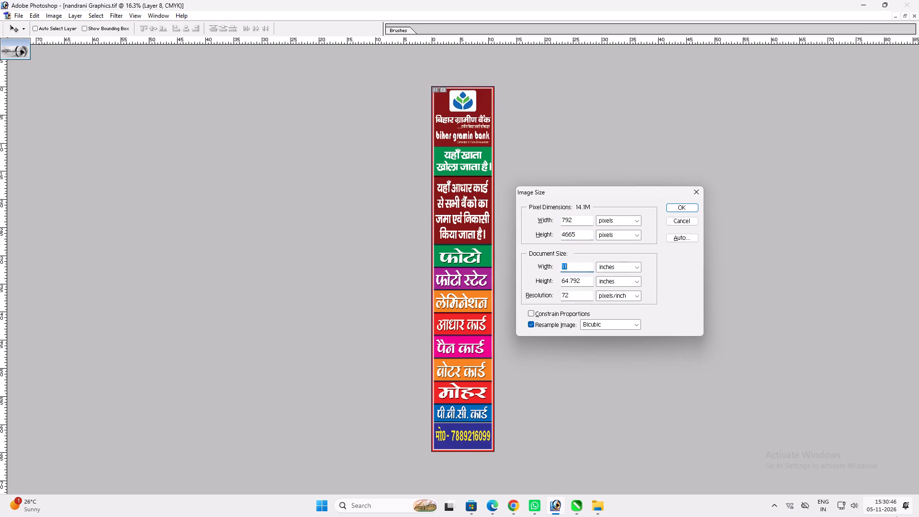
key(Tab)
key(Tab)
key(7)
key(0)
key(Return)
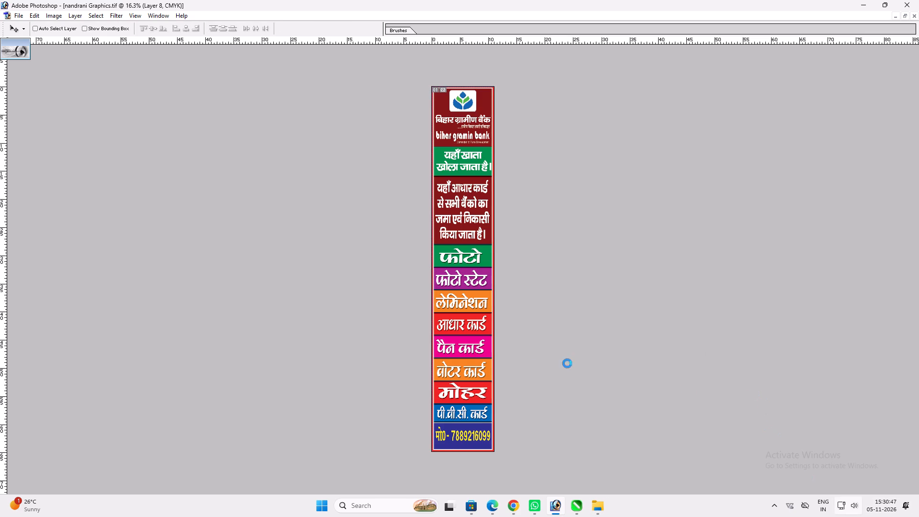
key(space)
right_click(473, 270)
click(488, 275)
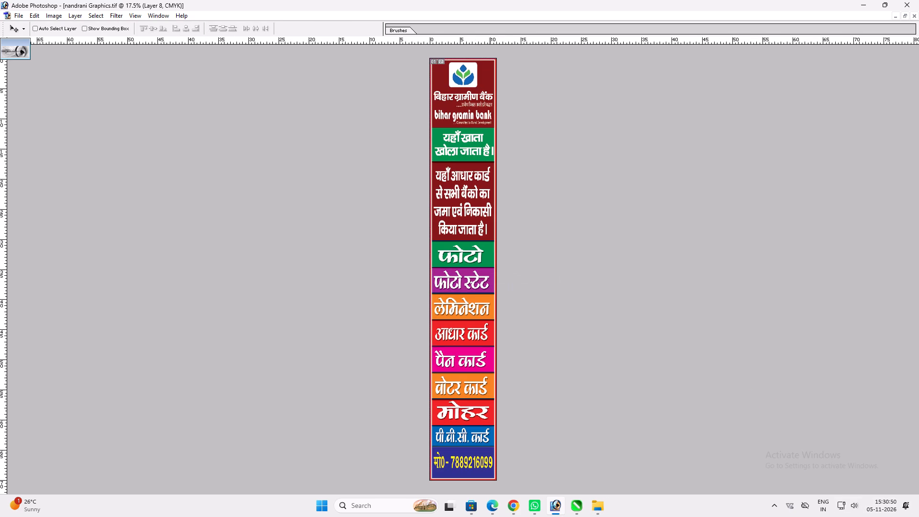
Save the finished Nandrani Graphics strip as TIFF and save a JPEG copy in the same folder.
key(ctrl+s)
key(ctrl+shift+s)
key(Tab)
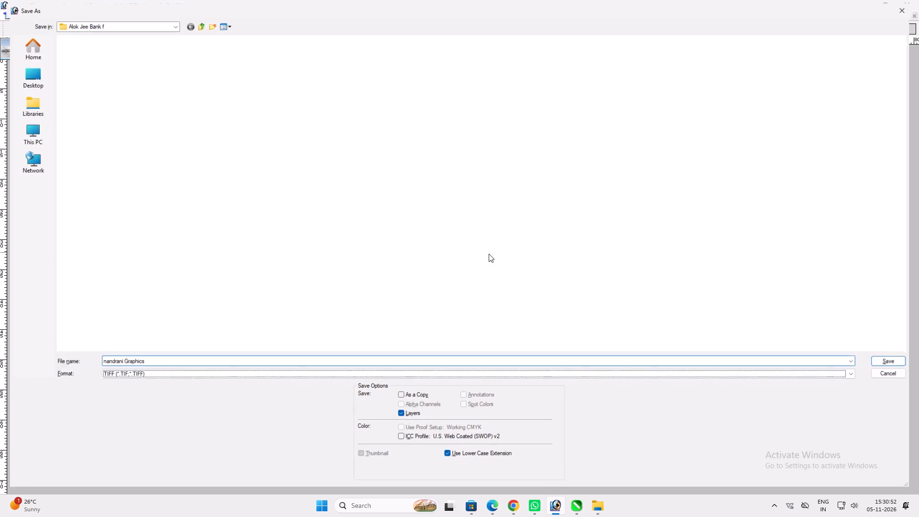
text(hj)
key(Return)
key(Return)
Close the open documents, discarding the changes to the Rudransh Cyber Cafe banner.
key(ctrl+w)
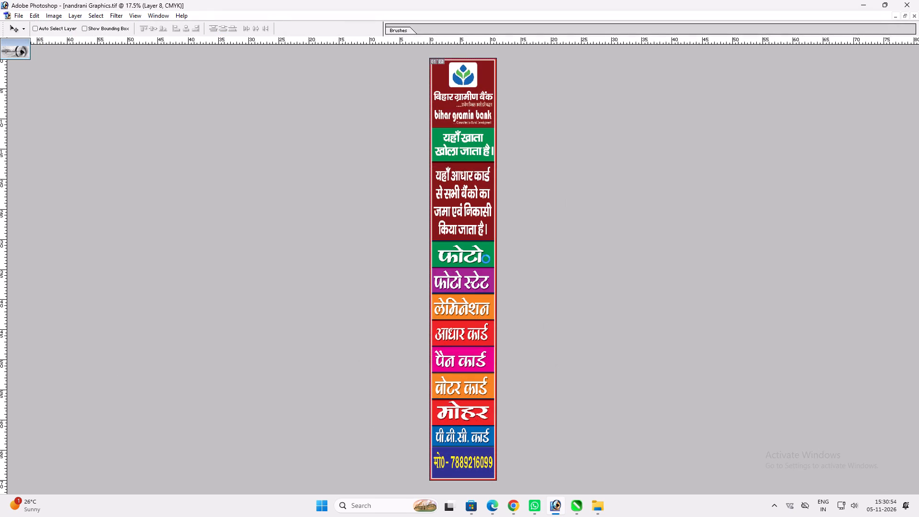
click(481, 258)
key(ctrl+w)
key(ctrl+w)
key(ctrl+w)
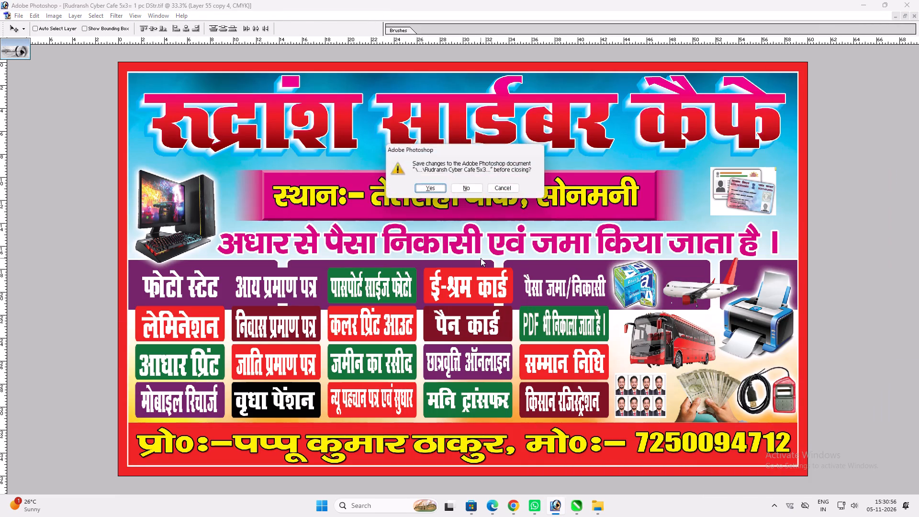
click(477, 191)
Bring up the Open dialog showing the client's bank job files.
double_click(468, 215)
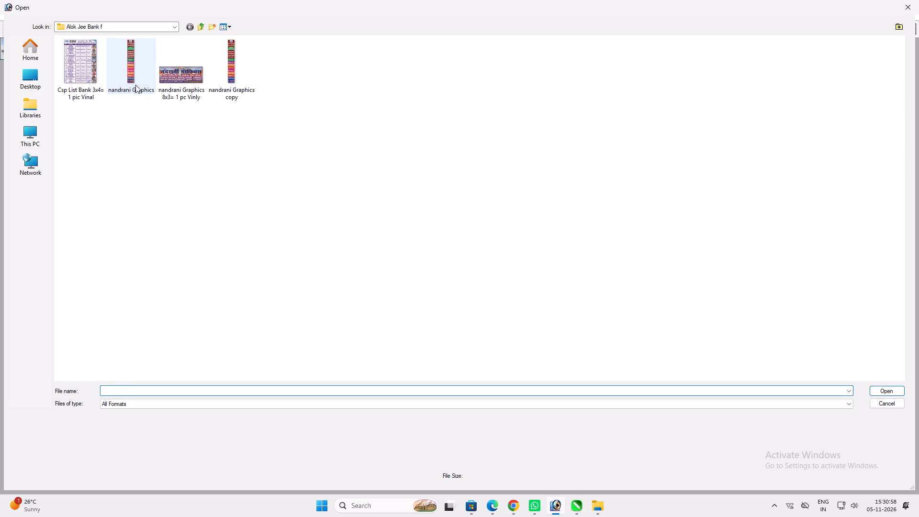
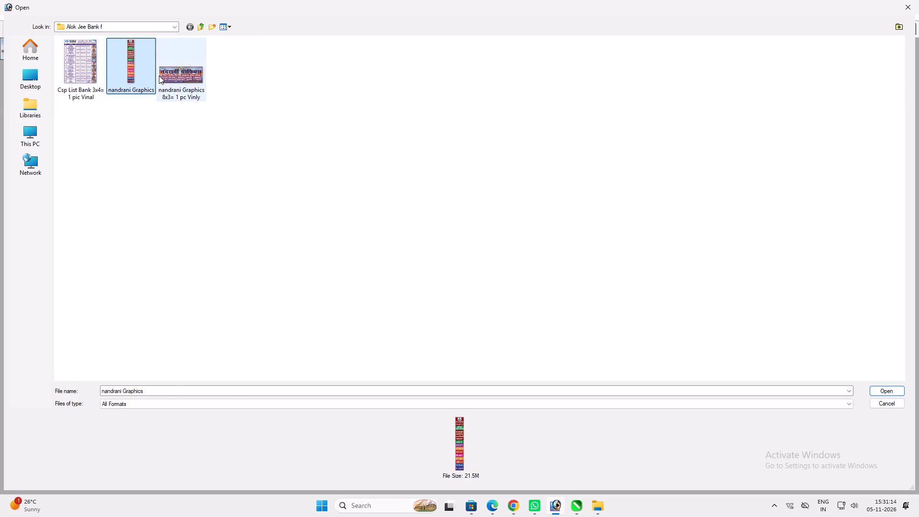
Rename the tall nandrani Graphics strip file, appending "11x70= 1 pc St" after its existing name.
click(159, 76)
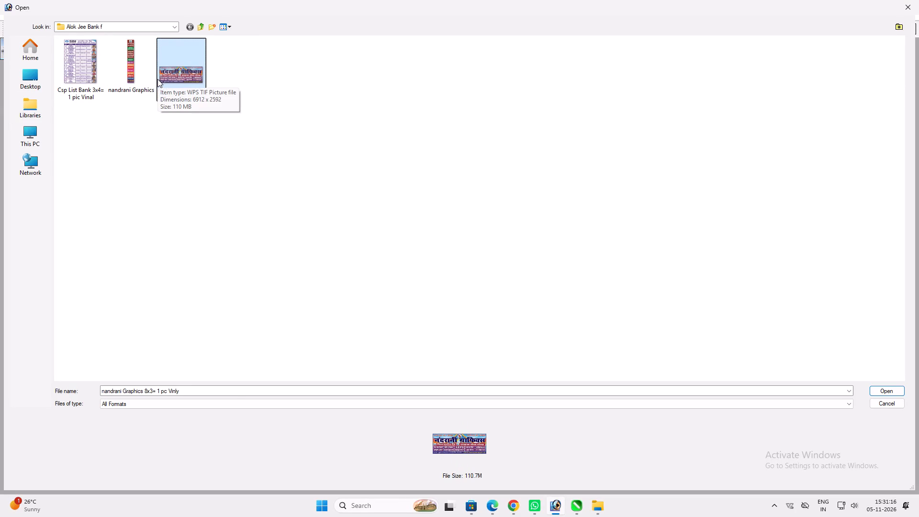
click(134, 81)
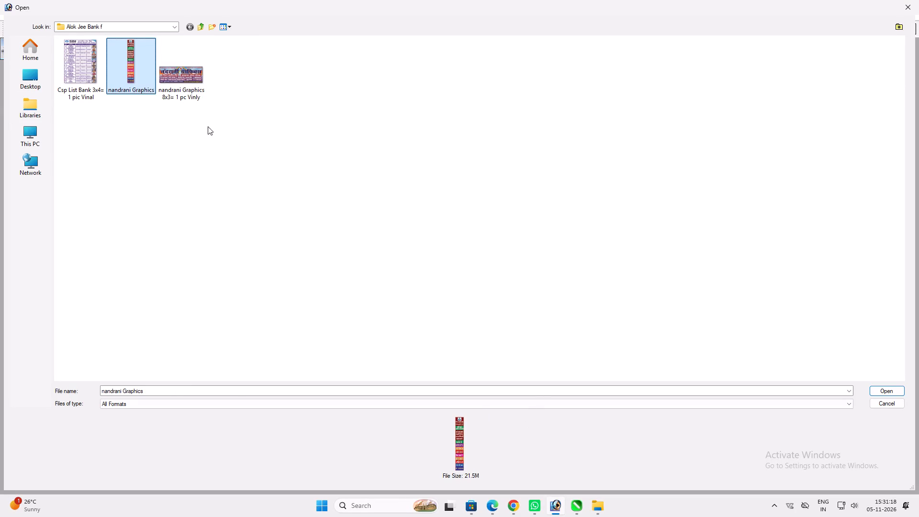
click(142, 68)
key(F2)
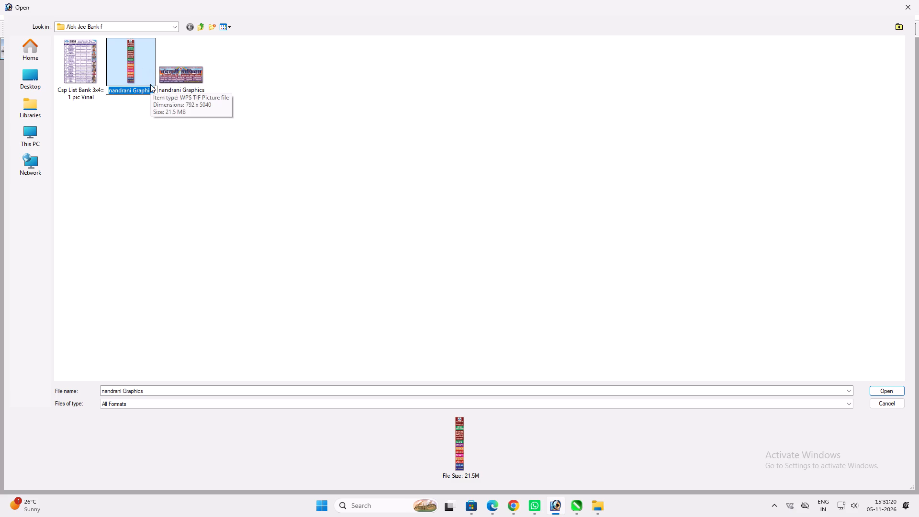
click(155, 88)
key(space)
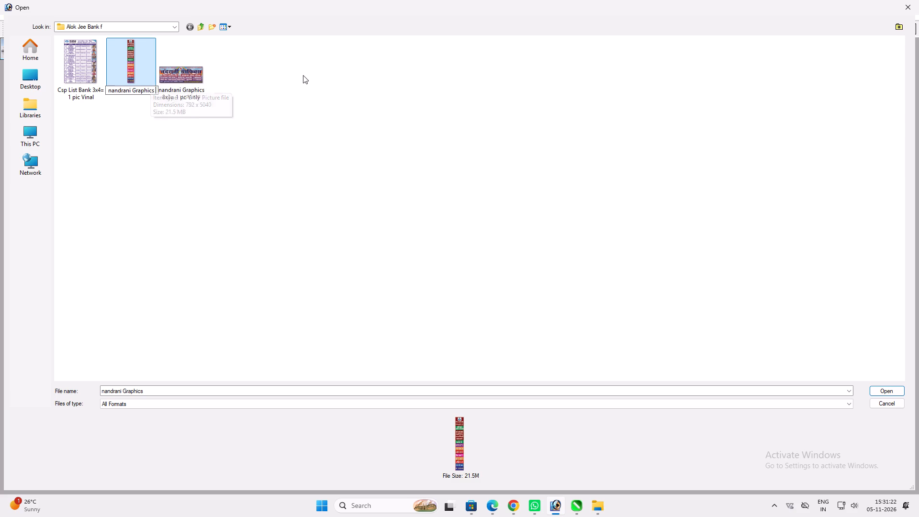
key(1)
key(1)
key(x)
key(7)
text(0=)
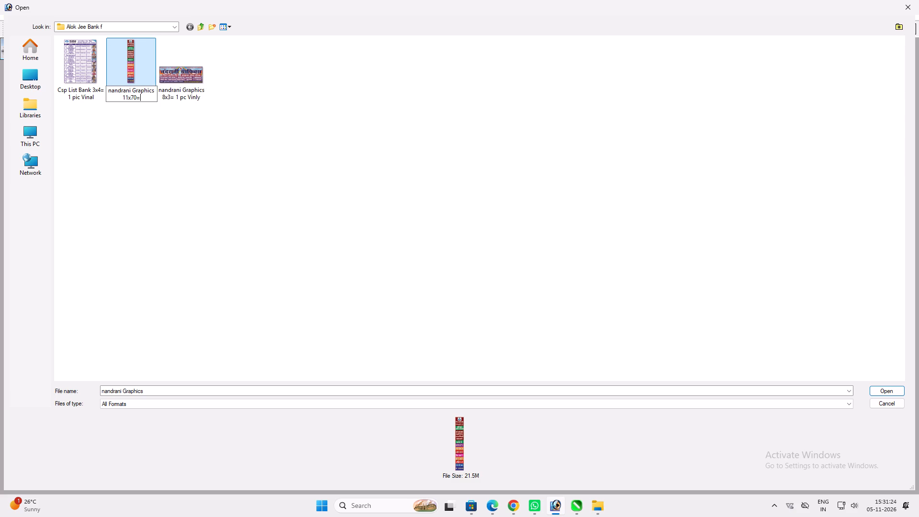
key(space)
key(1)
key(space)
text(pc S)
key(BackSpace)
key(shift+s)
text(t)
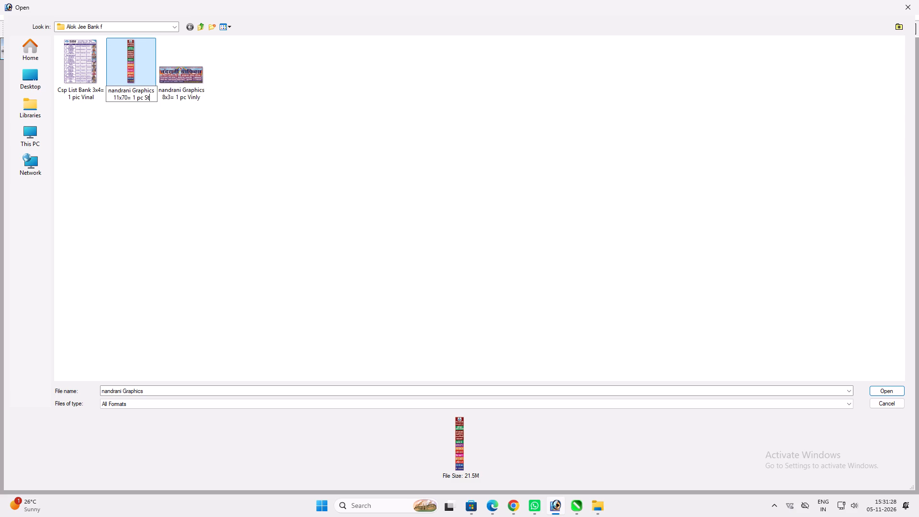
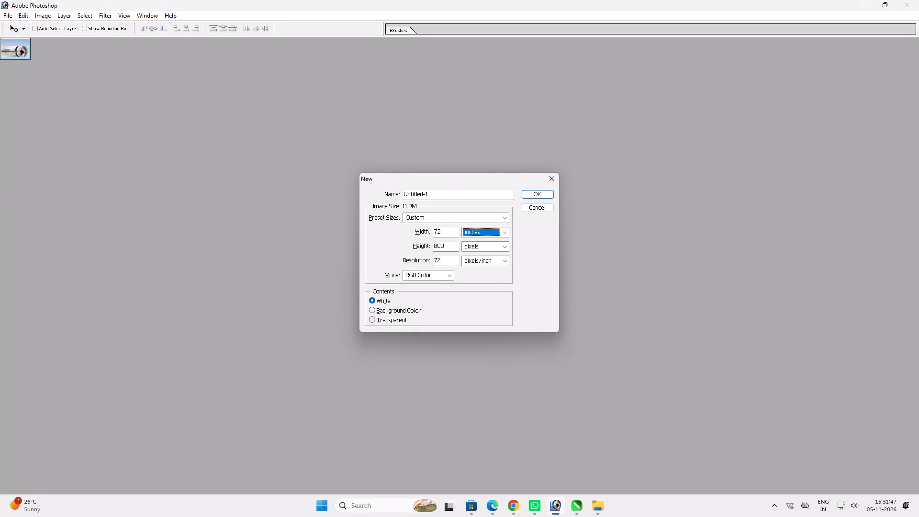
Create a new CMYK document 72 inches wide and 36 inches high at 72 pixels/inch.
text(36)
key(Tab)
text(36)
key(Tab)
key(Down)
key(Tab)
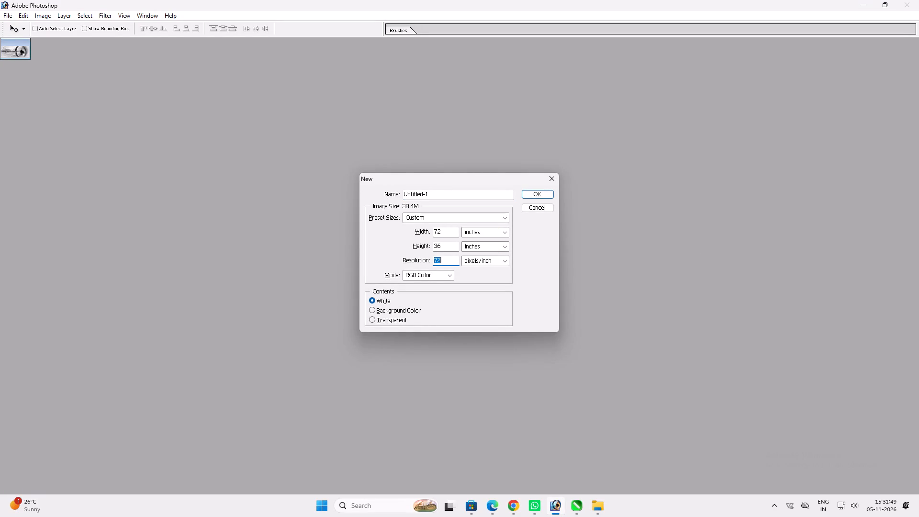
key(Tab)
key(Tab)
key(Right)
key(Return)
Paste the copied तान्या मोबाईल shop banner, enlarge it to nearly the canvas width and align it with the canvas's upper-left corner.
key(ctrl+v)
ctrl+double_click(617, 45)
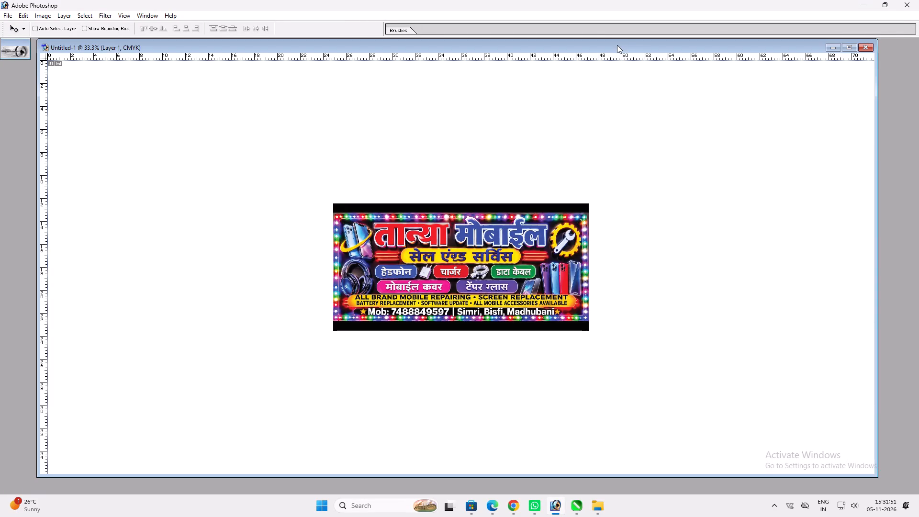
key(ctrl+t)
alt+shift+drag(589, 331, 918, 343)
key(Return)
key(v)
key(v)
scroll(721, 297, up, 3)
key(v)
drag(622, 296, 605, 276)
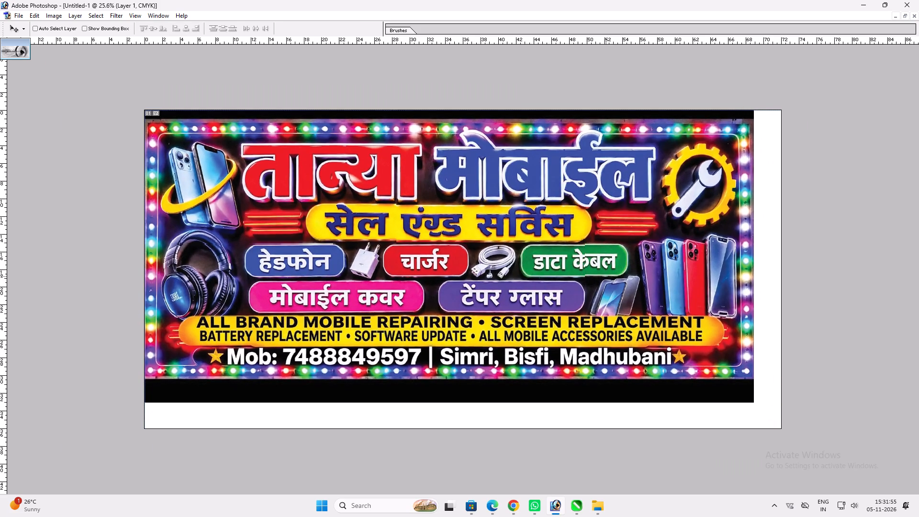
drag(605, 276, 605, 268)
Stretch the banner layer past the canvas's right and bottom edges, pushing its lower black band outside the canvas.
scroll(605, 270, up, 4)
key(ctrl+t)
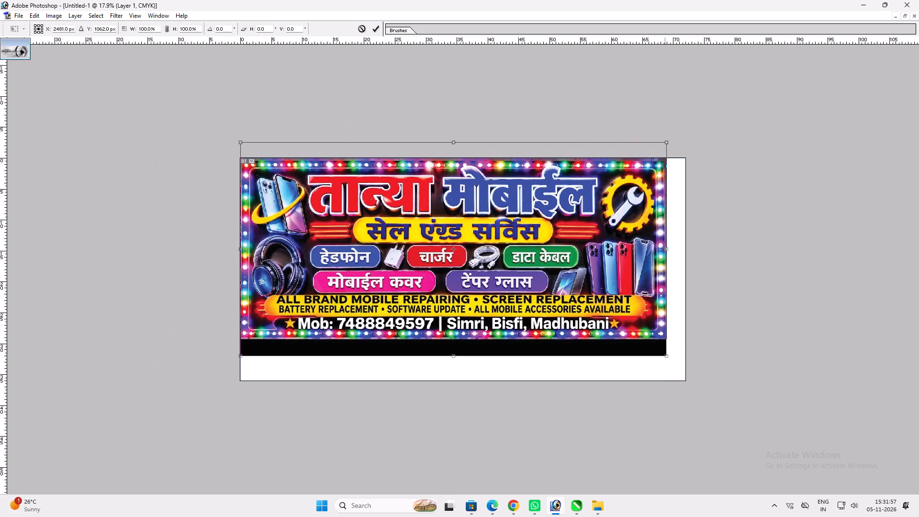
shift+drag(665, 360, 689, 376)
shift+drag(677, 371, 676, 391)
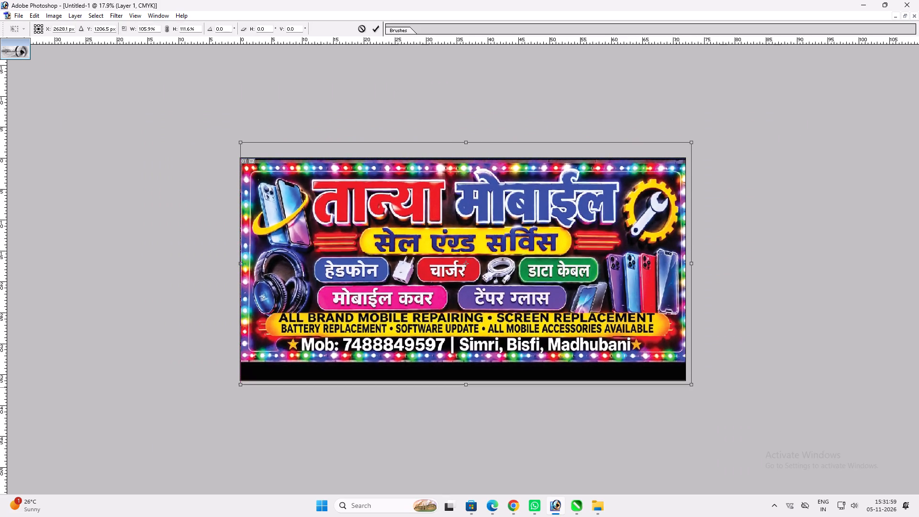
shift+drag(676, 391, 674, 403)
key(shift+Return)
key(v)
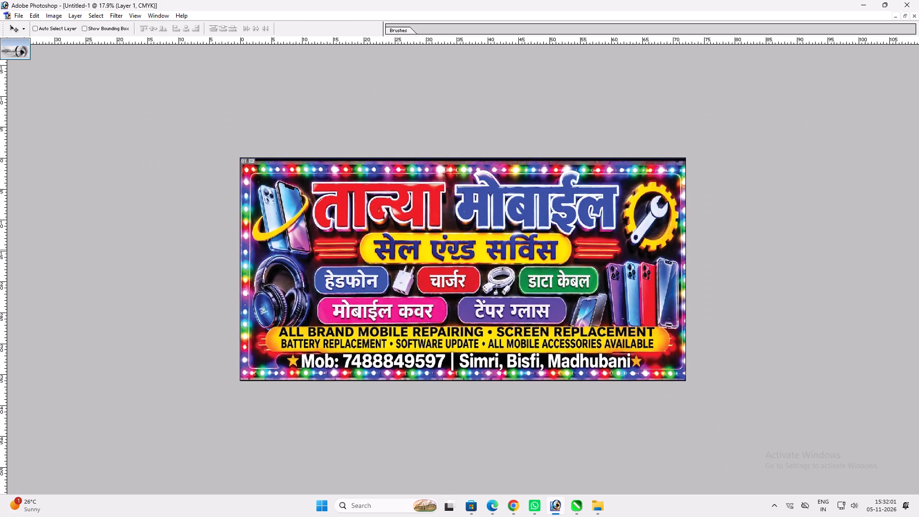
Extend the banner layer's top edge slightly upward so the remaining black band falls outside the canvas.
key(ctrl+t)
shift+click(610, 139)
key(shift+Return)
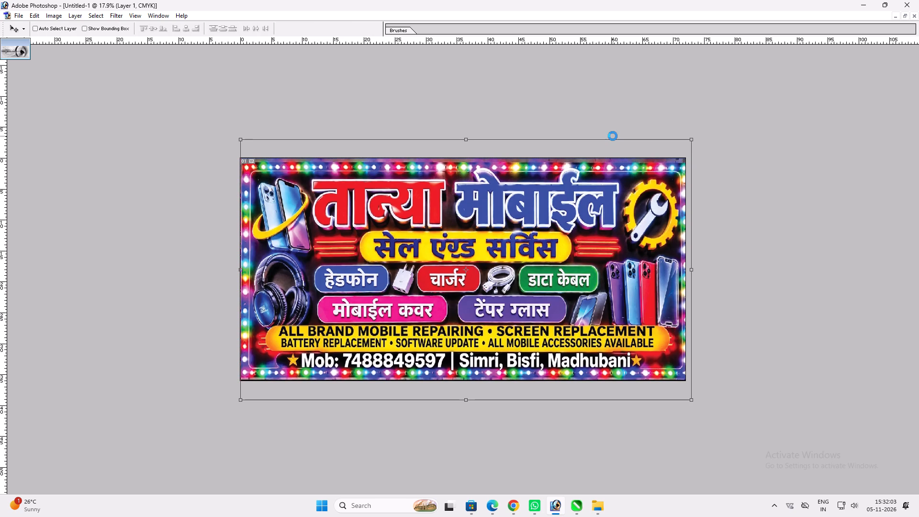
key(v)
key(ctrl+t)
key(shift+Return)
key(v)
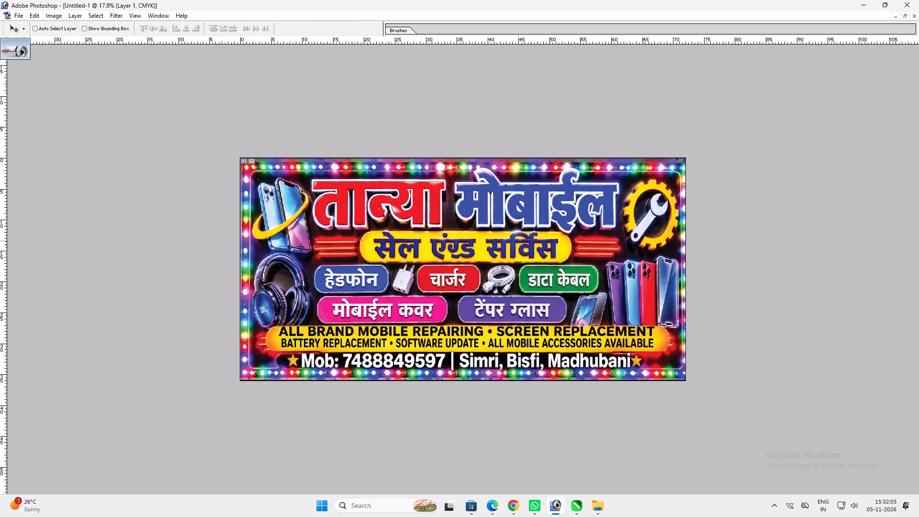
Start saving a copy and create and open a new folder named "Deepak Studio" inside the 05.11.2026 folder.
key(ctrl+shift+s)
click(197, 22)
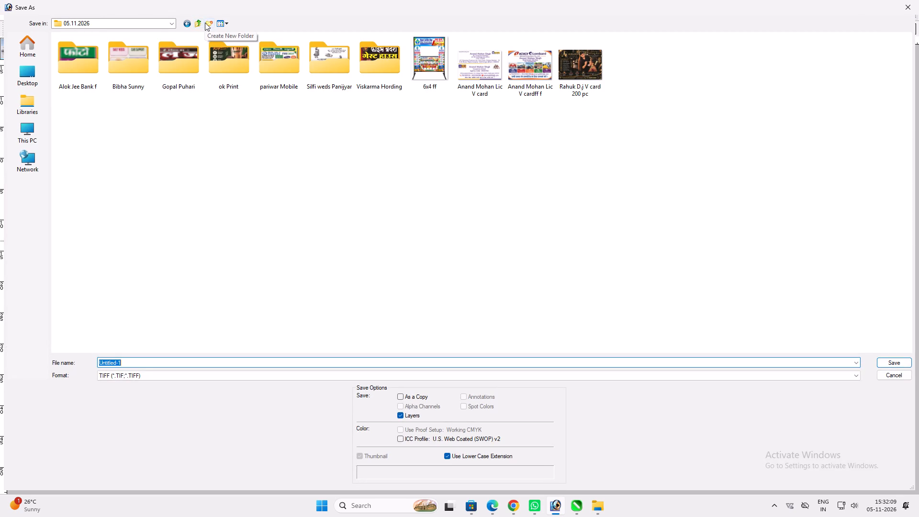
click(205, 22)
text(Dee)
text(pak Stuid)
key(BackSpace)
key(BackSpace)
key(d)
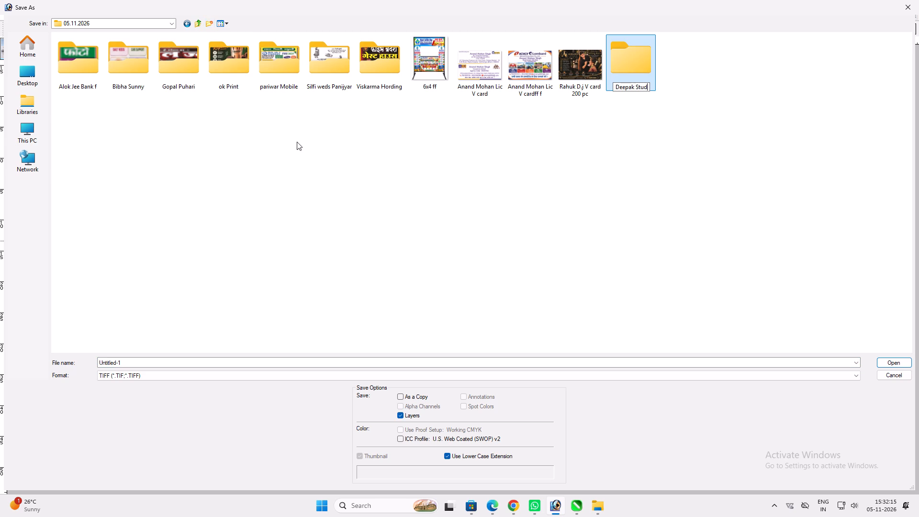
key(BackSpace)
text(dio)
key(space)
key(Return)
key(Return)
Save the banner as a TIFF named "6x3= 1 pc DStr" in the Deepak Studio folder, accepting the default TIFF options.
click(143, 363)
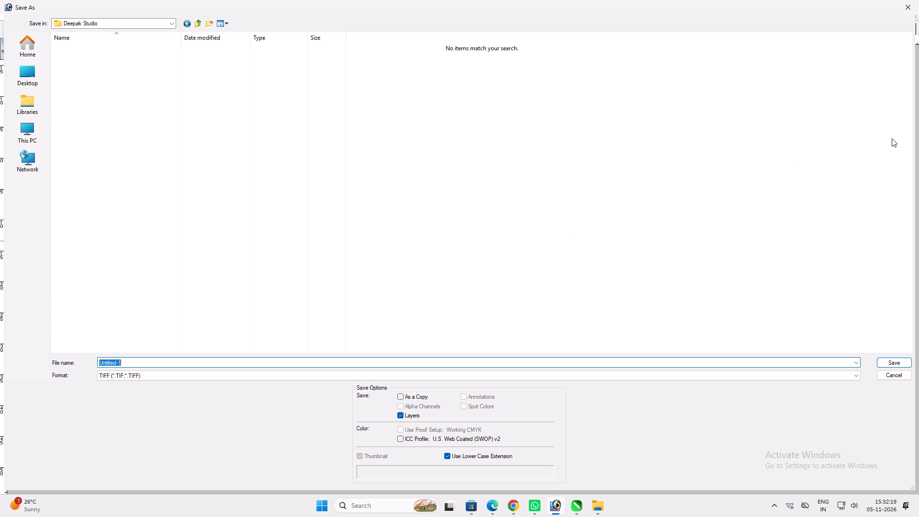
text(6x3= 1 pc DStr)
key(space)
key(Return)
key(Return)
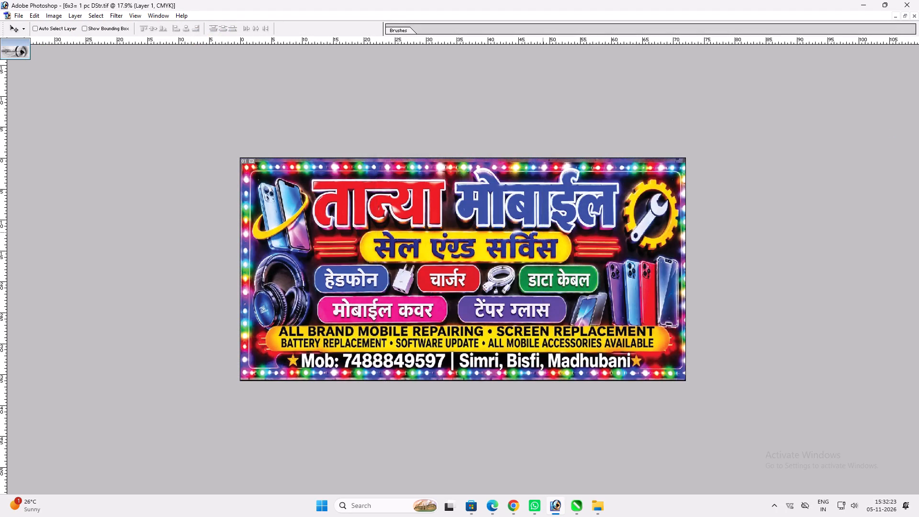
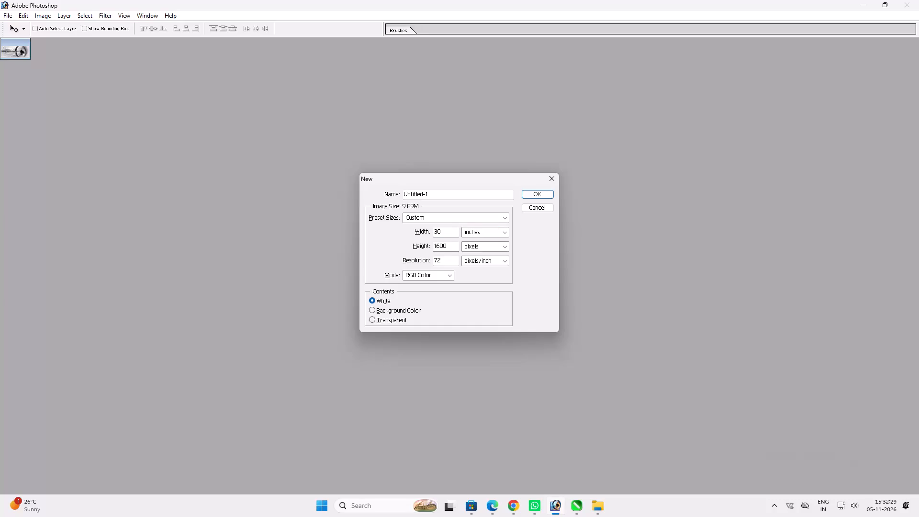
Create a new 30 x 48 inch document at 72 pixels/inch in CMYK mode with background-colour contents.
key(4)
key(8)
key(Tab)
key(Down)
key(Tab)
key(Tab)
key(Tab)
key(Tab)
key(Right)
key(Tab)
key(shift+Tab)
key(shift+Tab)
key(shift+Tab)
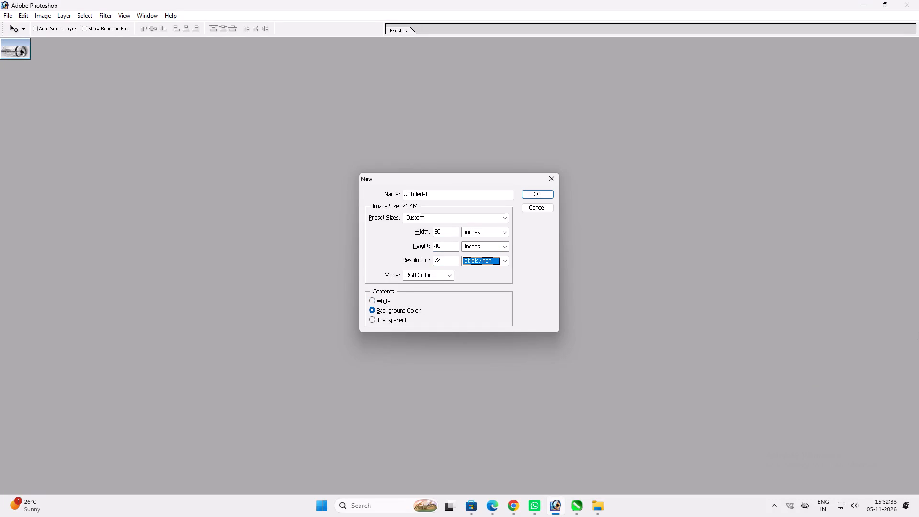
key(Tab)
key(Right)
key(Return)
Paste the तान्या मोबाईल poster and stretch it from its centre to about 270% width and 220% height, covering the canvas.
key(ctrl+v)
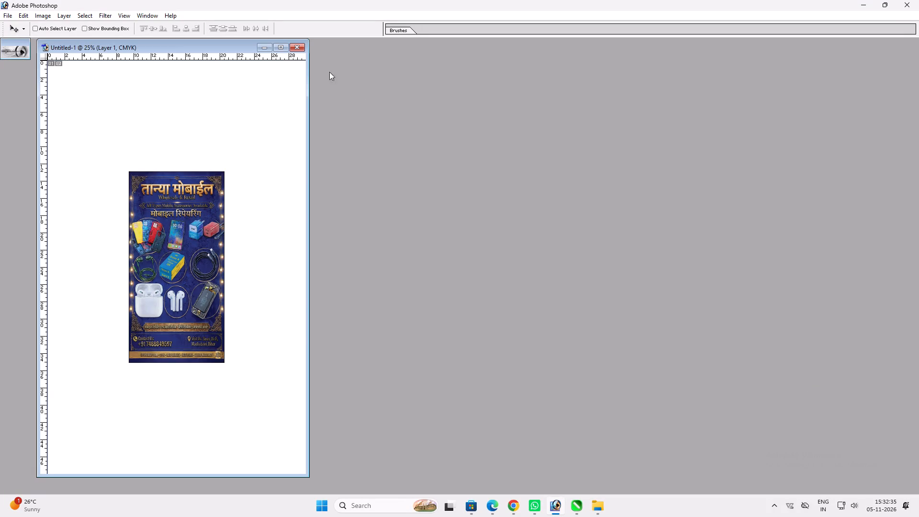
ctrl+click(281, 47)
key(ctrl+t)
alt+shift+drag(510, 173, 513, 173)
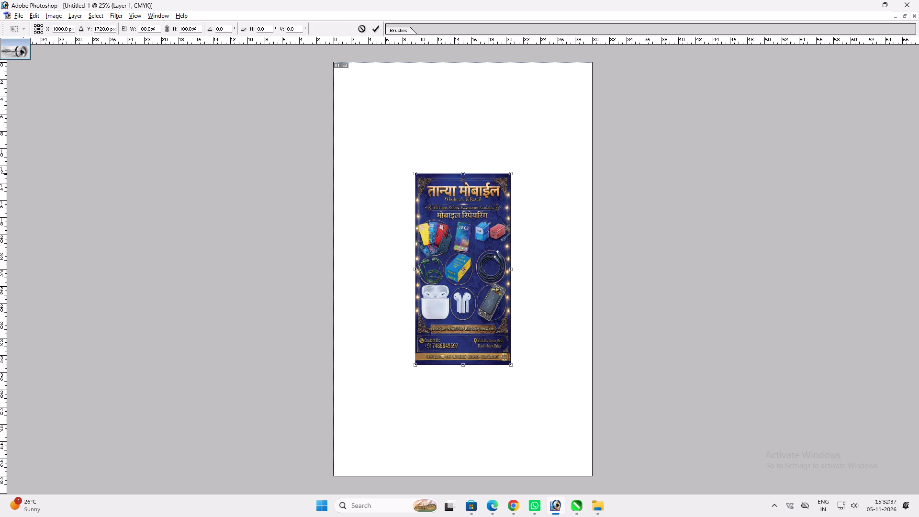
alt+shift+drag(513, 173, 636, 92)
alt+shift+drag(574, 131, 596, 125)
key(Return)
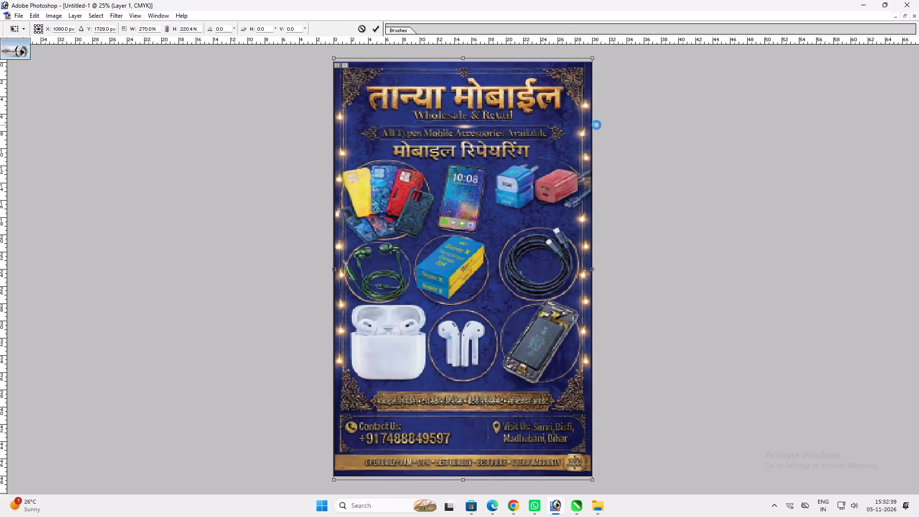
text(vv)
Check the poster's pixel and document dimensions in Image Size.
key(alt+i)
key(alt+i)
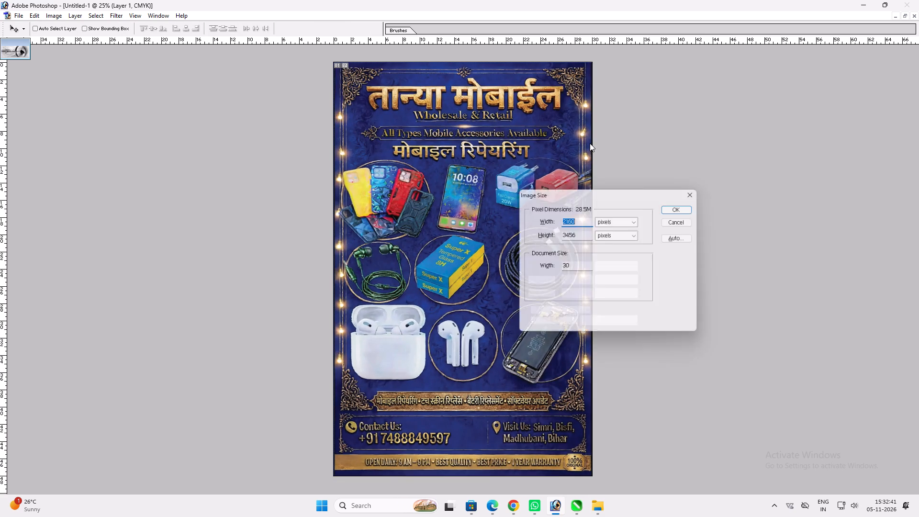
key(Tab)
key(Tab)
key(Tab)
key(Return)
Save the poster as a TIFF named "2.5x4= 2 pc DStr" in the Deepak Studio folder, accepting the default TIFF options.
key(ctrl+shift+s)
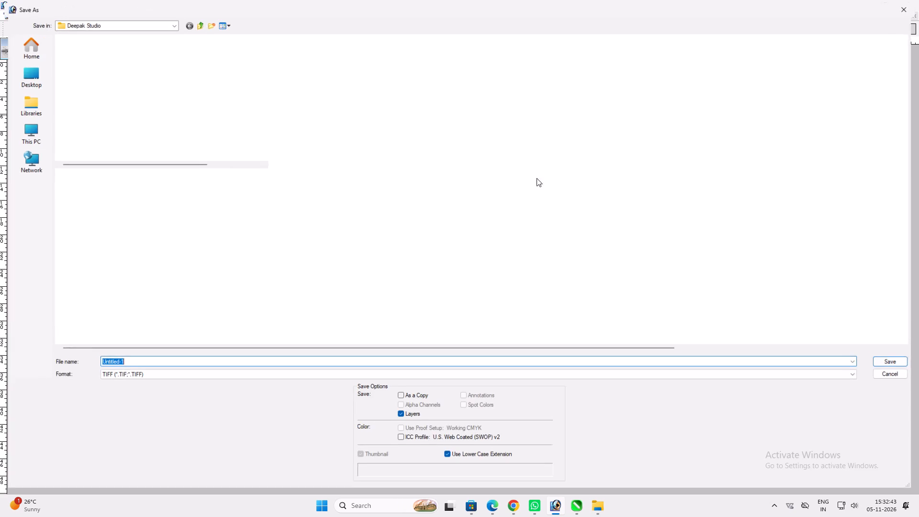
text(2.5x4= 1 pc)
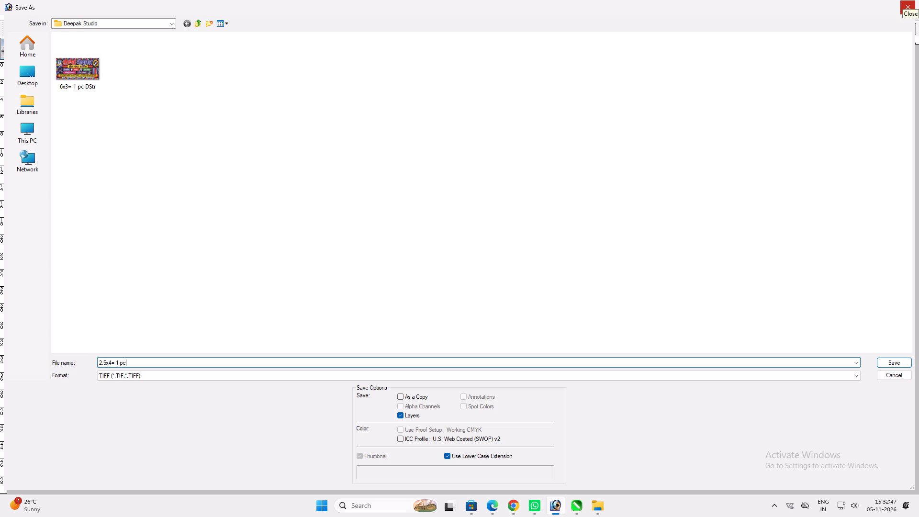
key(BackSpace)
key(BackSpace)
key(BackSpace)
key(BackSpace)
text(2 pc DStr)
key(space)
key(Return)
key(Return)
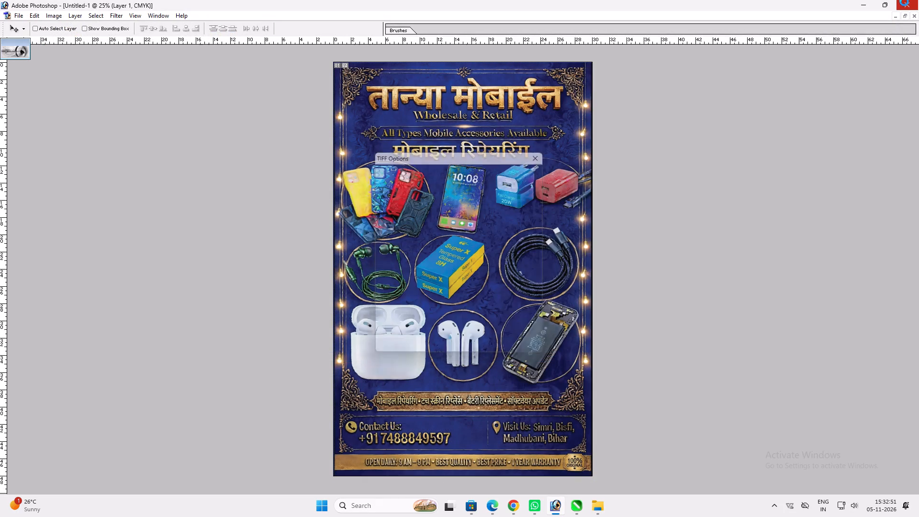
key(Return)
Brighten the poster with Levels by slightly lowering the white input level, then save and close the file.
key(ctrl+l)
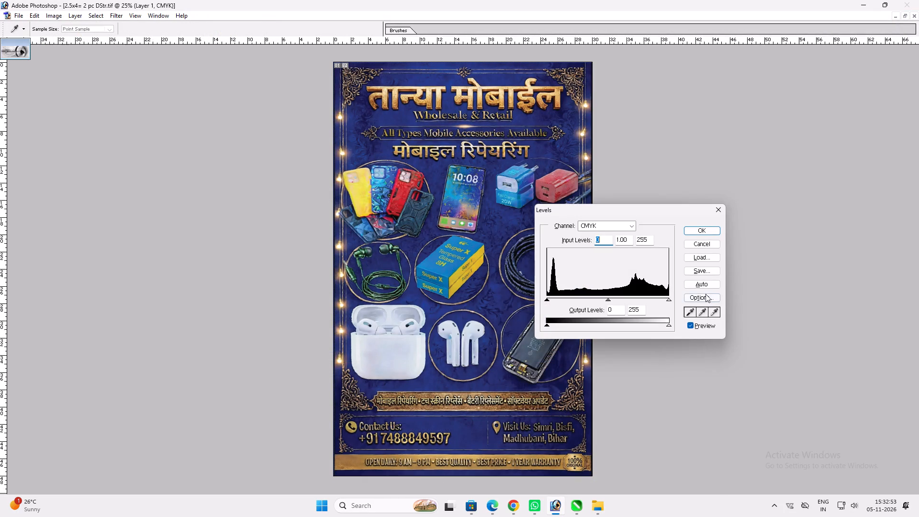
drag(669, 298, 661, 297)
key(ctrl+Return)
key(ctrl+s)
key(ctrl+w)
Copy the Deepak Studio folder from 05.11.2026 into the Final Print folder inside November.
double_click(572, 286)
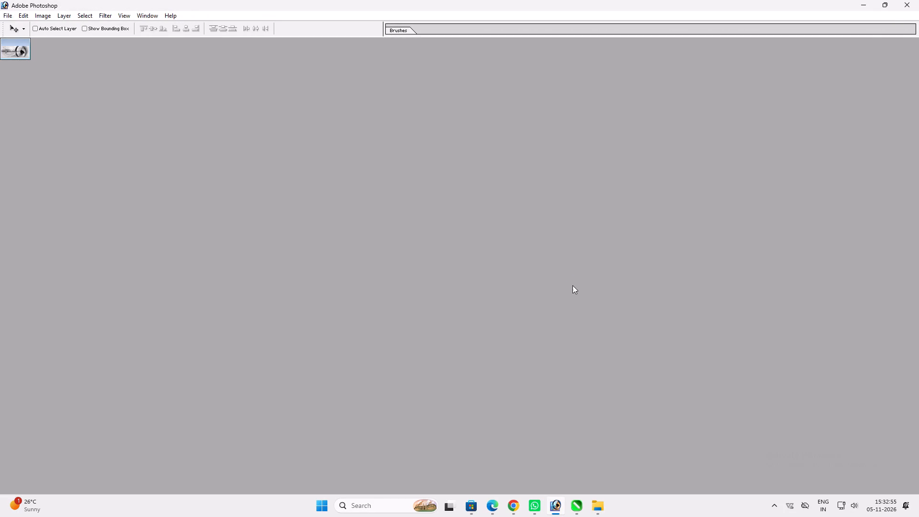
click(200, 27)
click(254, 177)
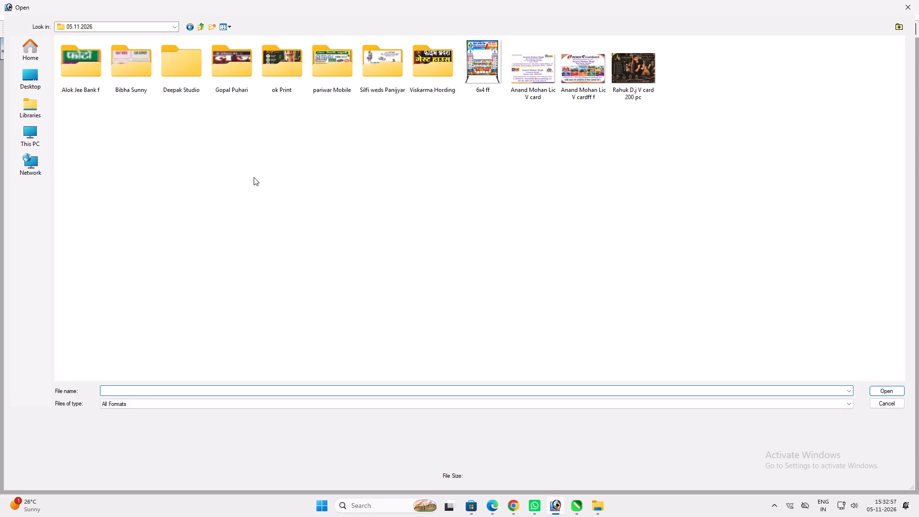
click(183, 82)
key(ctrl+c)
key(ctrl+c)
key(ctrl+c)
key(ctrl+c)
ctrl+click(198, 26)
click(247, 156)
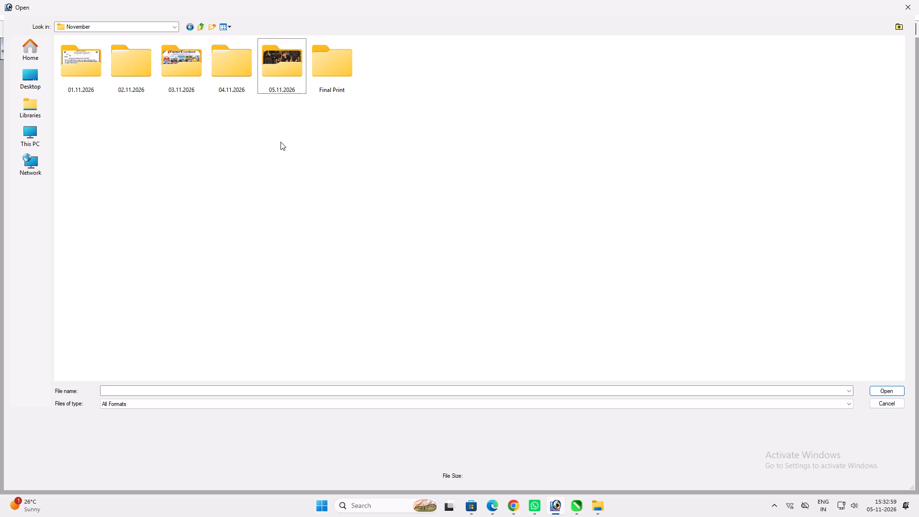
double_click(337, 88)
click(346, 118)
key(ctrl+v)
Return to the 05.11.2026 folder and move its Deepak Studio folder into the ok Print folder.
click(201, 29)
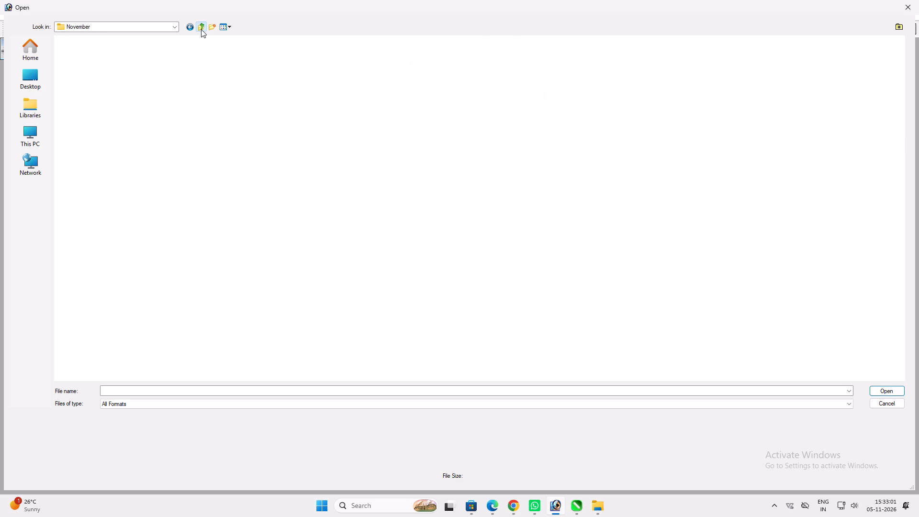
drag(341, 183, 344, 189)
ctrl+triple_click(279, 75)
click(279, 135)
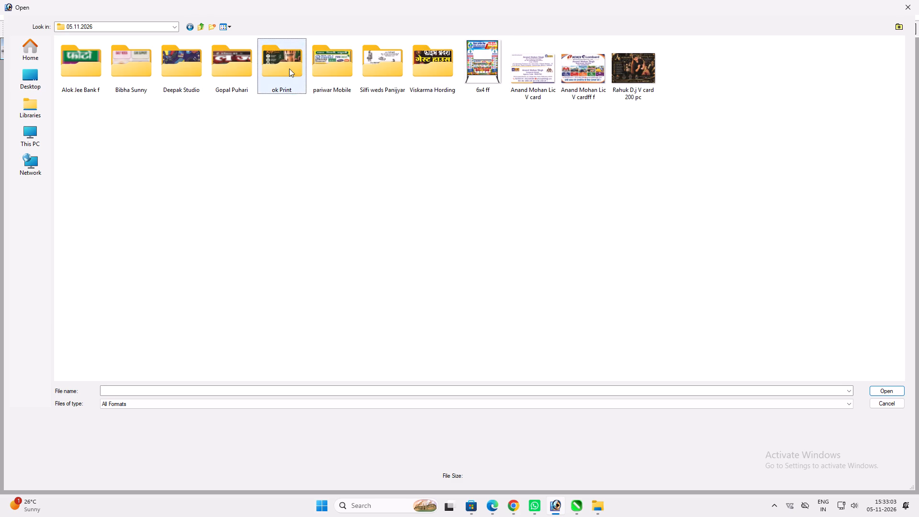
click(207, 74)
click(194, 70)
drag(182, 64, 267, 72)
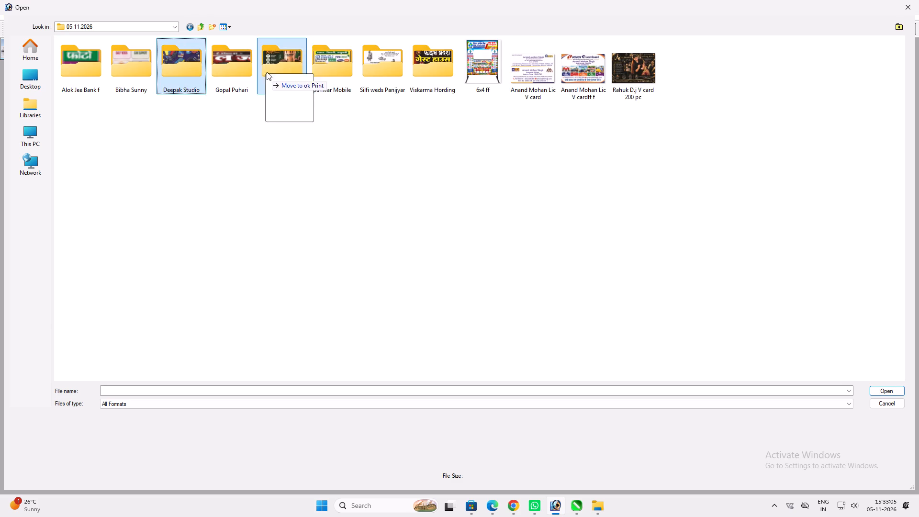
drag(267, 72, 265, 43)
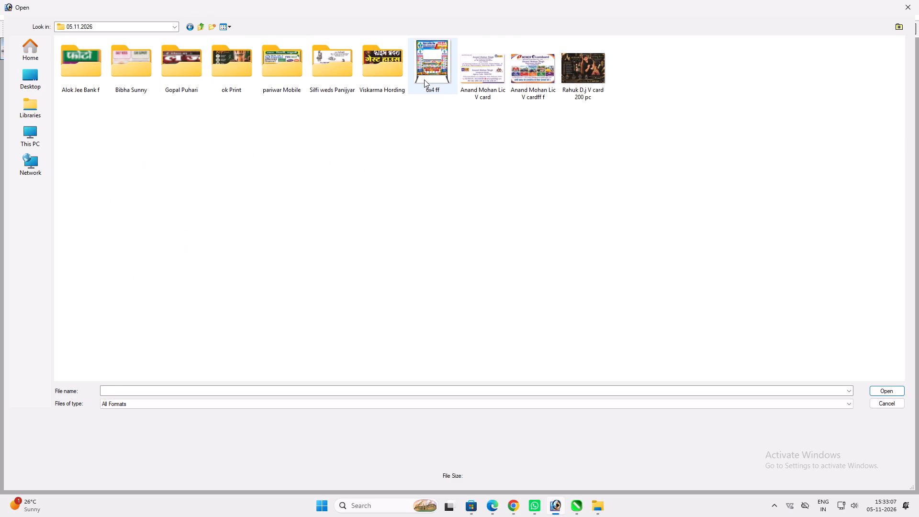
Preview the 6x4 ff design and the three visiting card files in the 05.11.2026 folder.
click(424, 79)
click(480, 72)
click(528, 72)
click(571, 72)
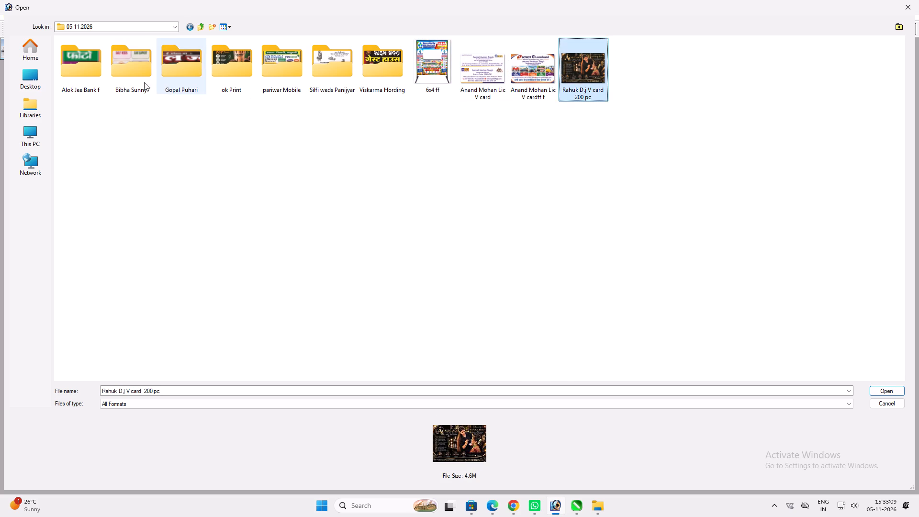